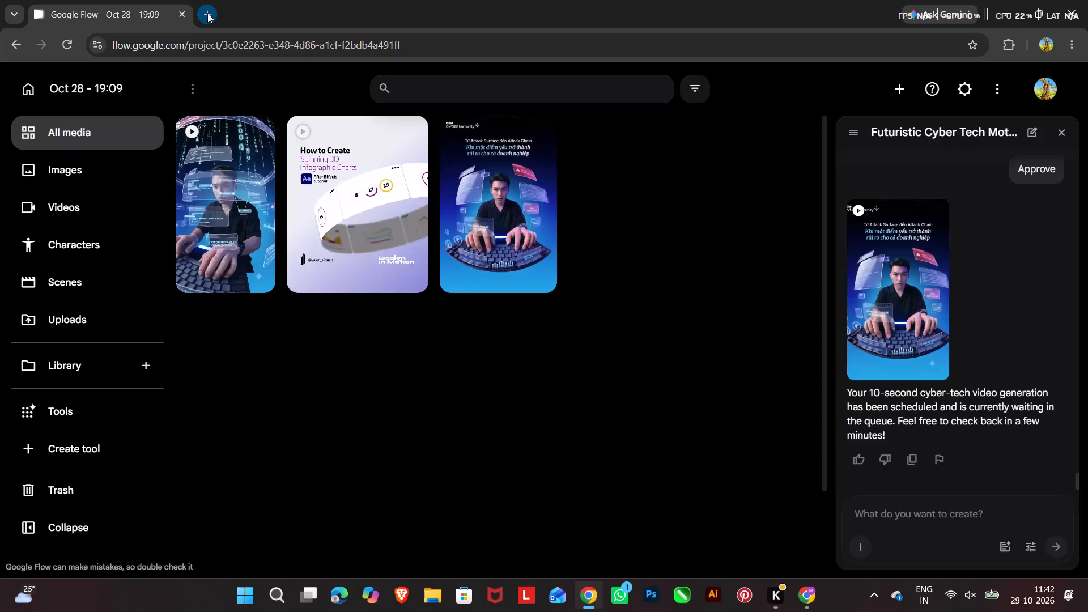
Open Canva in a new browser tab and search the designs for salasar.
click(205, 14)
click(314, 322)
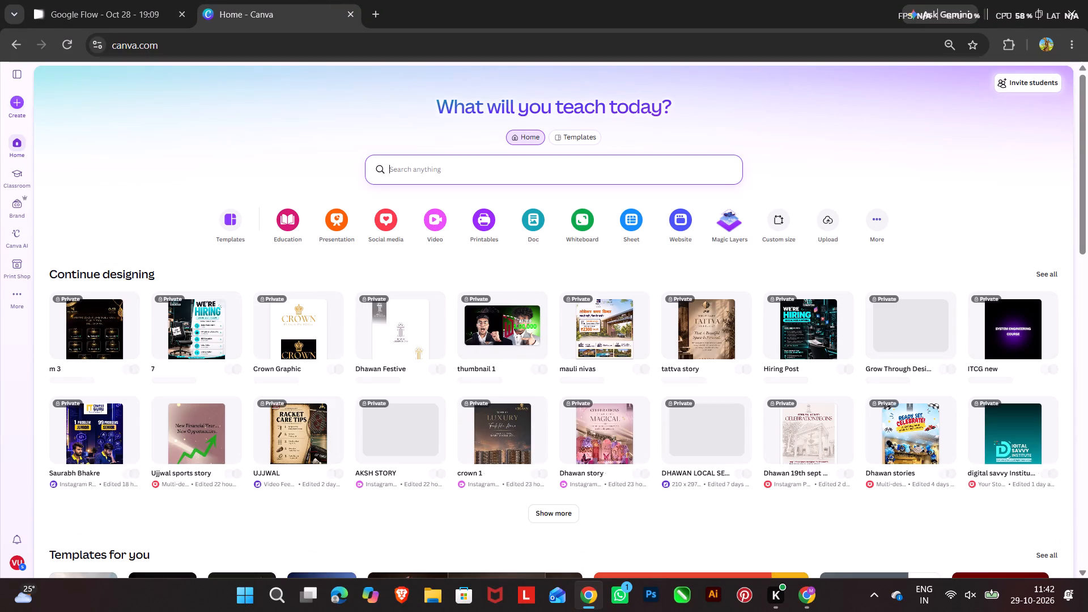
click(641, 161)
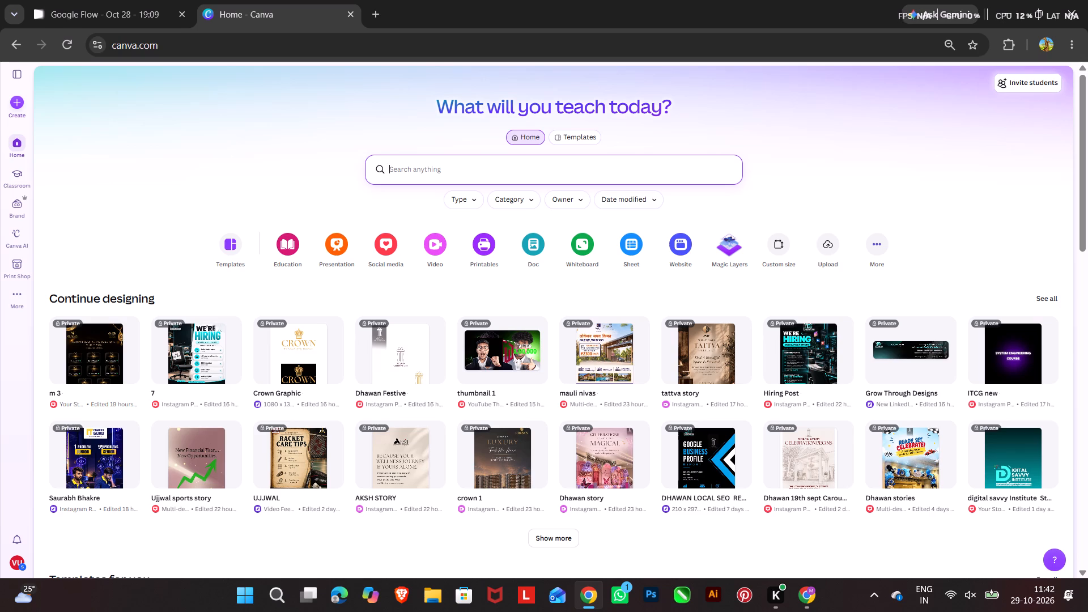
text(salasar)
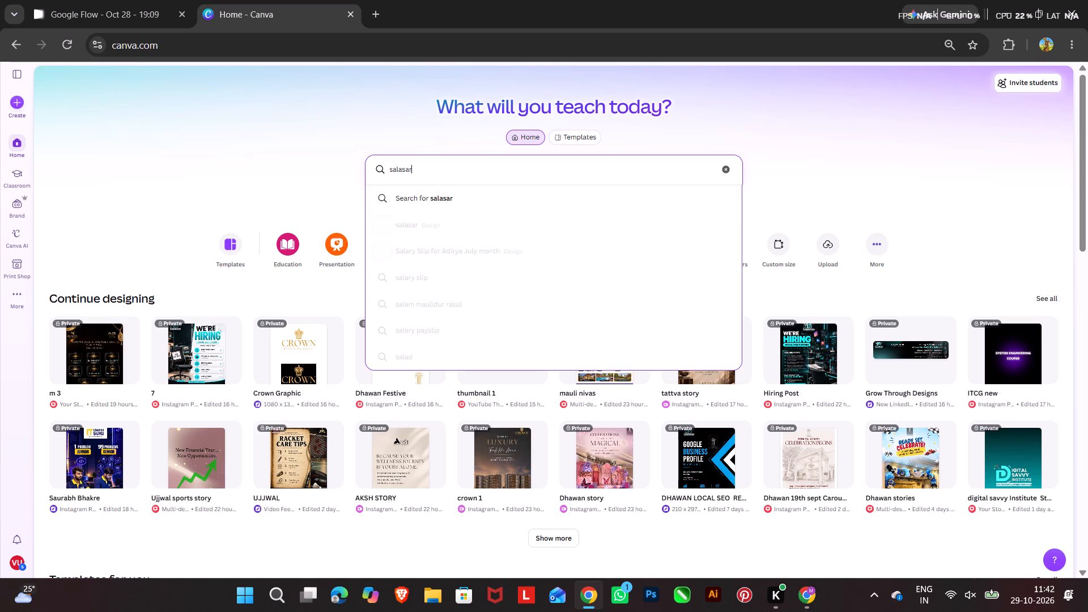
key(Return)
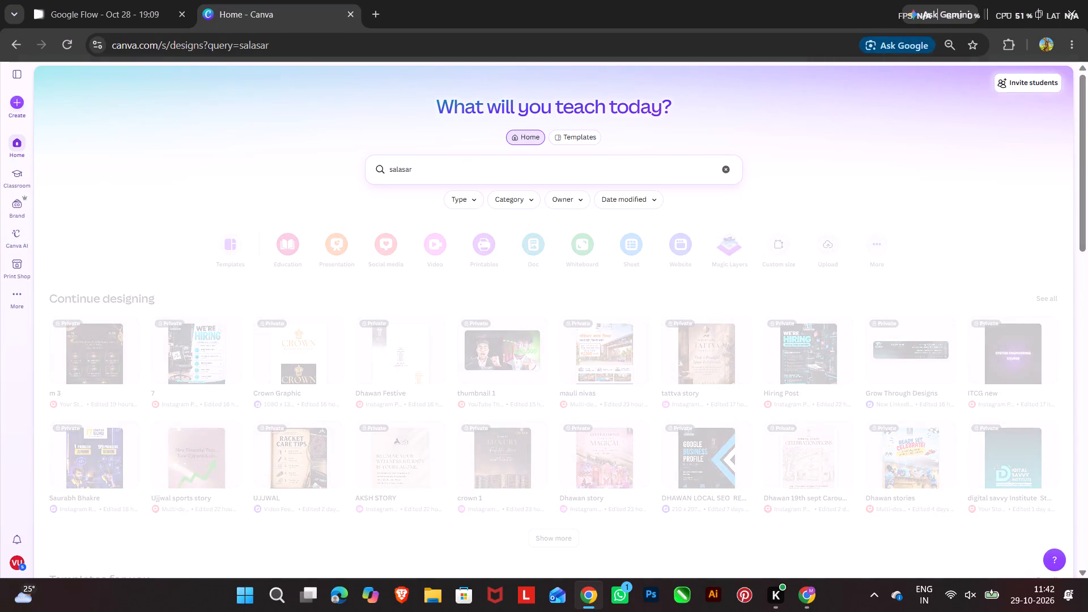
scroll(671, 424, down, 4)
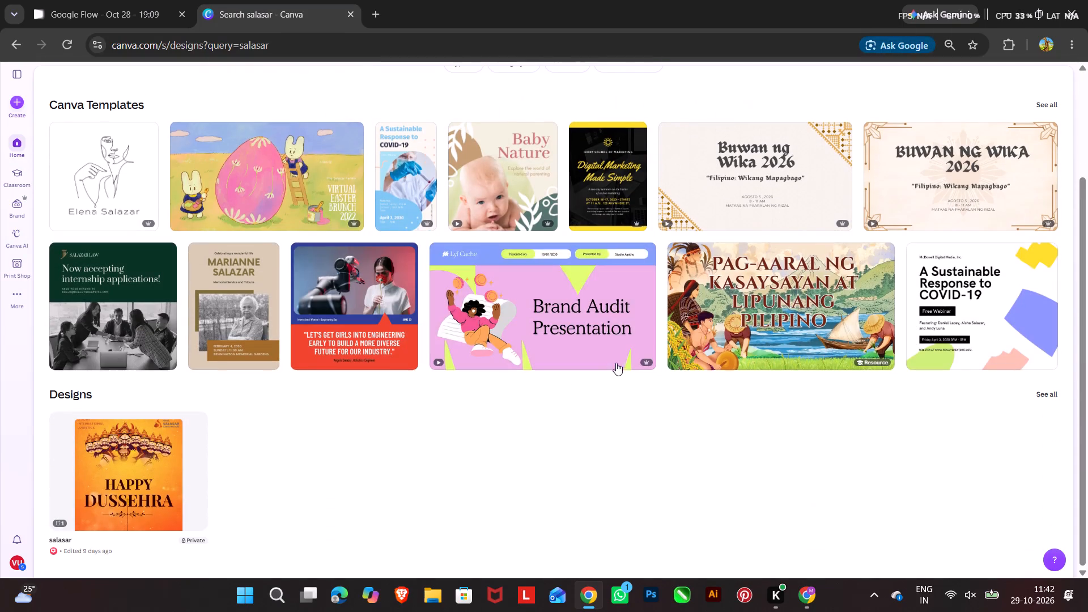
scroll(603, 359, down, 4)
scroll(642, 370, up, 16)
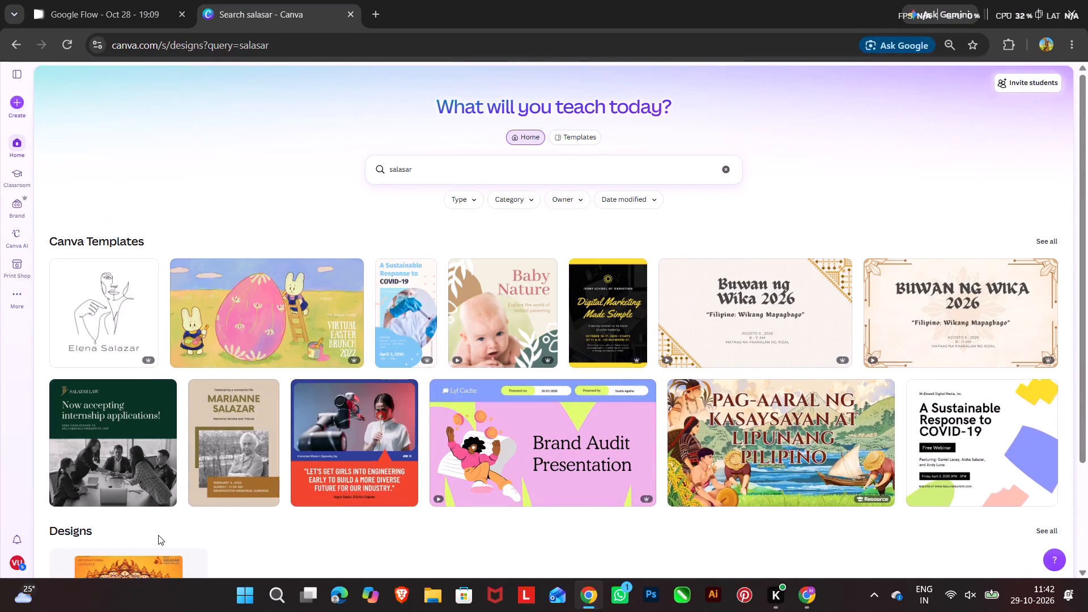
Switch the Canva account to the free team with 443 members.
click(20, 562)
click(158, 379)
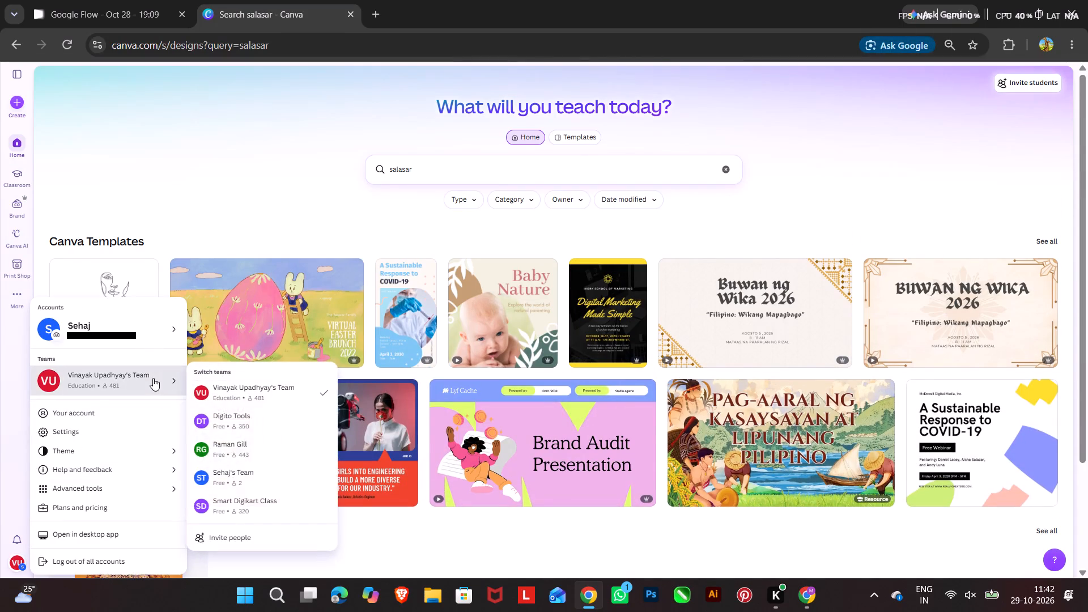
click(236, 438)
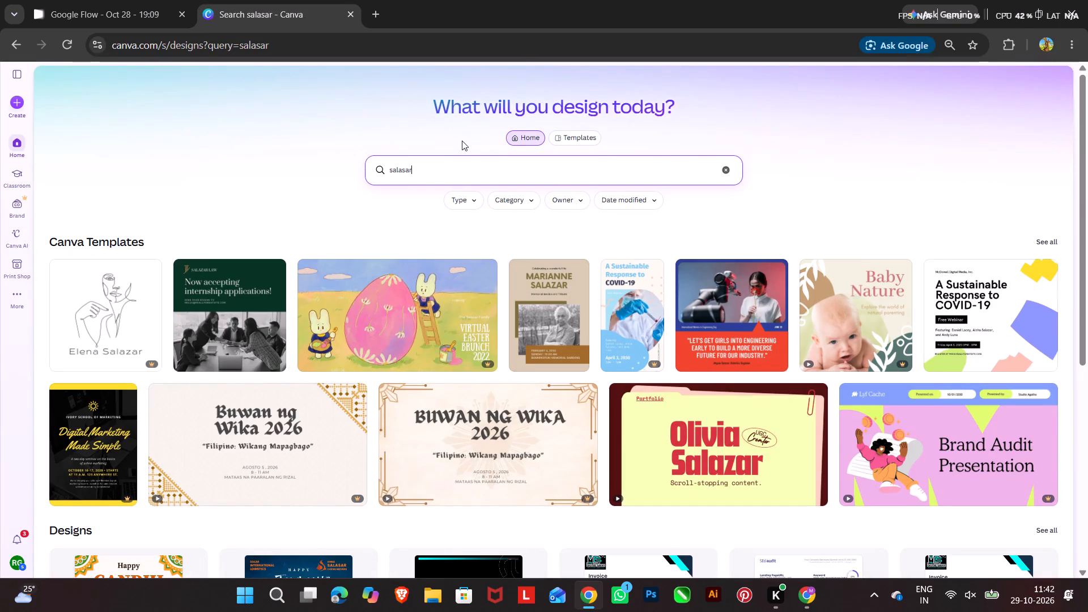
Search this team's designs for salasar and open the multi-page salasar design with the Gandhi Jayanti cover.
click(435, 163)
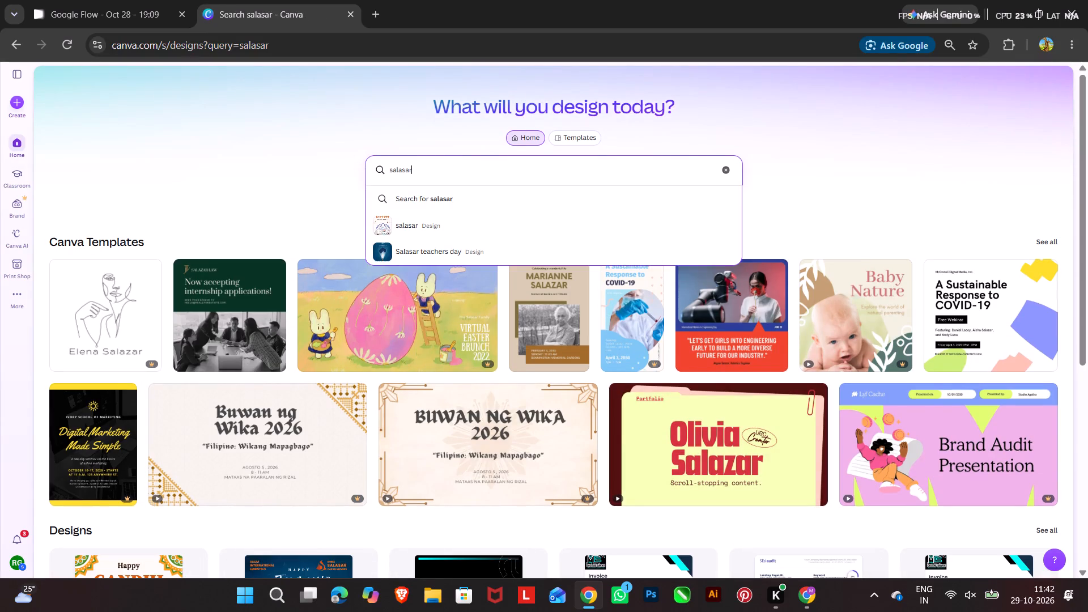
key(Return)
scroll(425, 177, down, 5)
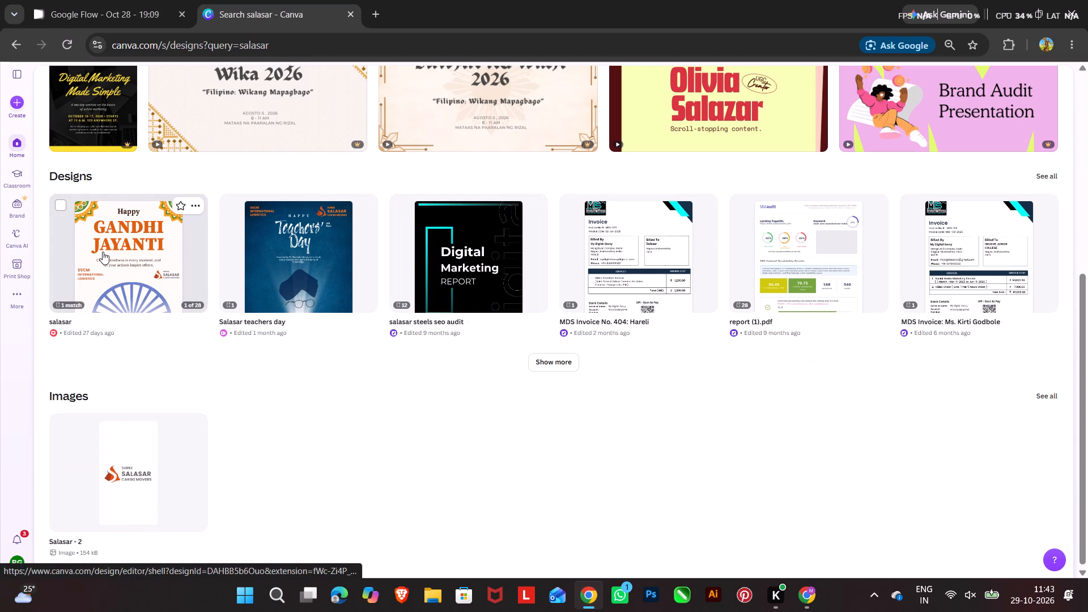
click(121, 257)
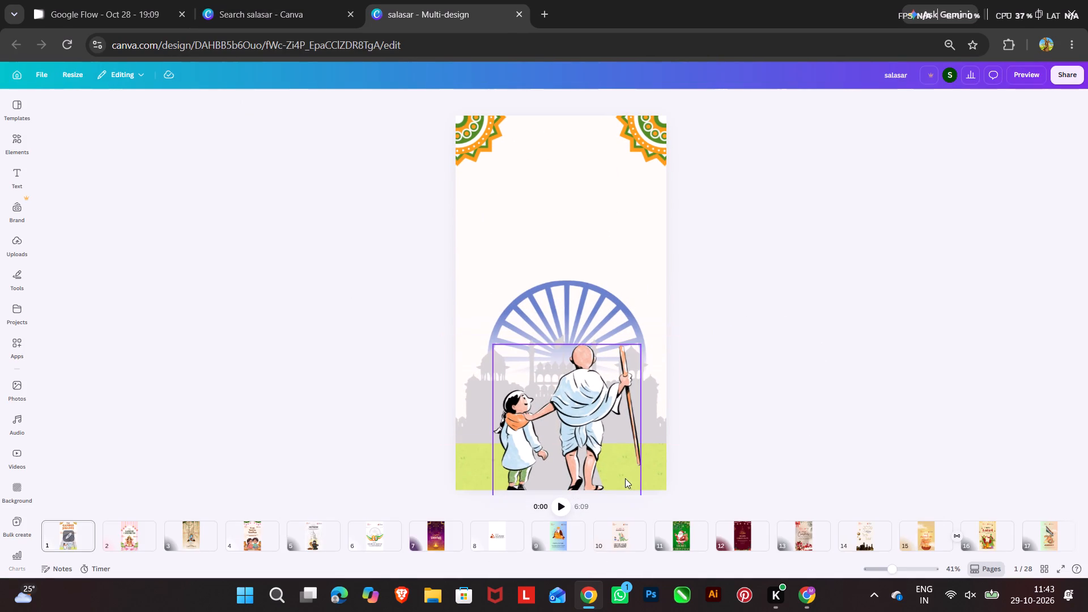
Look at the Hanuman Jayanti page 23 and add a blank page after page 28 of the salasar design.
scroll(798, 532, up, 10)
scroll(795, 535, down, 13)
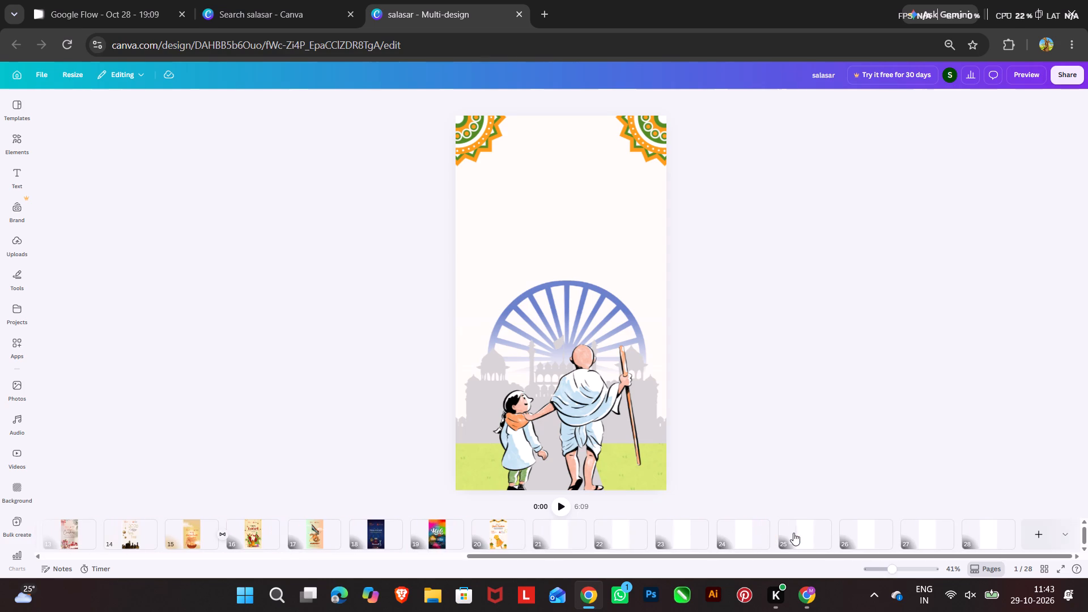
scroll(793, 533, down, 10)
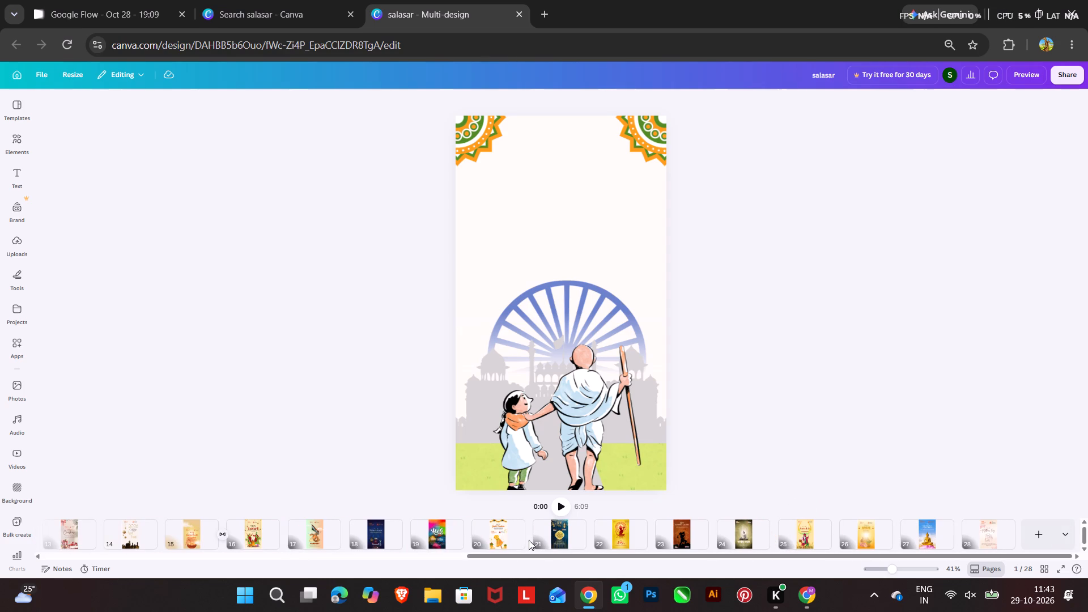
click(682, 535)
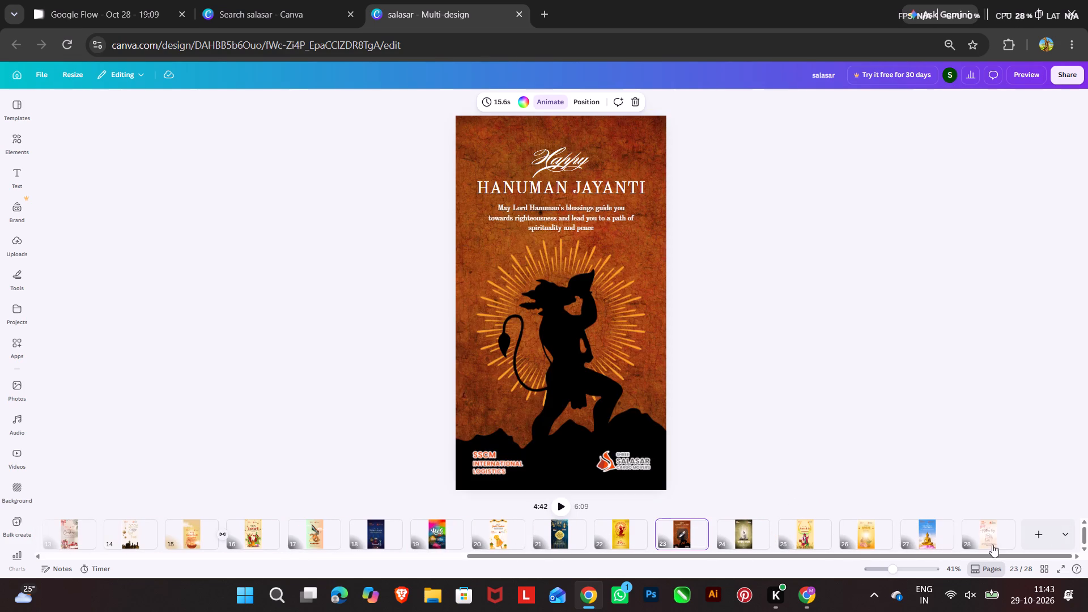
click(1033, 532)
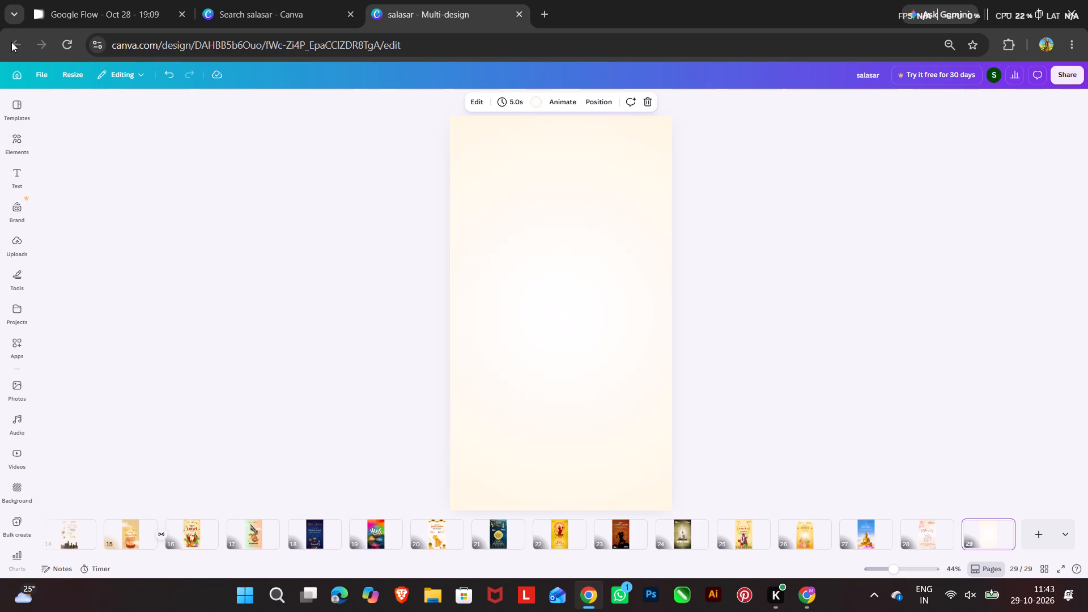
Return to the search results and copy the salasar design to the Education team.
click(274, 10)
click(193, 203)
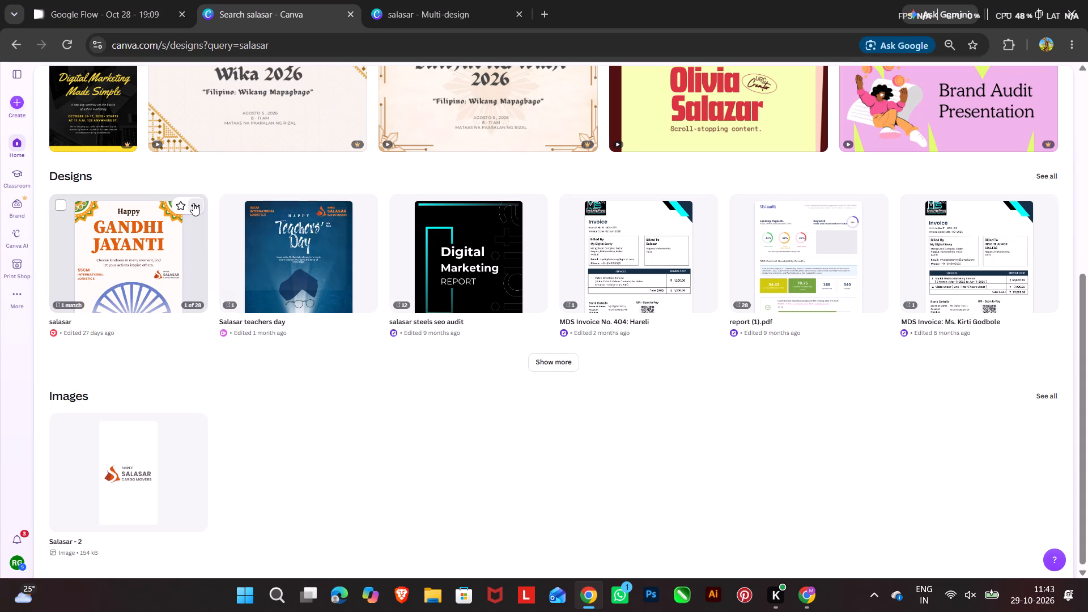
click(281, 427)
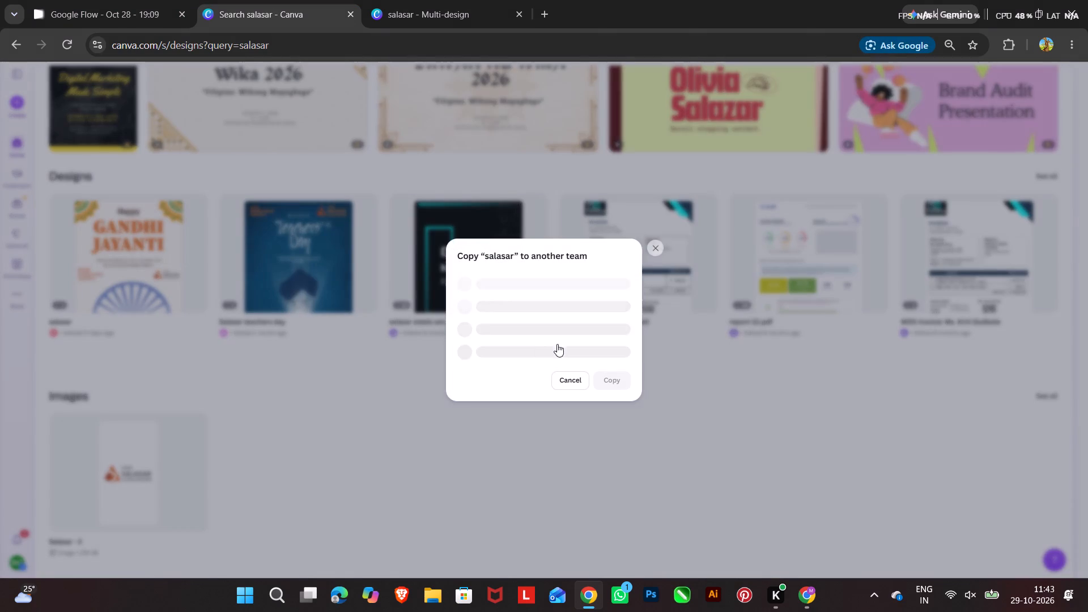
click(558, 355)
click(609, 381)
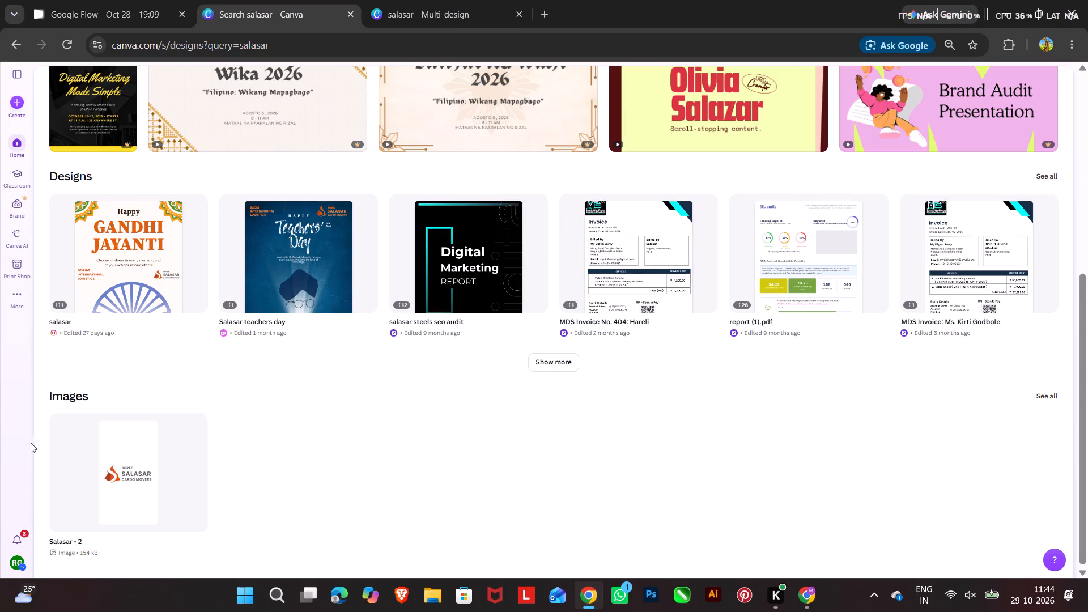
Switch the account back to the Education team and close the tab with the original salasar design.
click(18, 571)
click(147, 365)
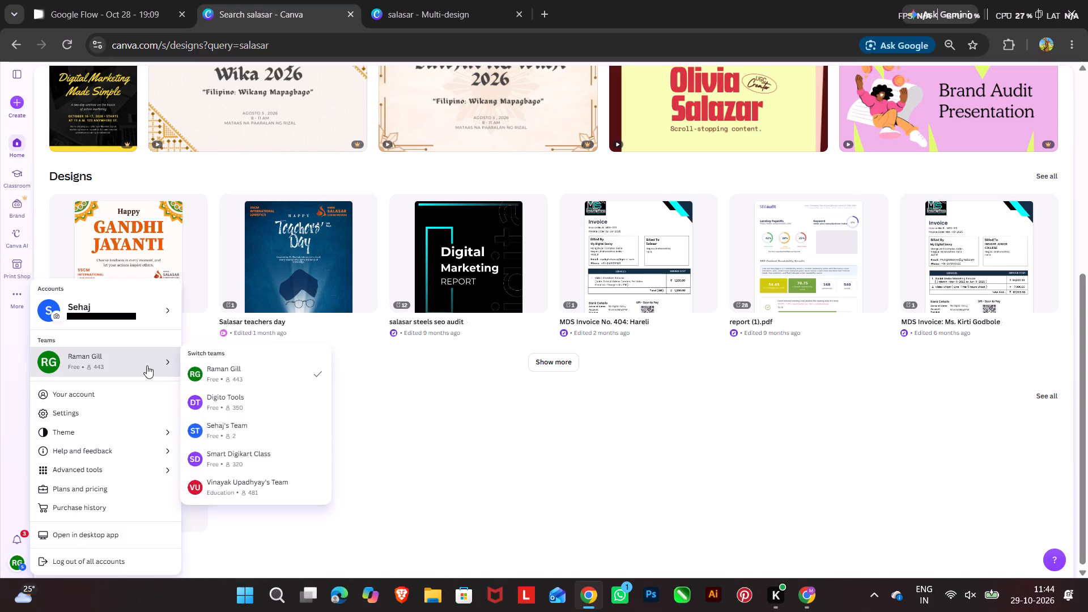
click(263, 477)
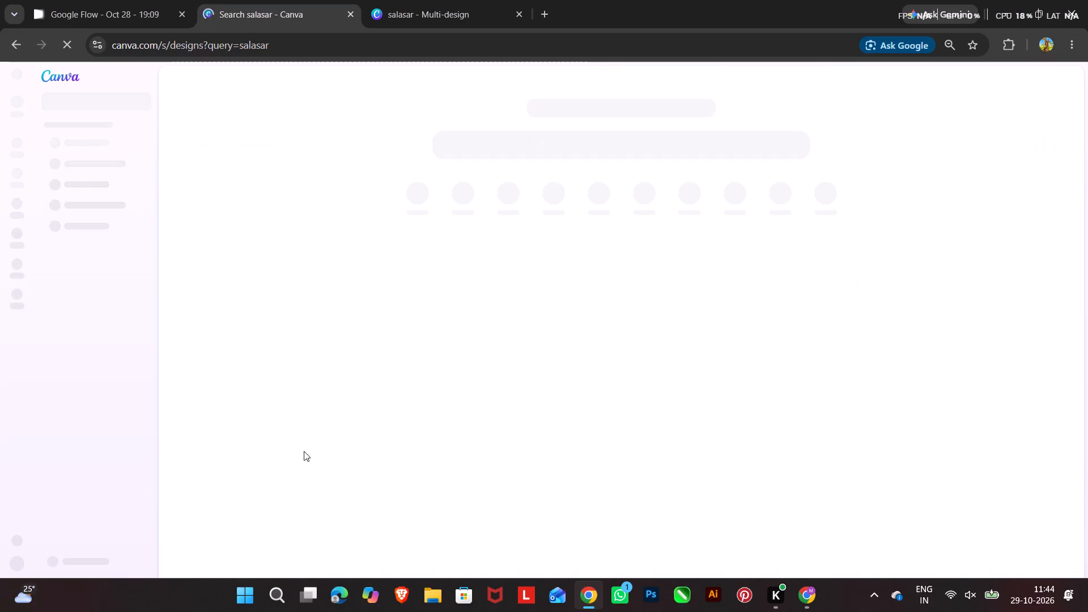
click(469, 14)
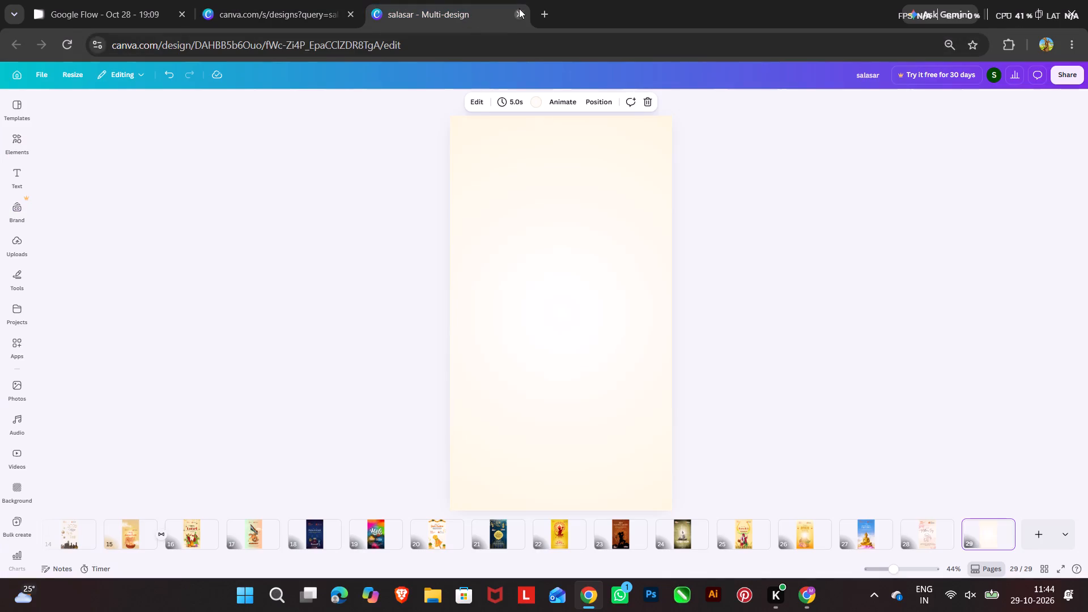
click(519, 8)
click(519, 10)
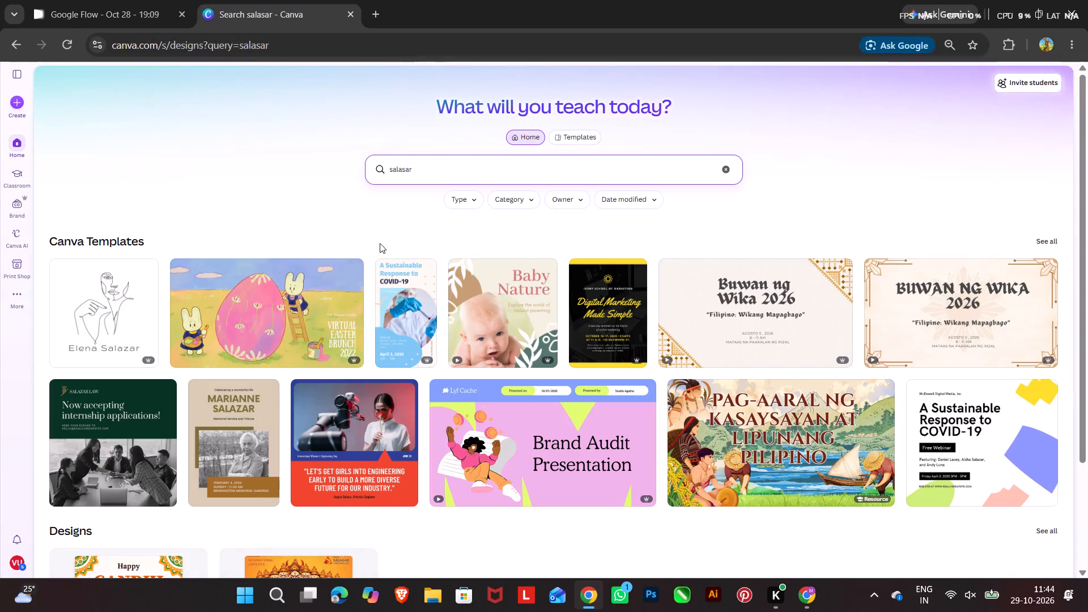
Open the Education team's salasar design with the Gandhi Jayanti cover and add a blank page after page 28.
scroll(309, 351, down, 5)
click(156, 476)
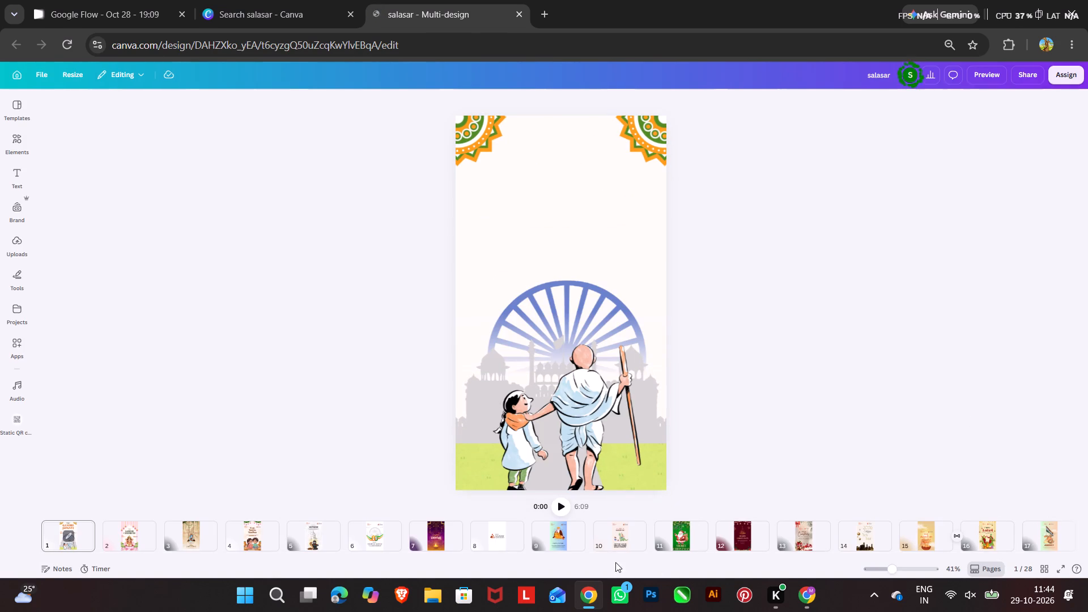
drag(628, 555, 1087, 541)
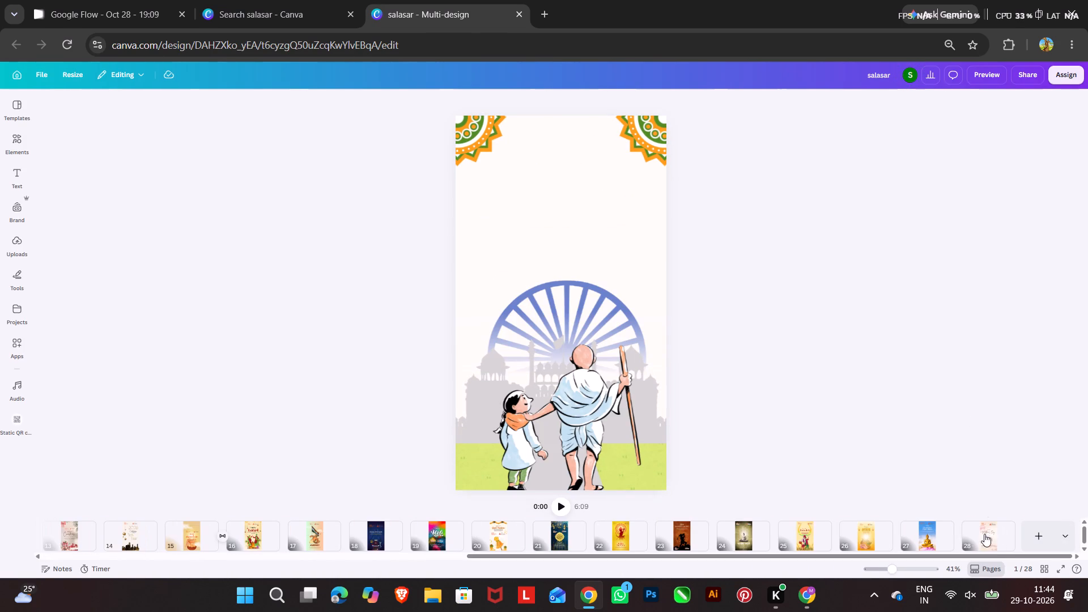
click(1041, 535)
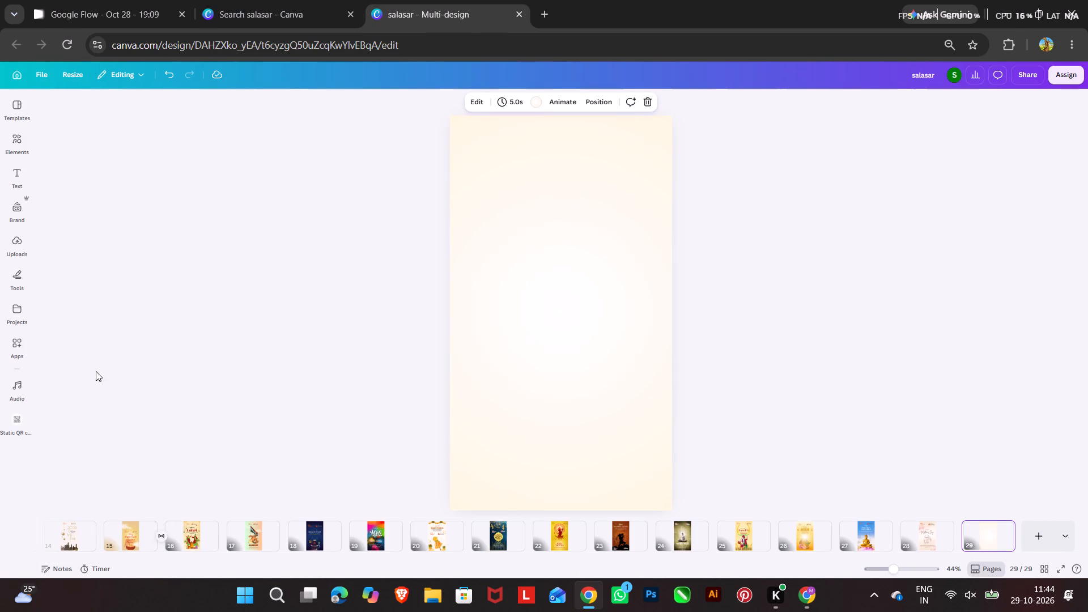
Search the design templates for happy dhanteras.
click(12, 124)
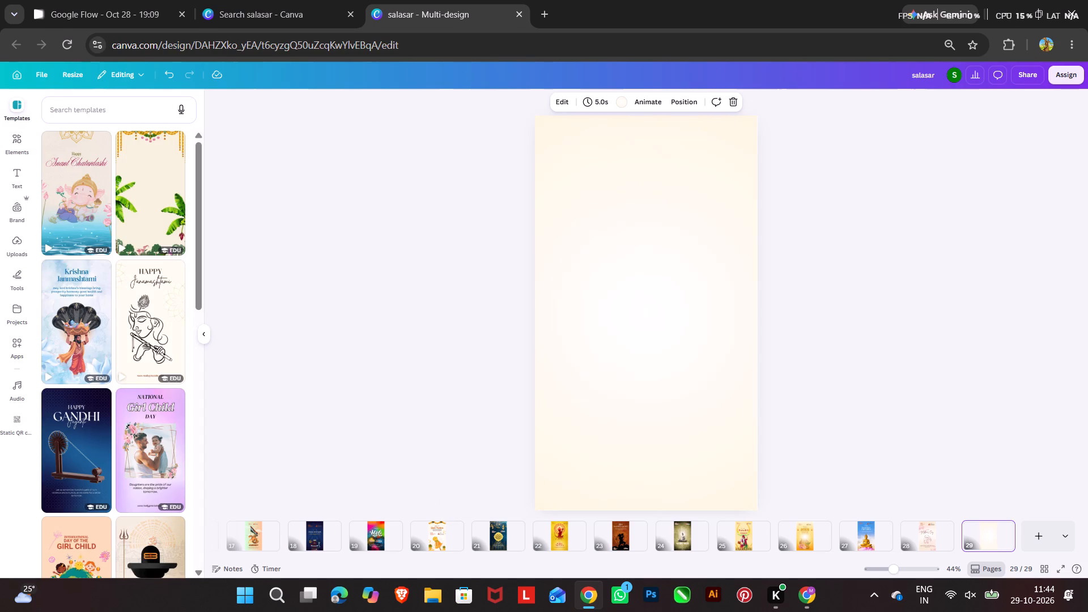
click(92, 116)
click(97, 108)
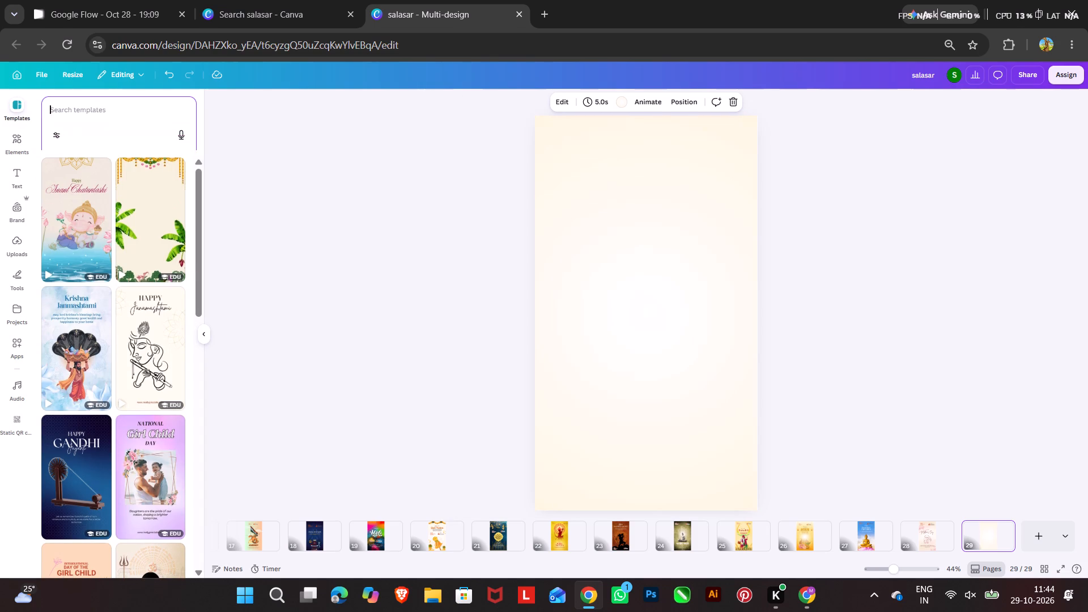
text(happy dhant)
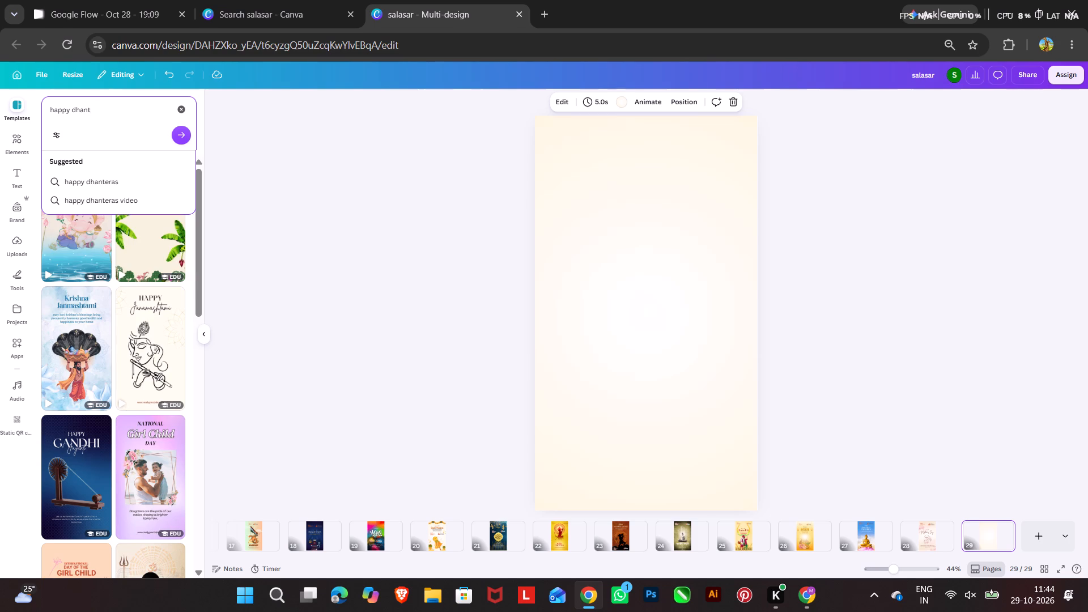
click(108, 177)
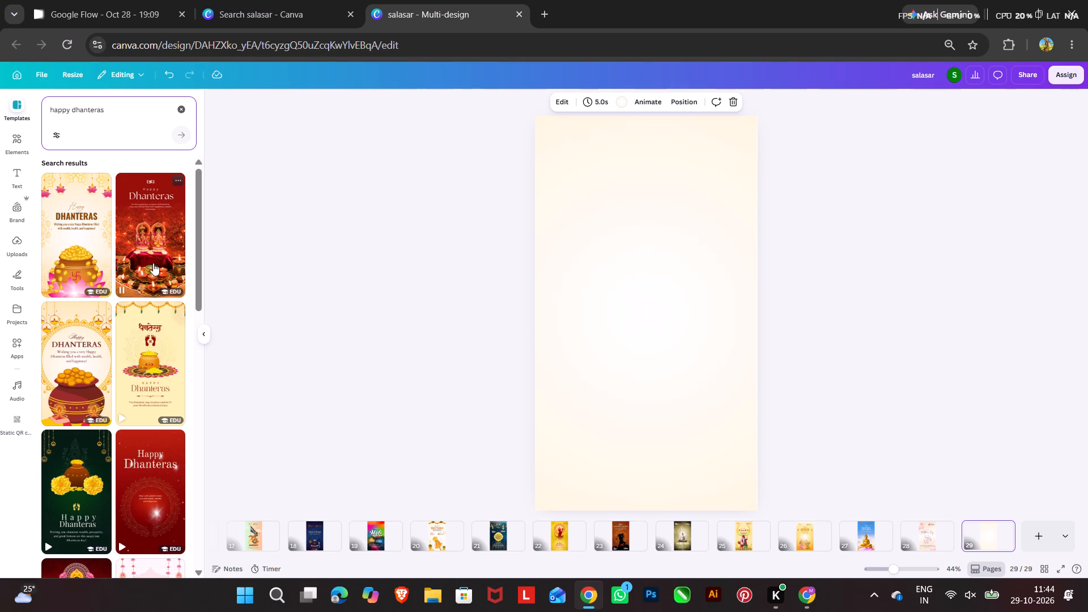
scroll(153, 263, down, 8)
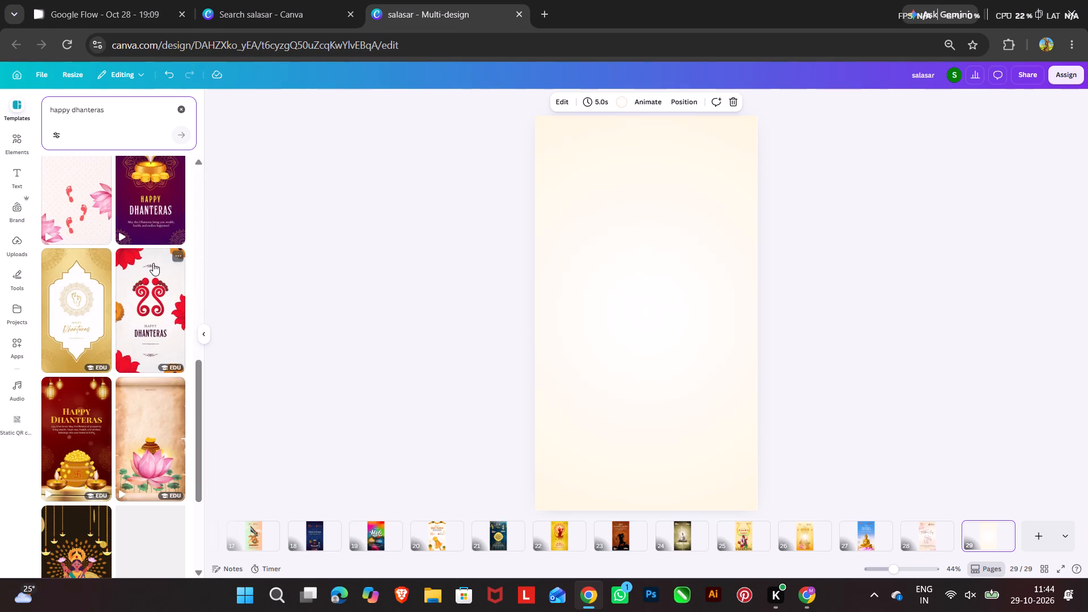
scroll(153, 263, down, 4)
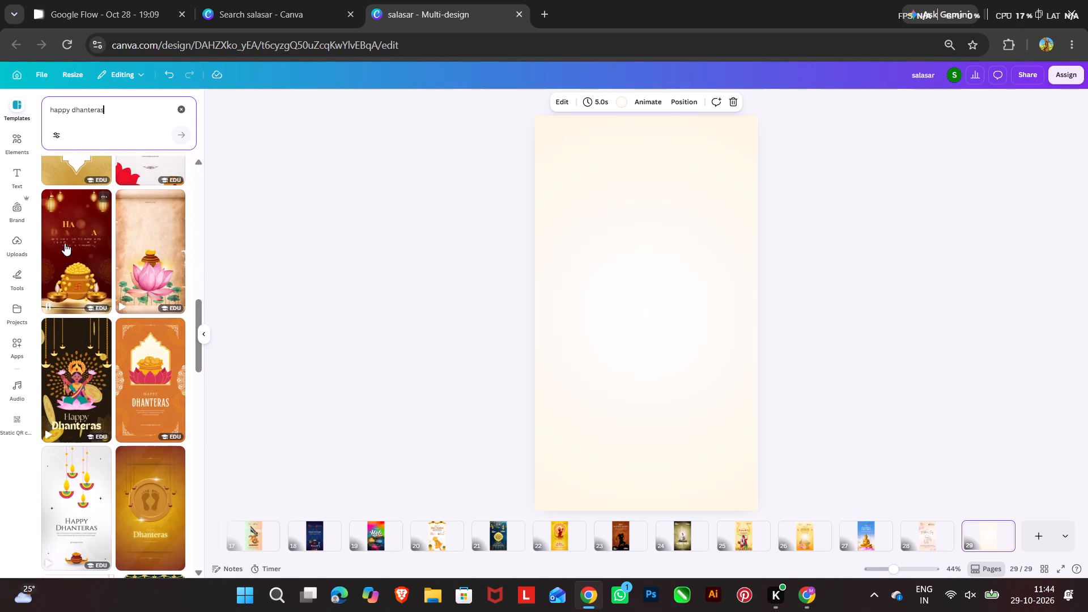
scroll(104, 245, down, 6)
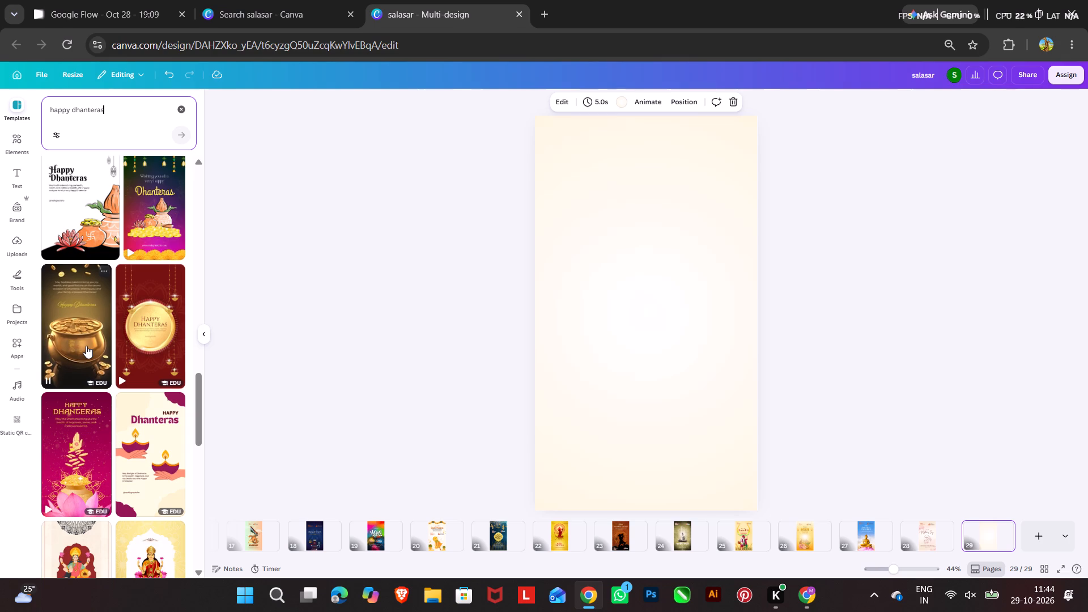
scroll(86, 346, down, 4)
scroll(118, 420, down, 5)
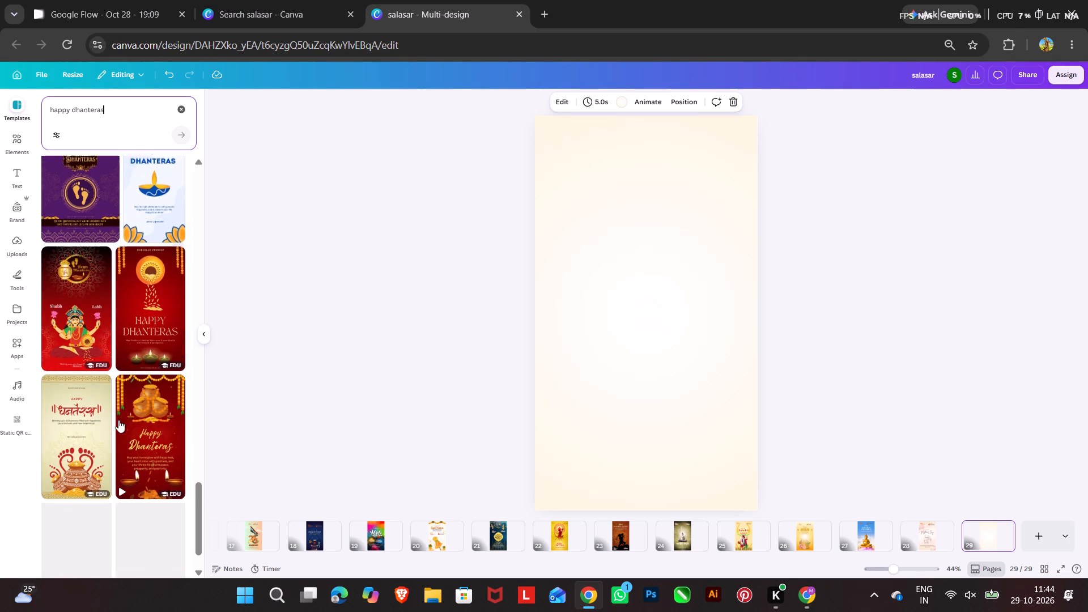
scroll(127, 364, down, 4)
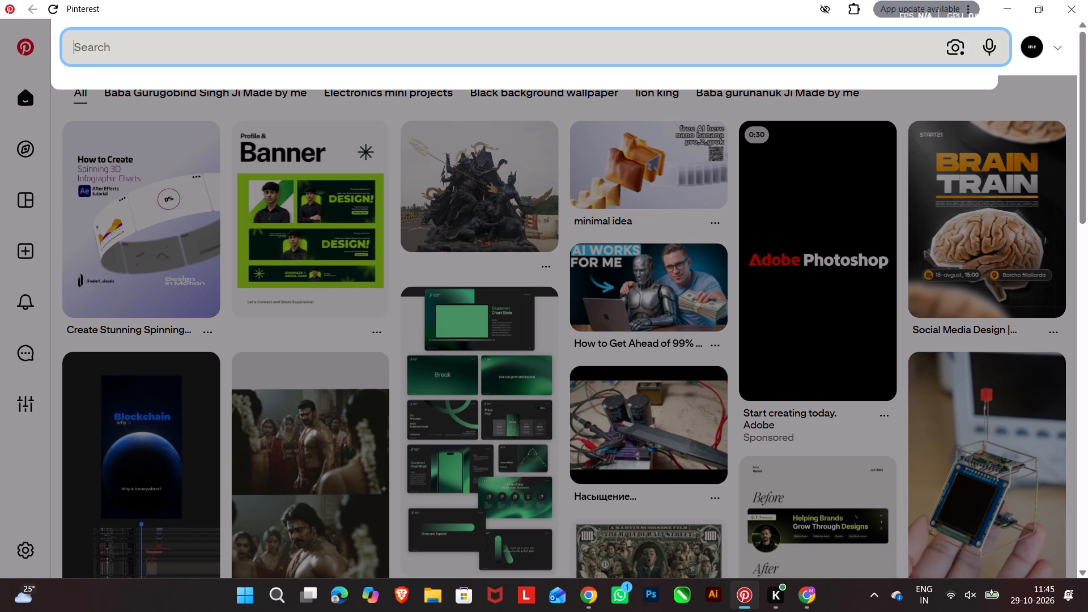
text(dhanter)
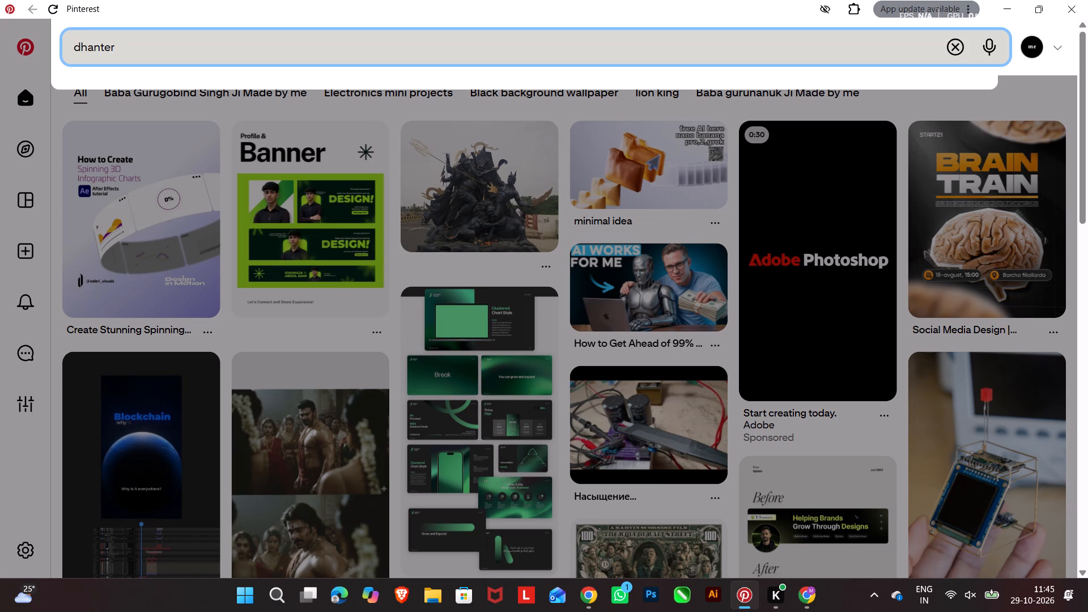
text(as)
key(space)
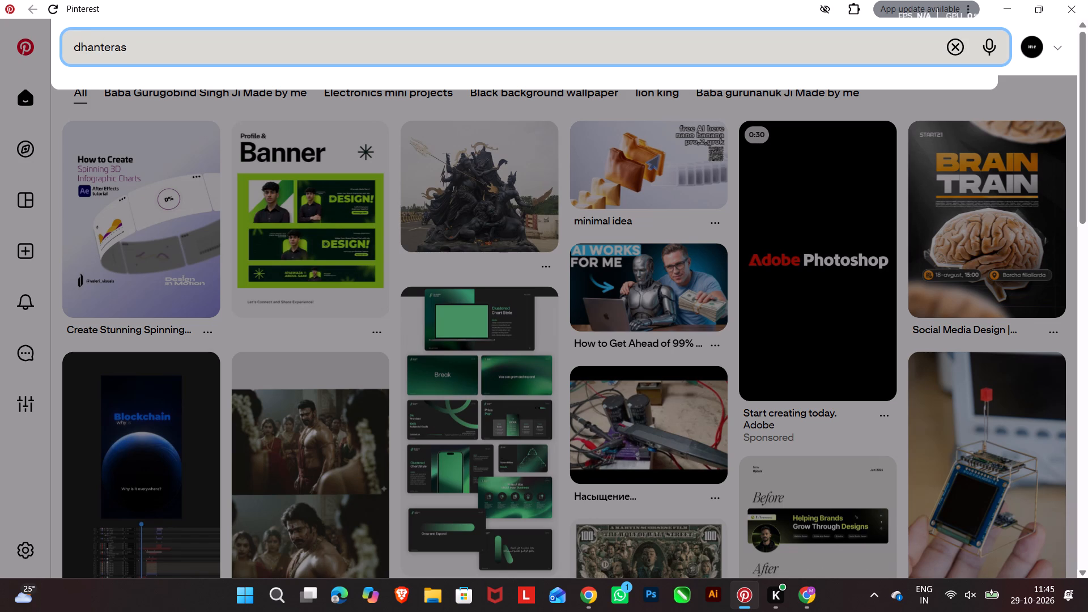
text(motion gra)
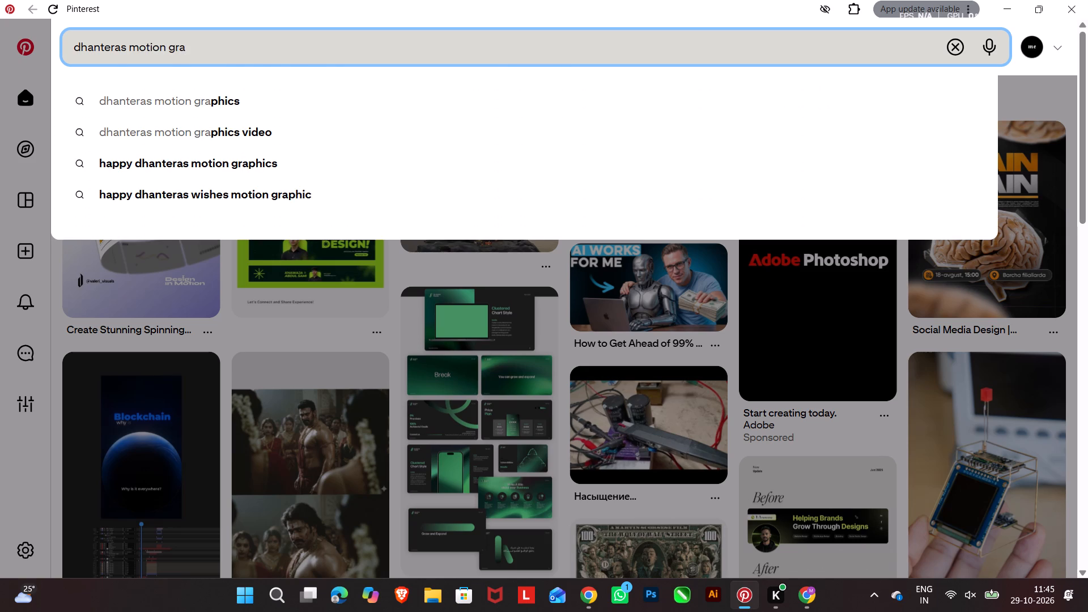
click(330, 102)
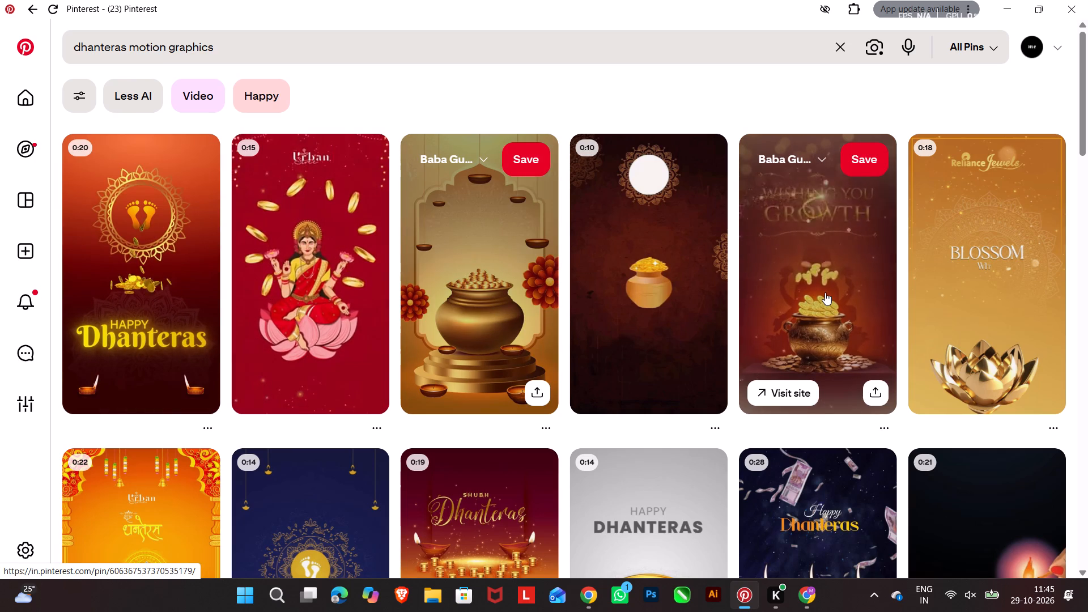
Open the "Wishing you Growth" video pin with the pot of gold coins and copy its link.
click(822, 292)
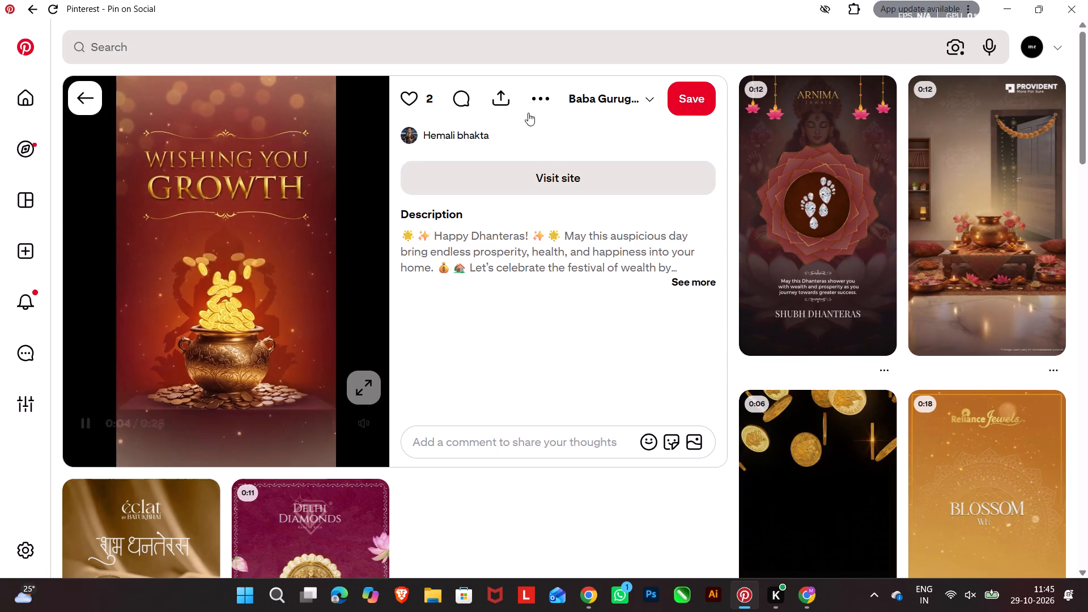
click(504, 99)
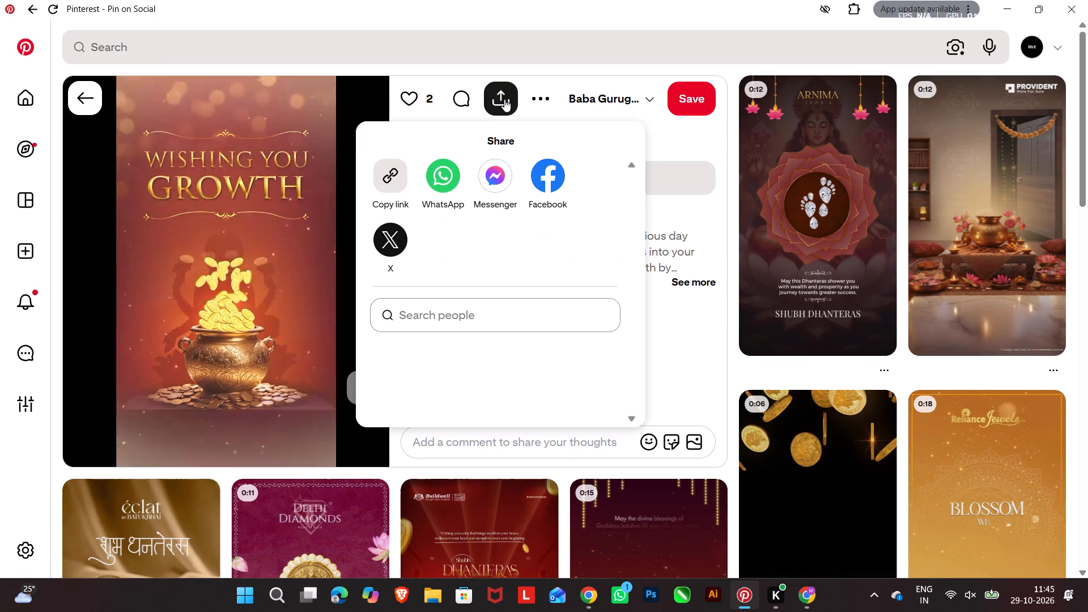
click(387, 164)
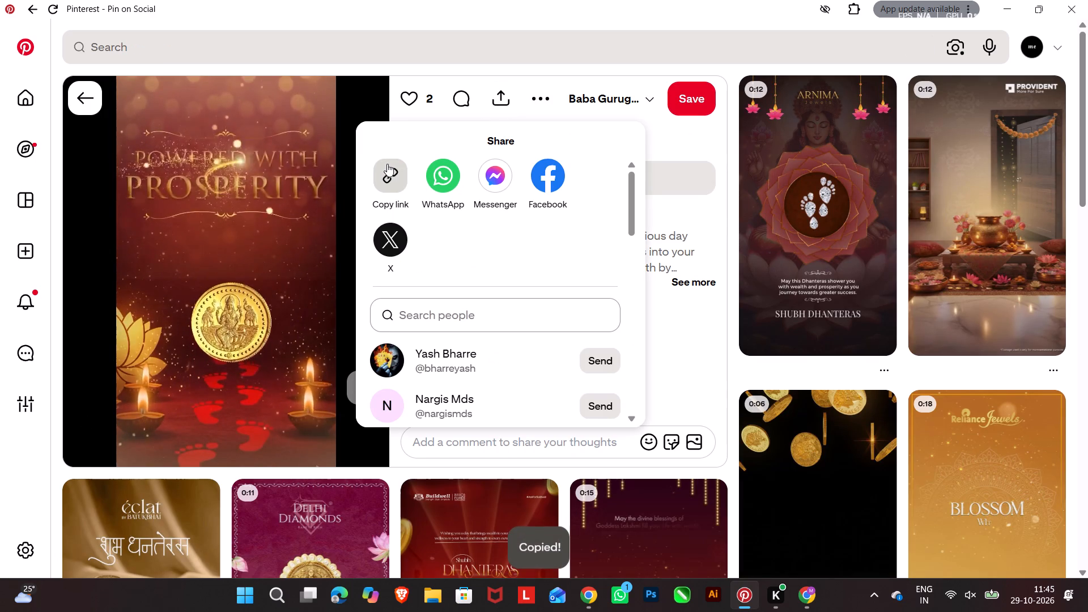
click(390, 171)
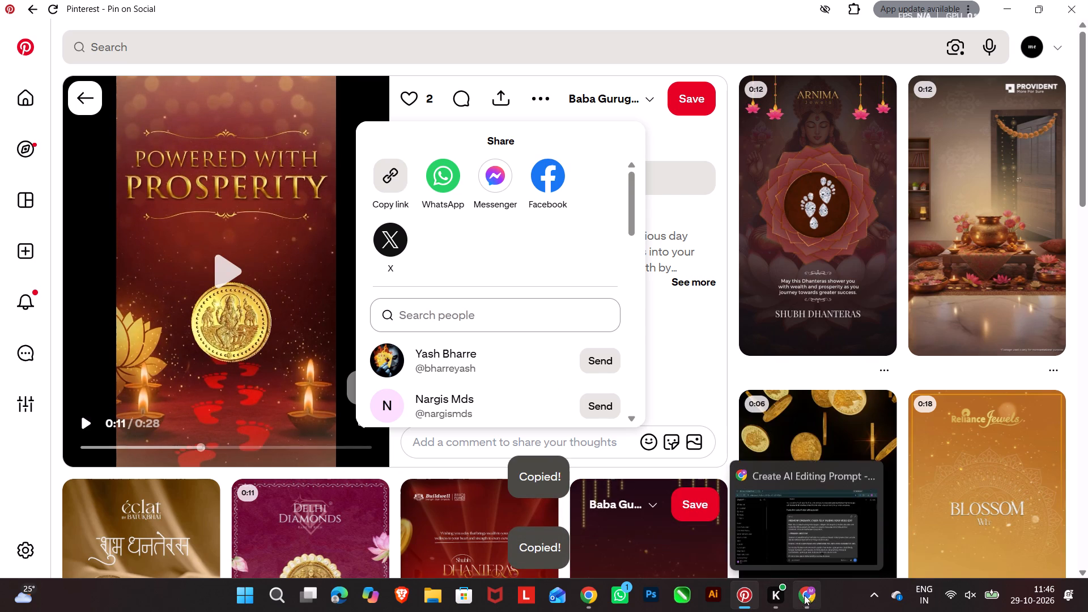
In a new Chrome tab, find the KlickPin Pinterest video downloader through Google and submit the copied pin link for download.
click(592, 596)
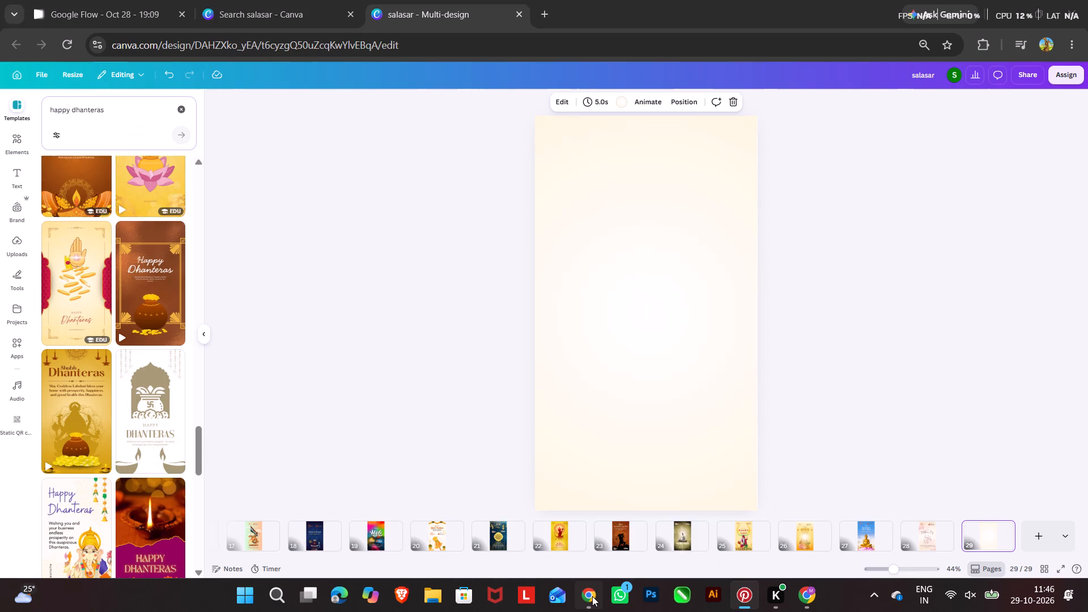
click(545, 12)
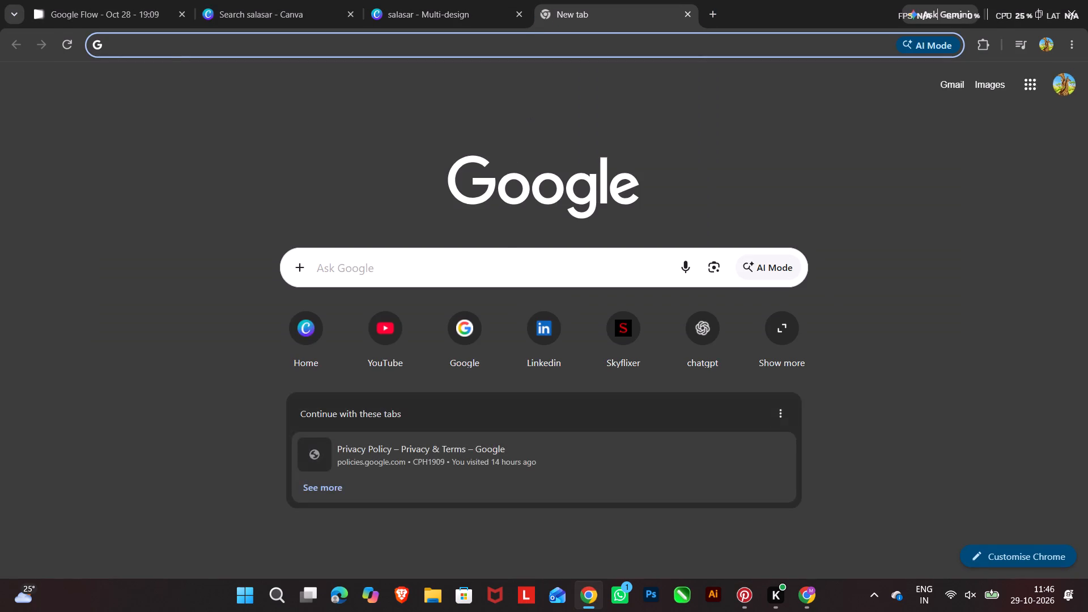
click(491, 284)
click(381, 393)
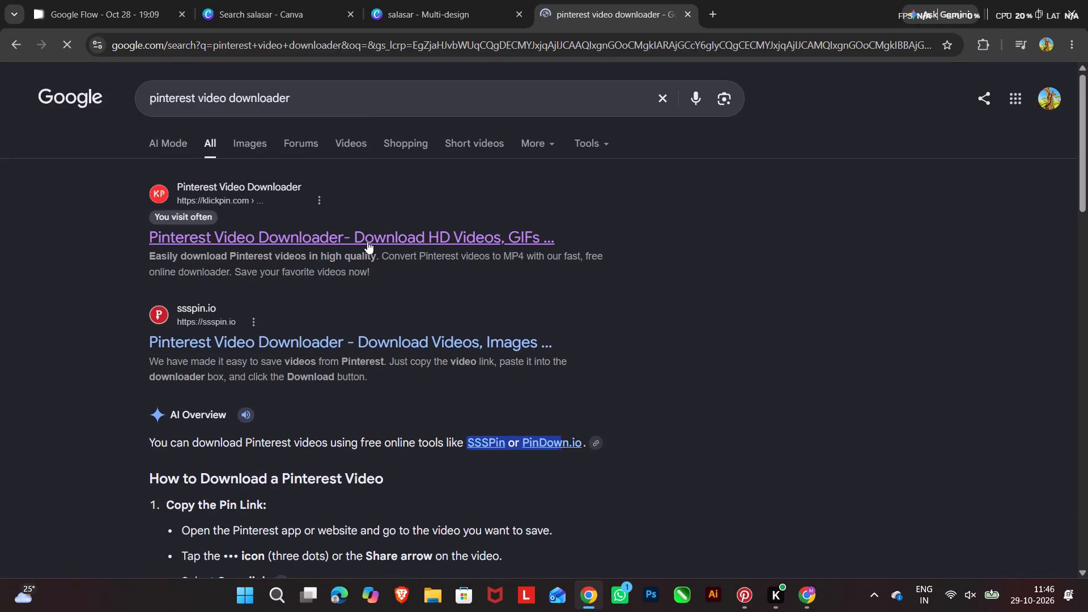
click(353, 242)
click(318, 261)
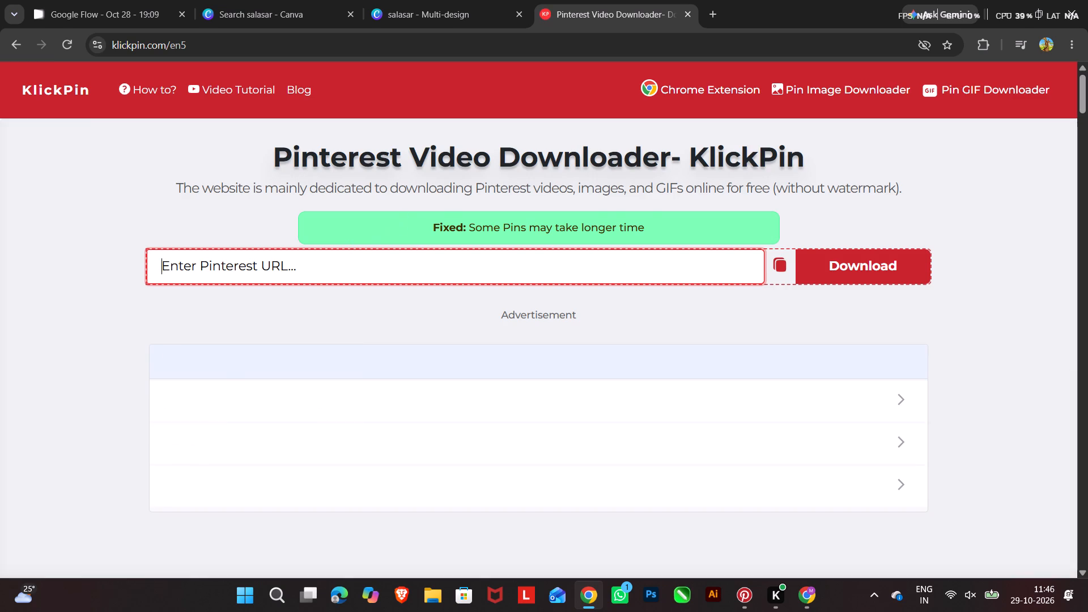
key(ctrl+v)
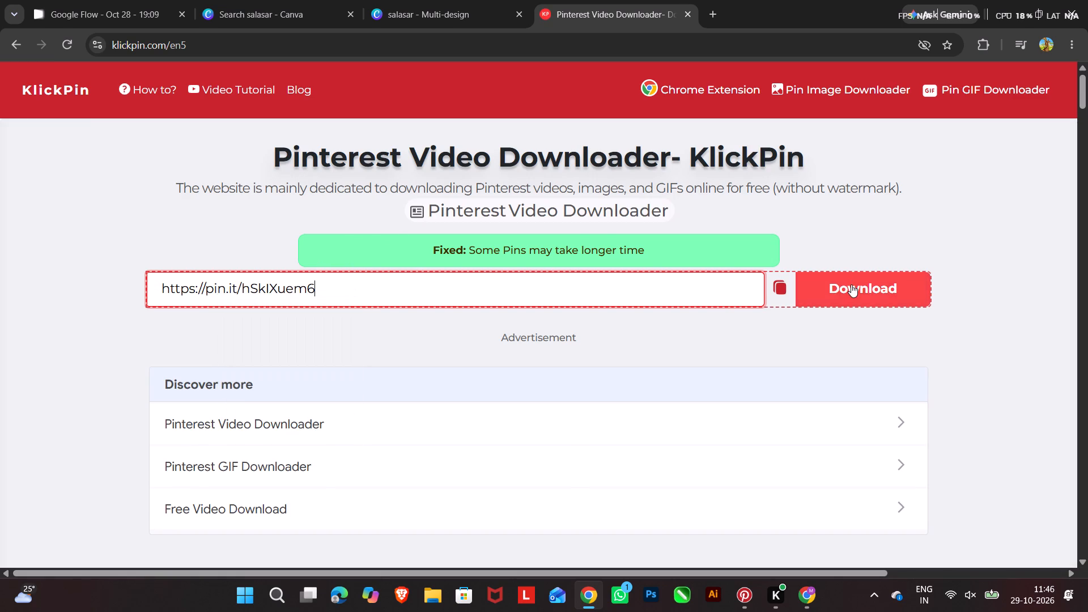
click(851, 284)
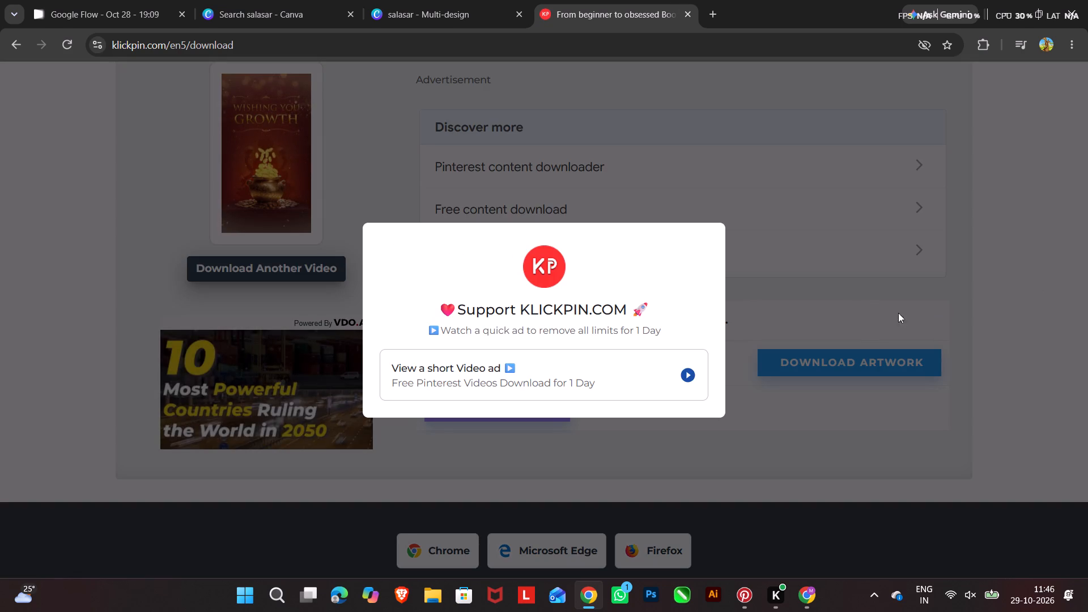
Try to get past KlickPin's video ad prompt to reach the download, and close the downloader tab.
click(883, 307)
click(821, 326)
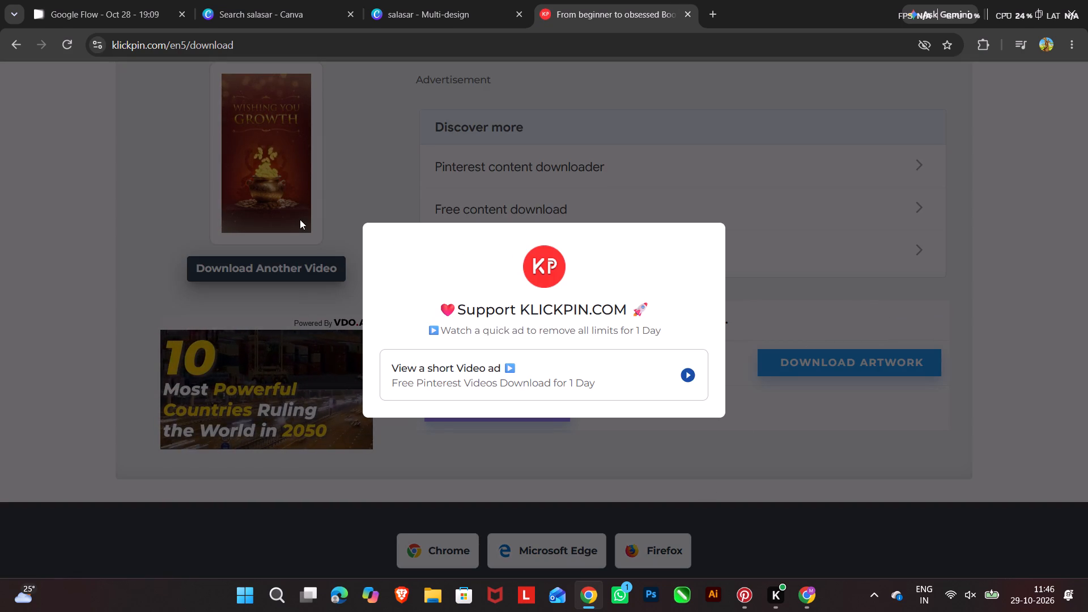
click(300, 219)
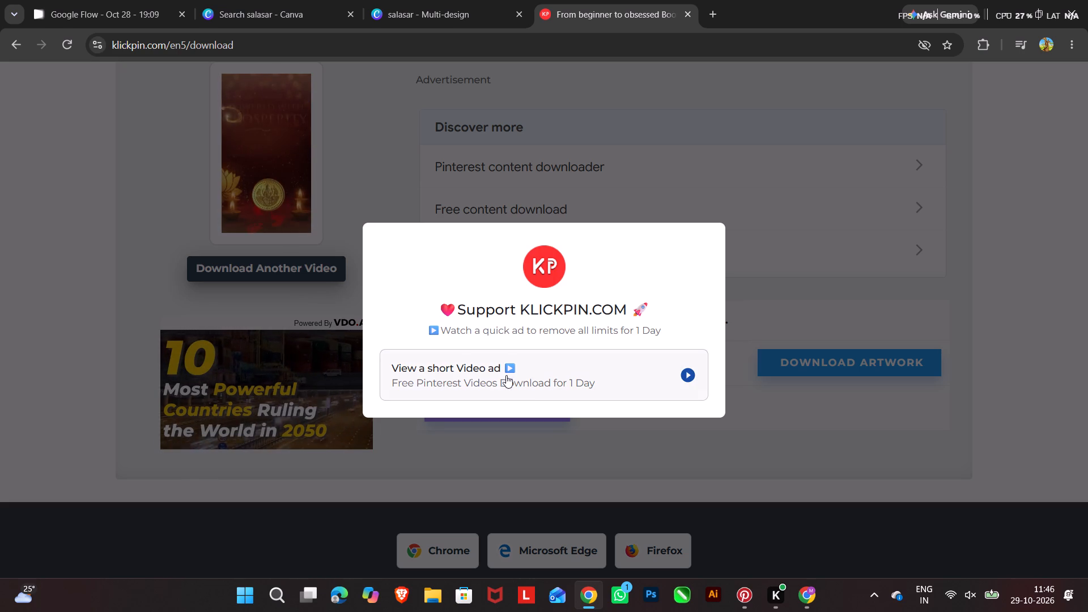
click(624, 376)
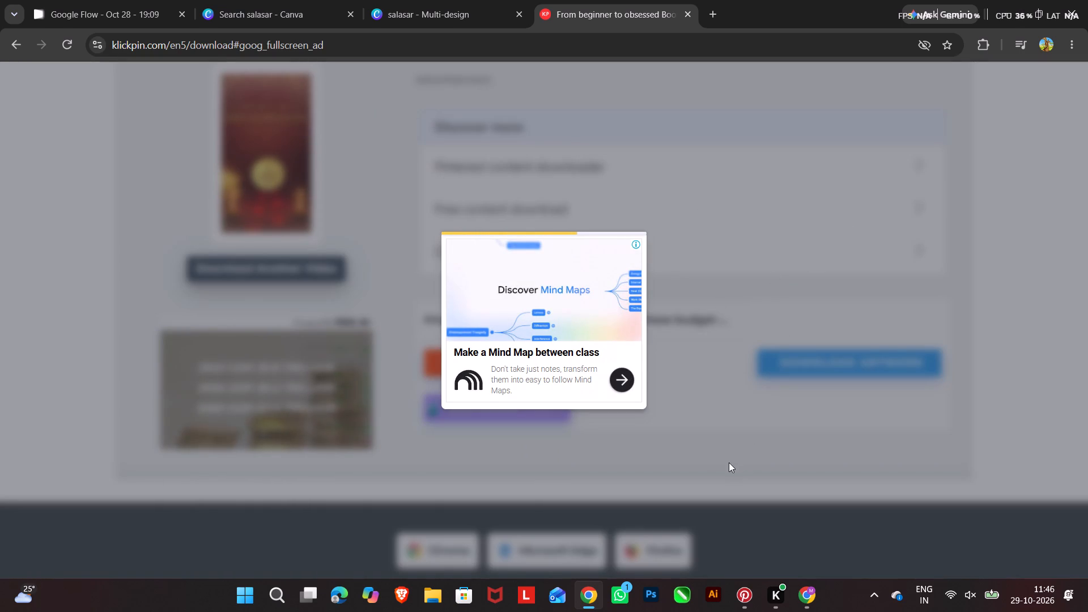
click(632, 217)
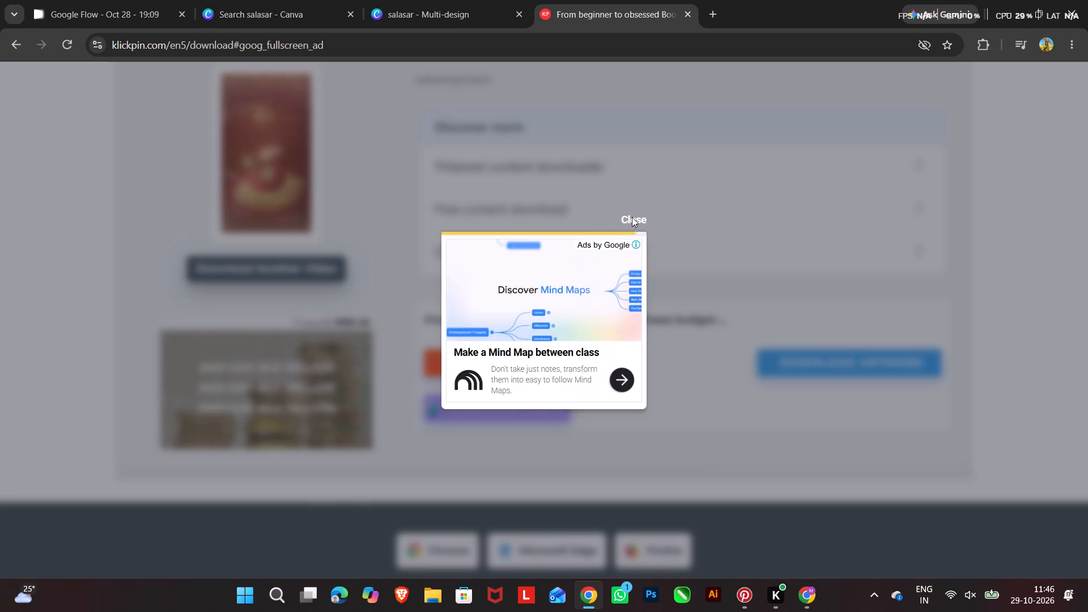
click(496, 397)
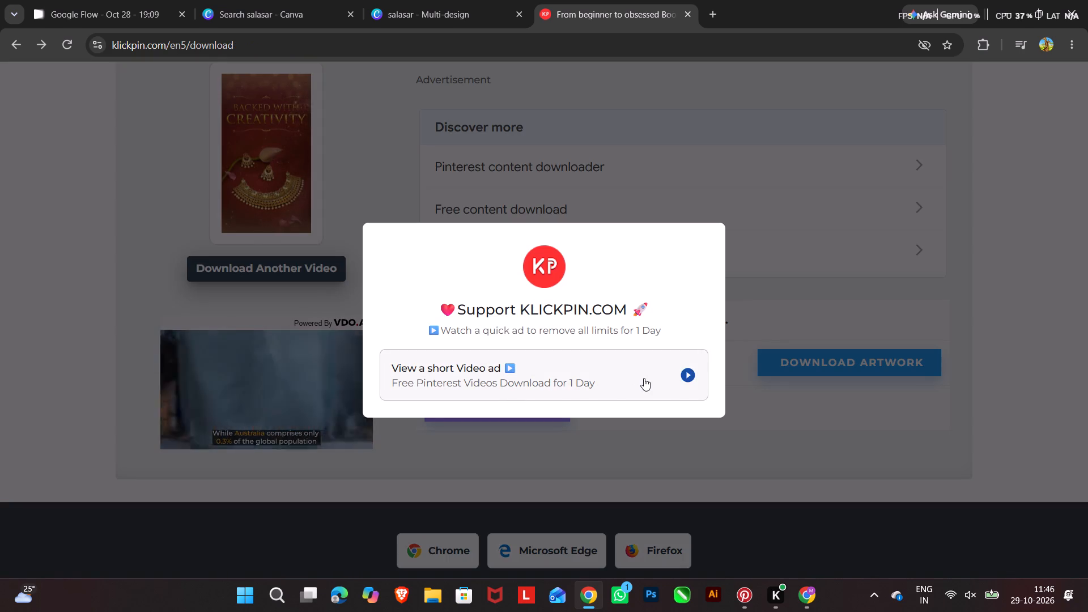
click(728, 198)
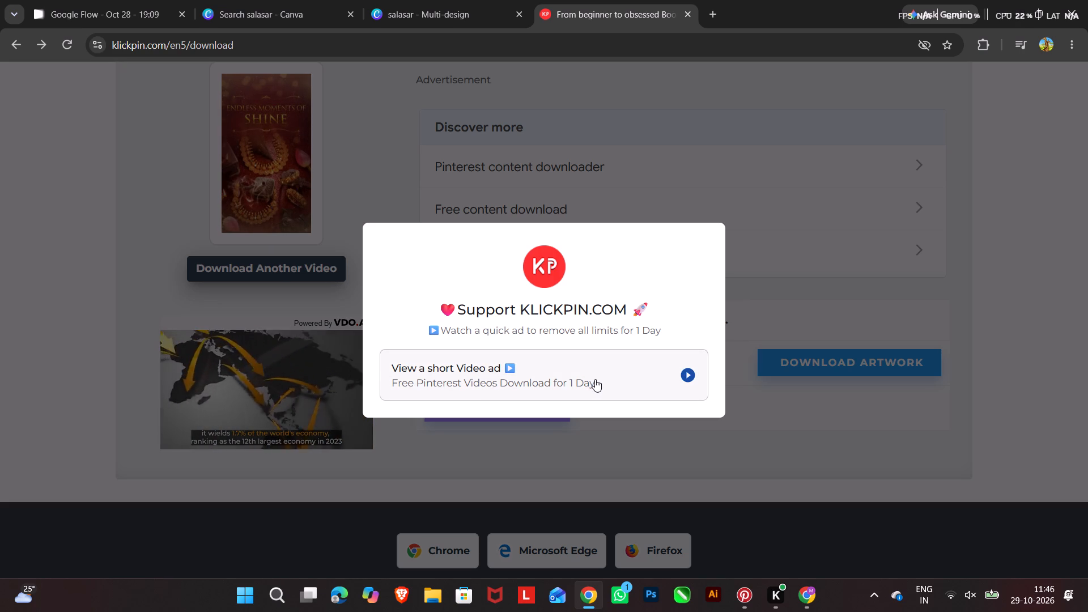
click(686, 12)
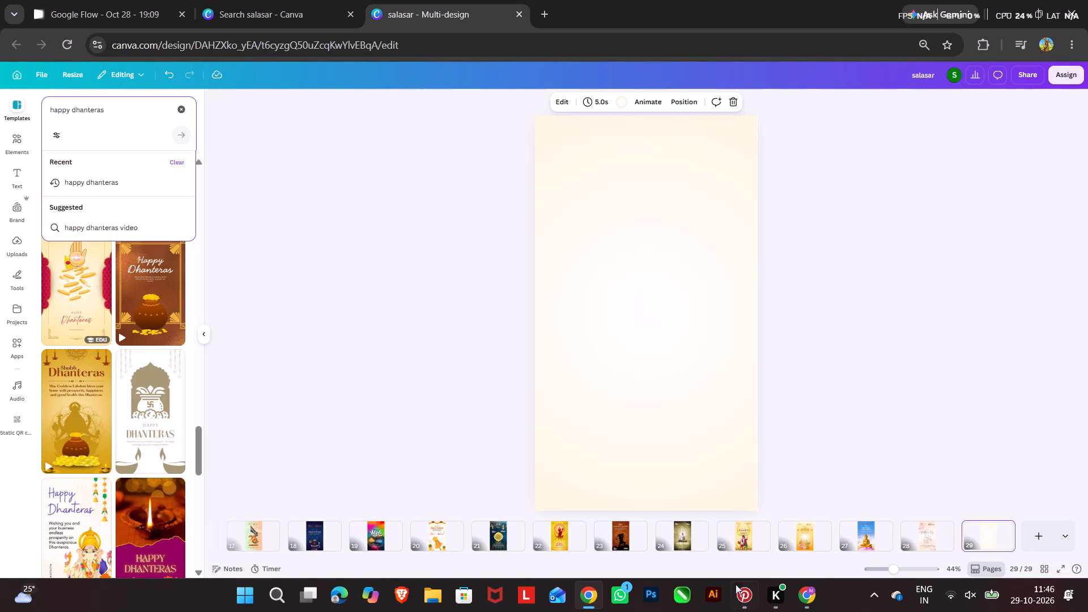
Return to Pinterest, dismiss the pin's share options, check the related pins and go back to the dhanteras motion graphics results.
click(743, 589)
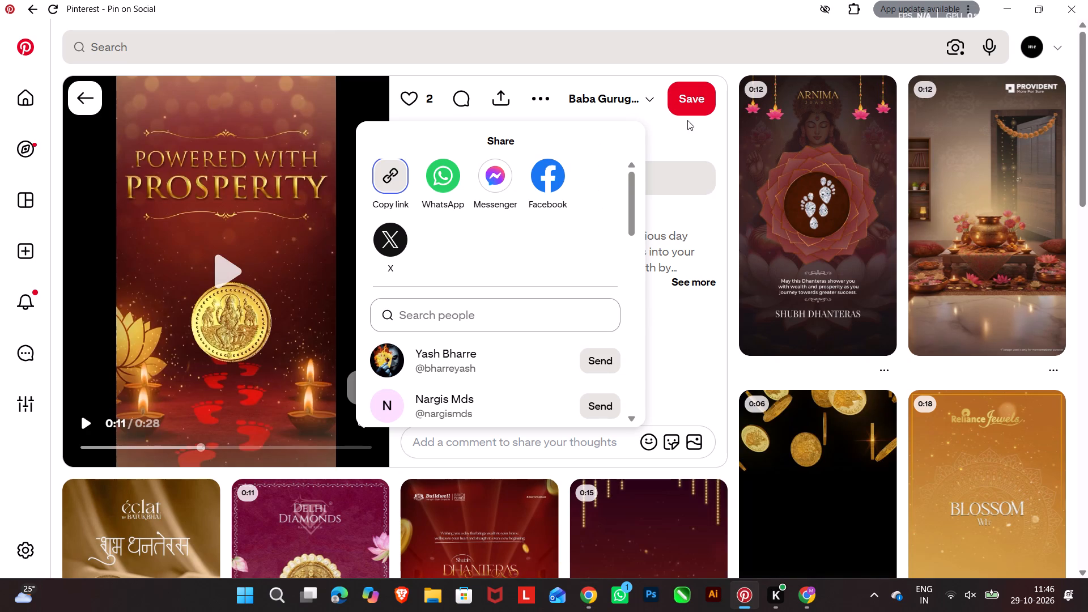
click(682, 143)
scroll(257, 271, down, 5)
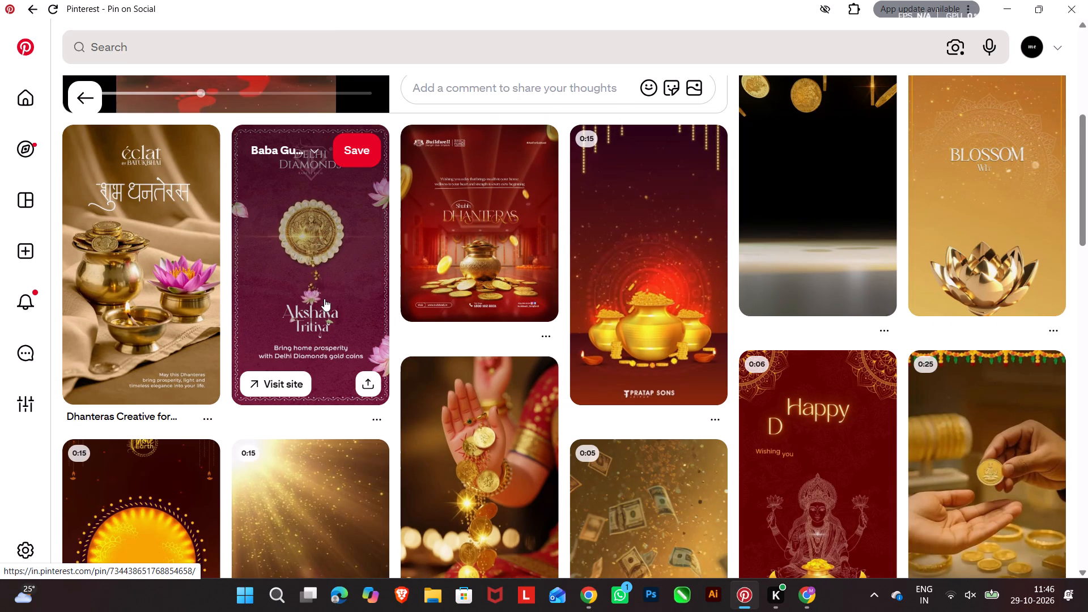
scroll(164, 277, up, 11)
click(86, 99)
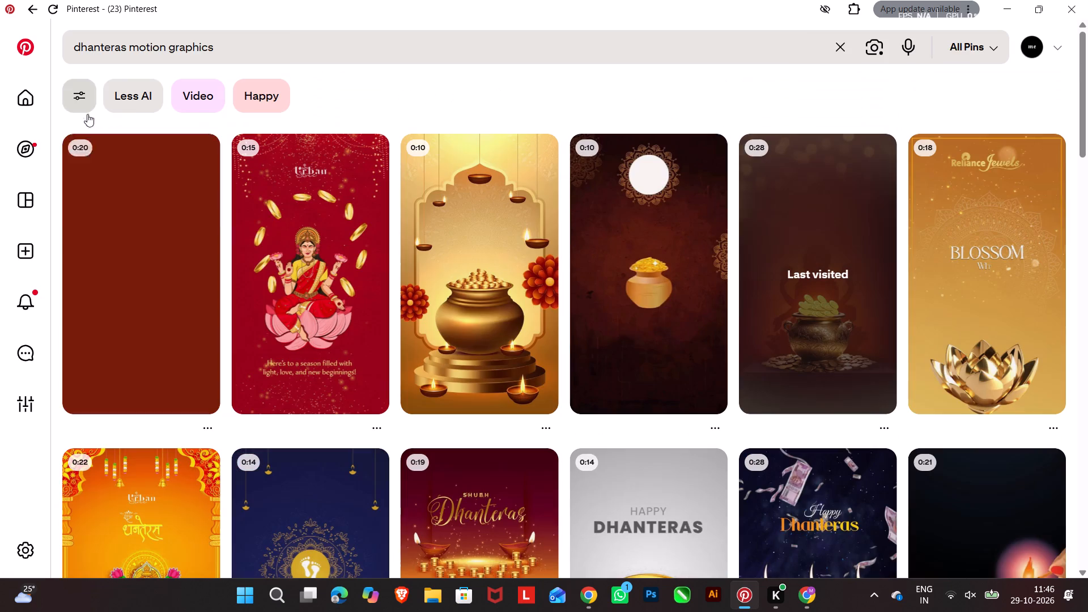
Open the 20-second "Happy Dhanteras" motion graphic video pin from the search results and try to play it.
click(157, 298)
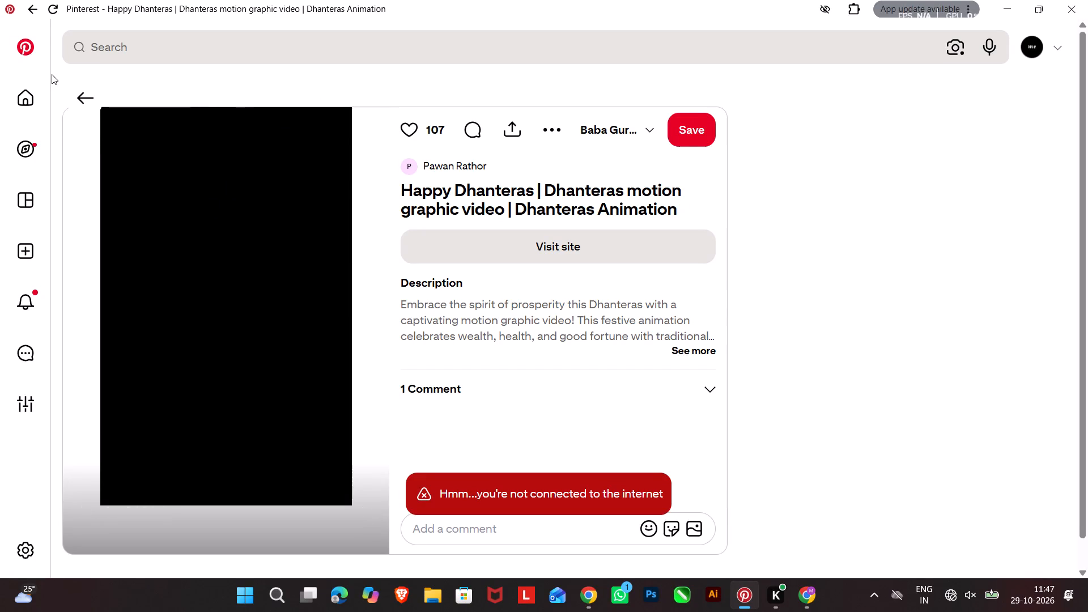
click(280, 325)
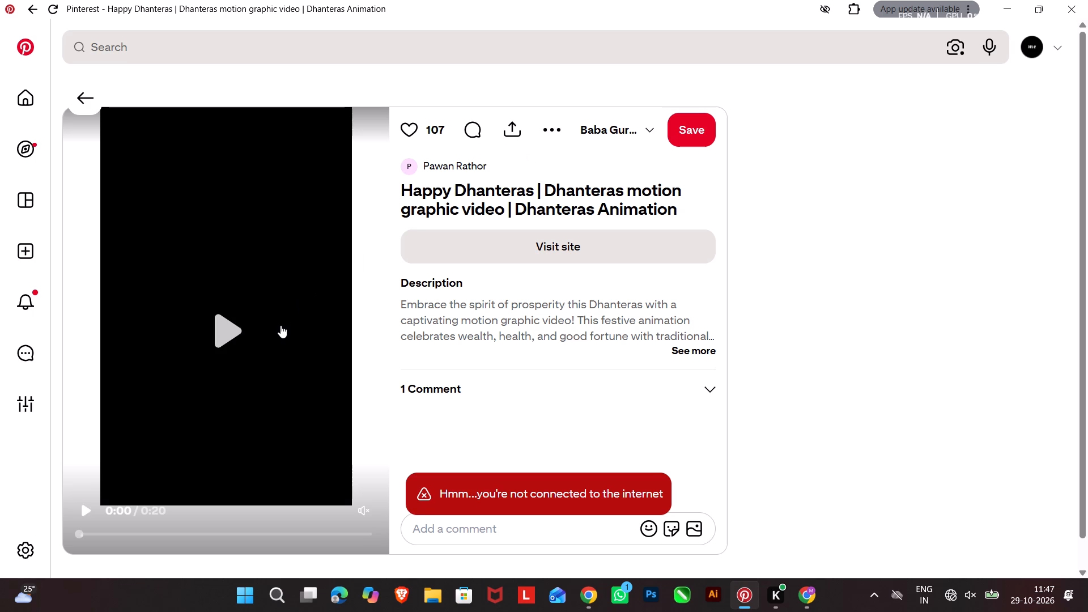
Connect the computer to the UCN_Mds office_5G Wi-Fi network.
click(958, 597)
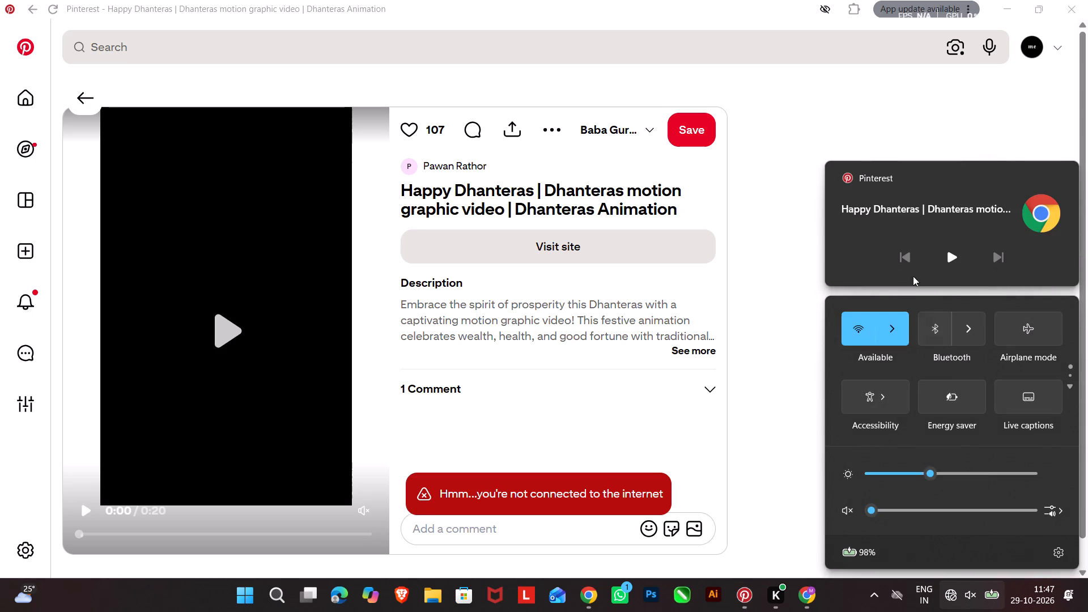
click(903, 337)
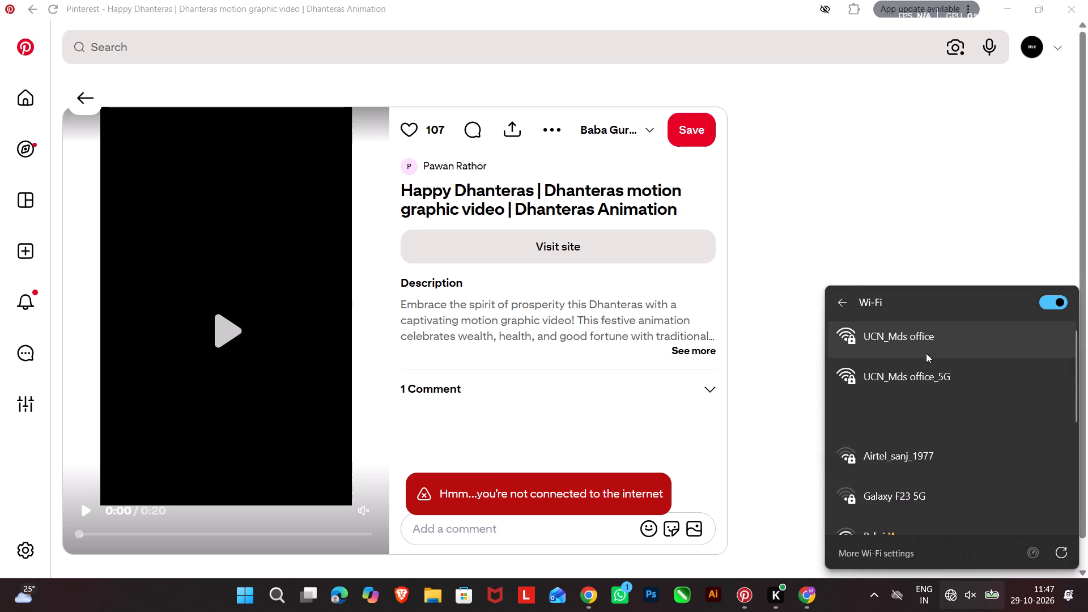
click(927, 376)
click(1029, 443)
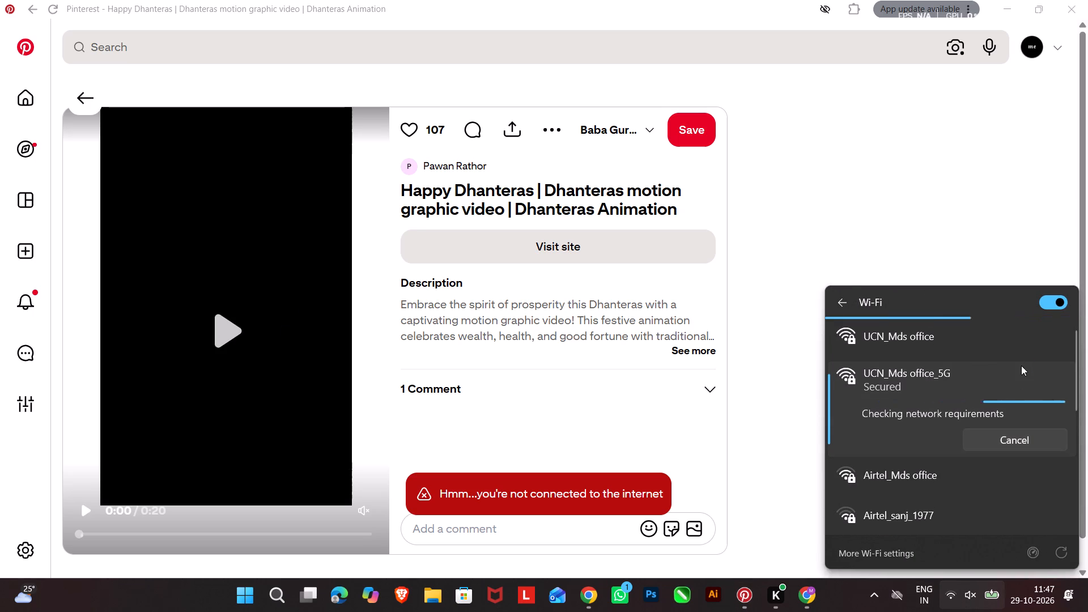
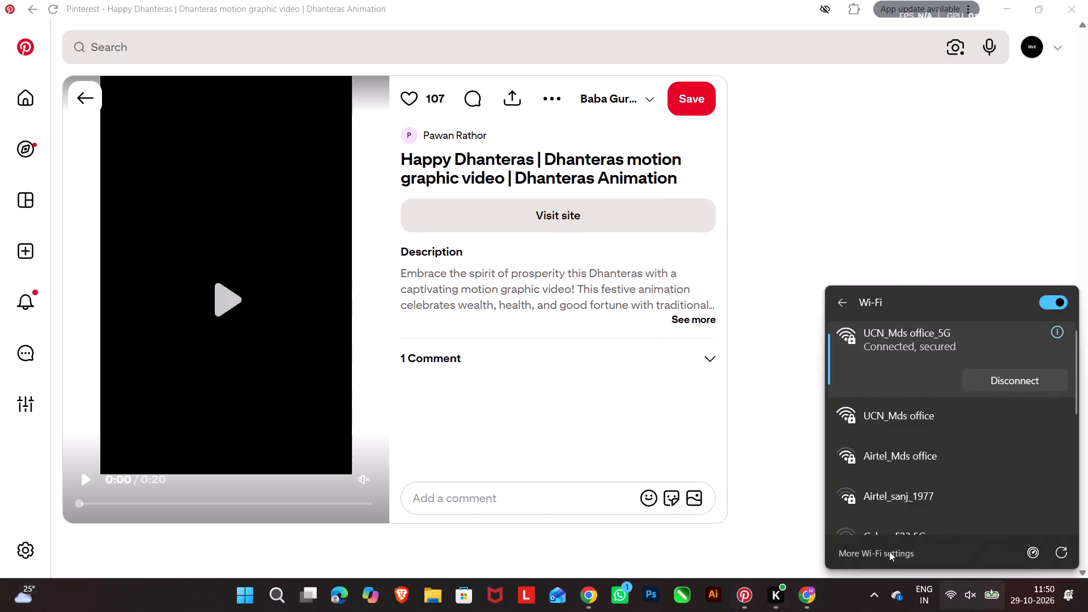
Dismiss the Wi-Fi network list, then leave and reopen the "Happy Dhanteras | Dhanteras motion graphic video" pin to play it.
click(754, 332)
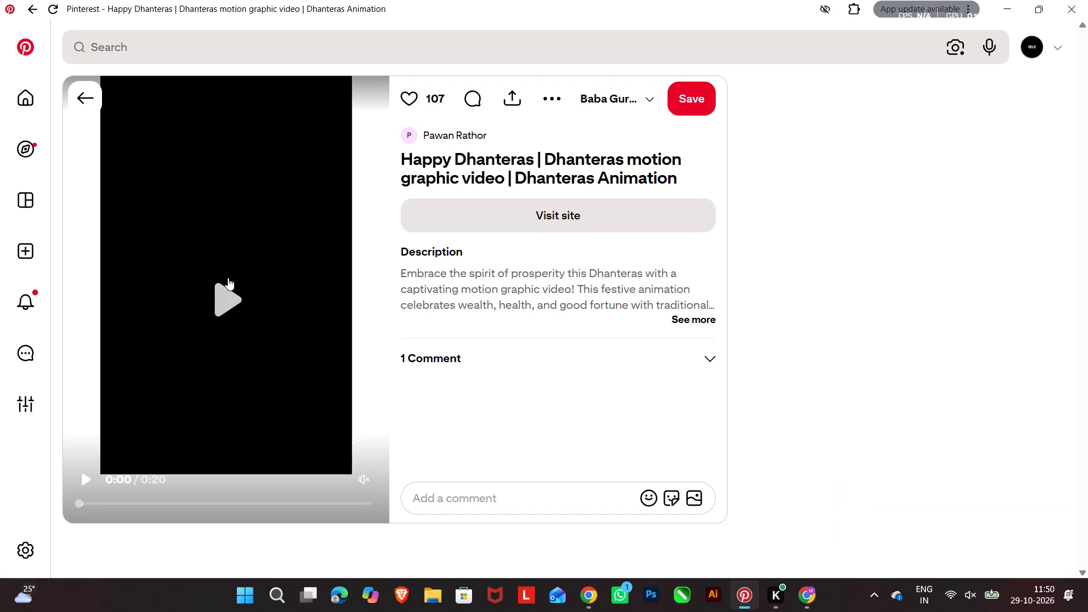
click(224, 295)
click(79, 90)
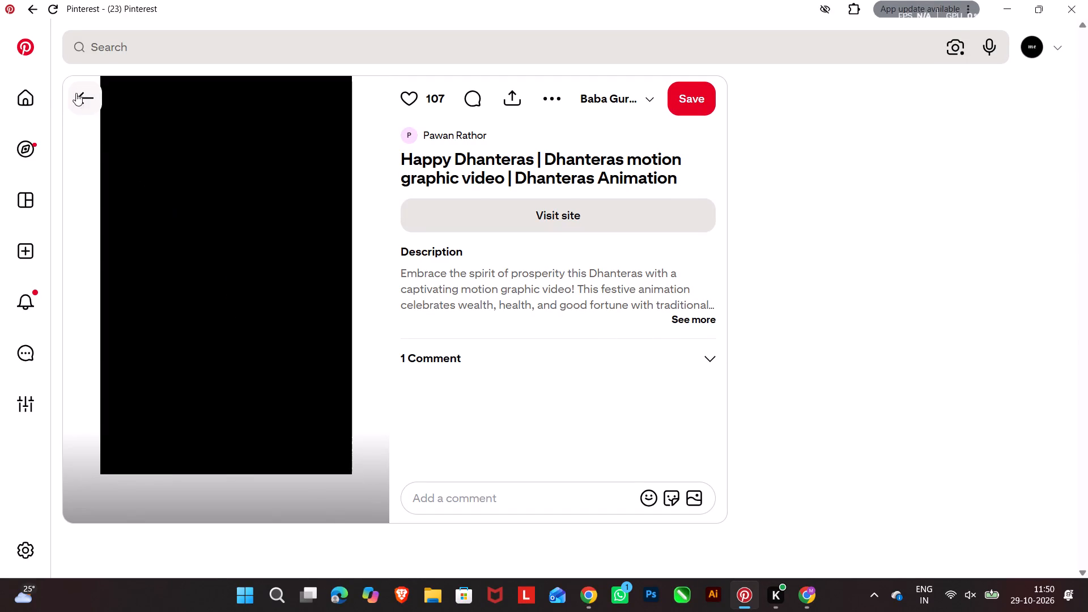
click(141, 308)
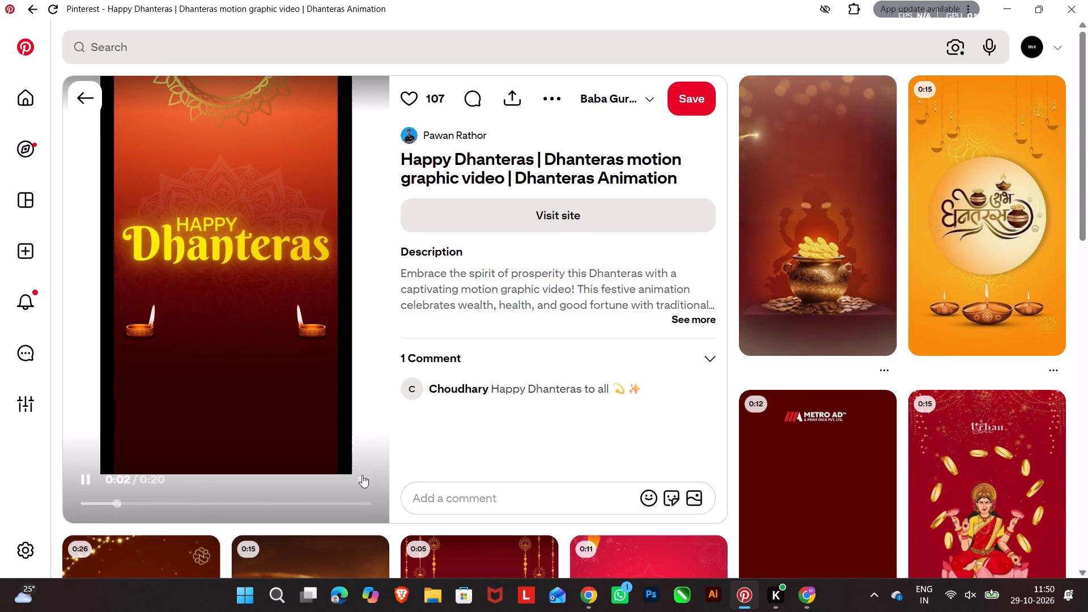
Unmute the Happy Dhanteras video and raise the system volume to slightly above half, closing the quick settings when done.
click(362, 475)
click(973, 596)
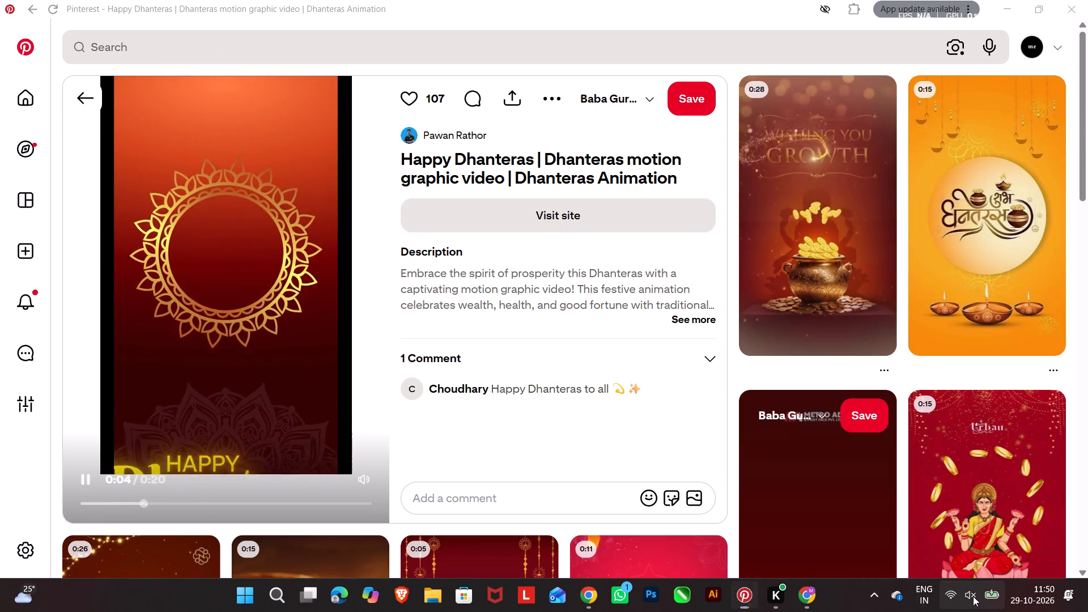
drag(882, 506, 955, 508)
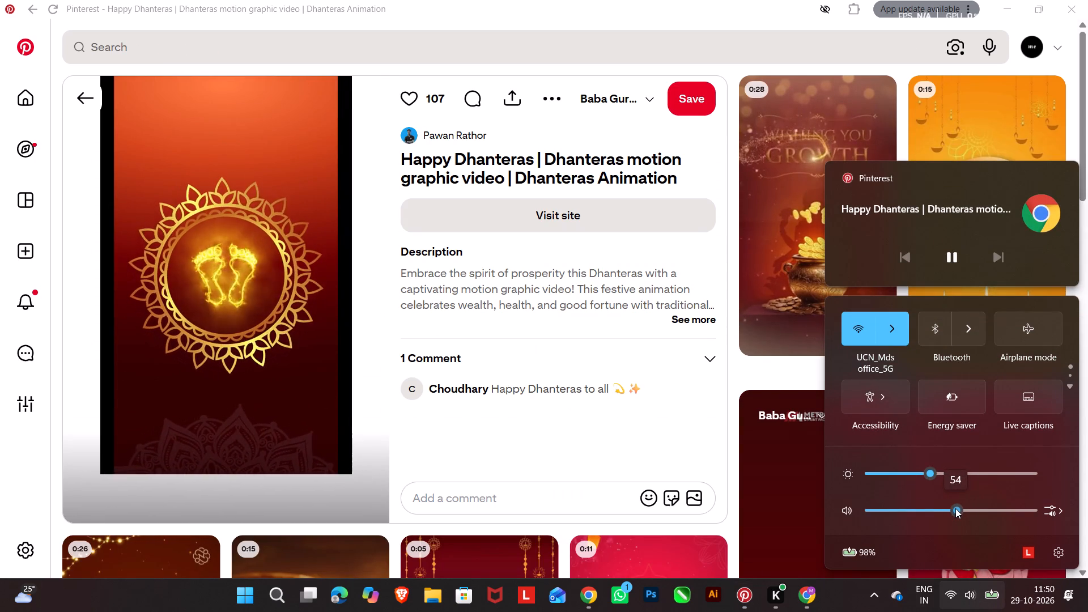
drag(955, 508, 947, 510)
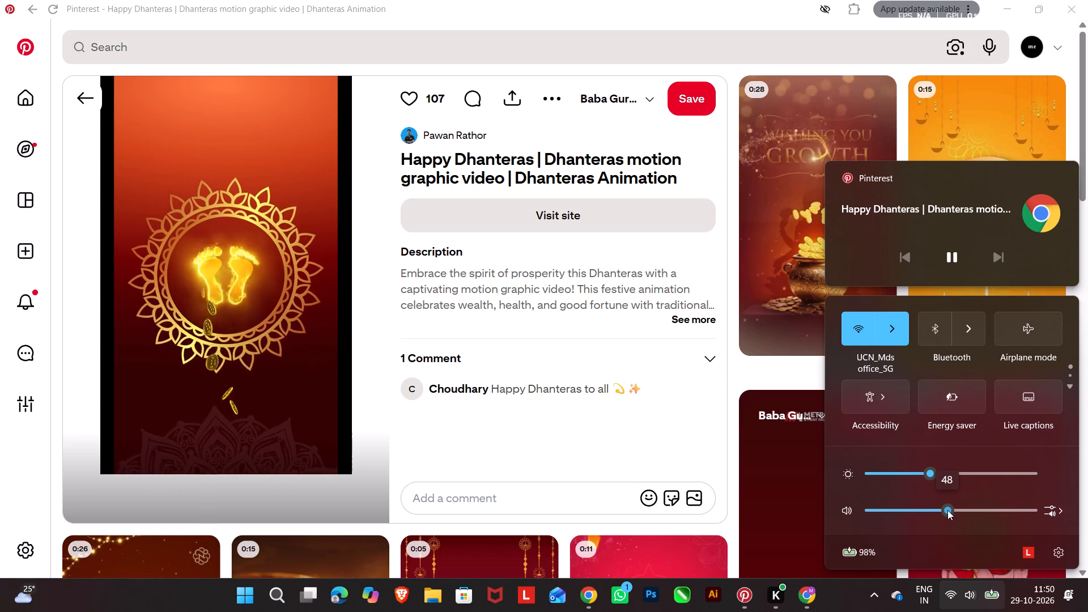
drag(947, 510, 963, 512)
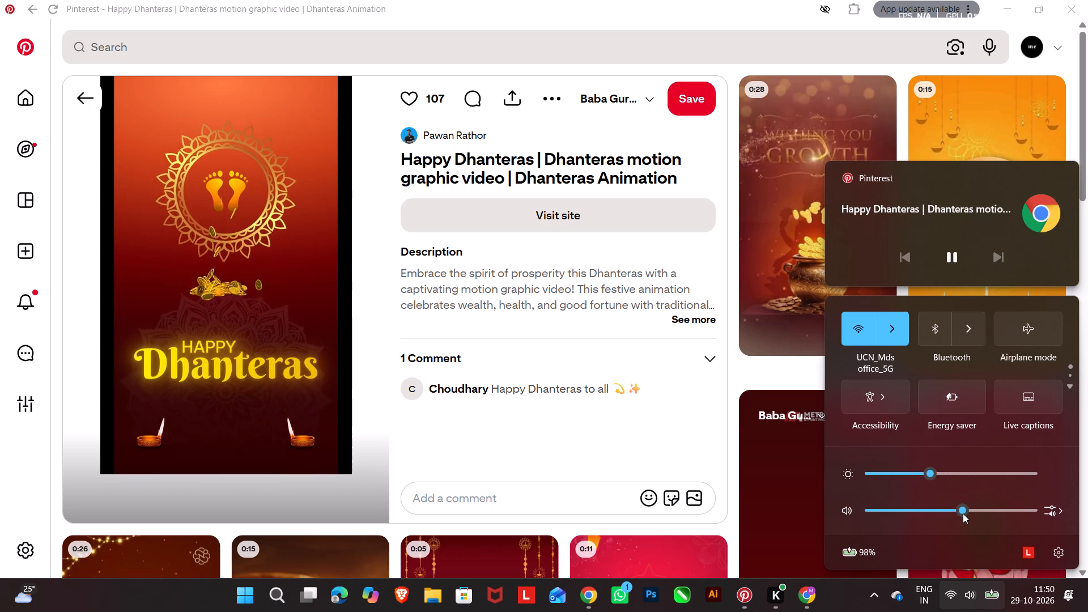
click(758, 376)
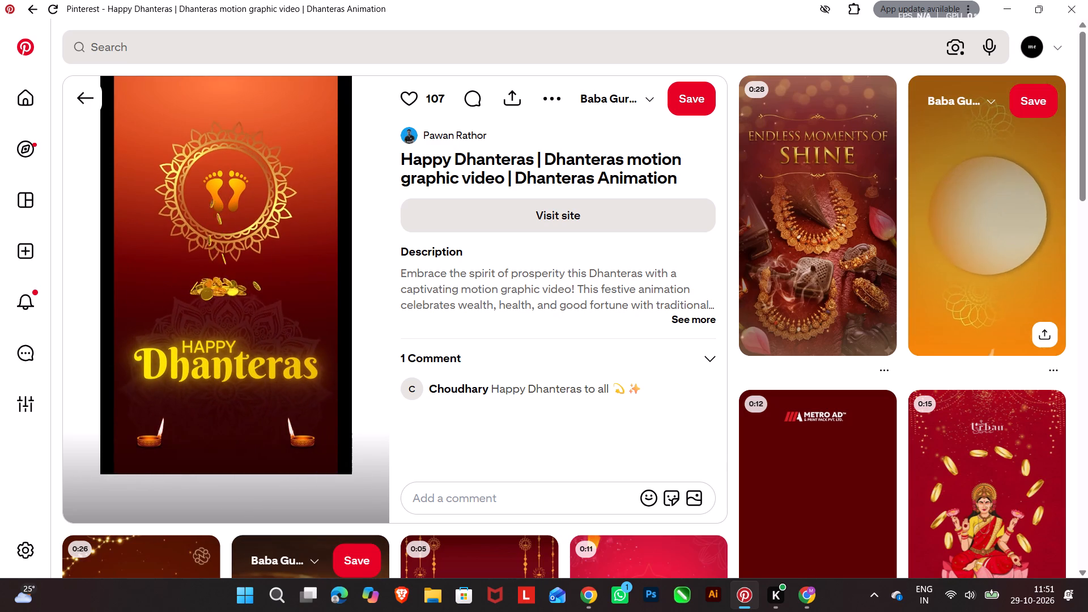
Reopen the Happy Dhanteras video pin with the golden footprints from the dhanteras motion graphics results and copy its link.
click(90, 105)
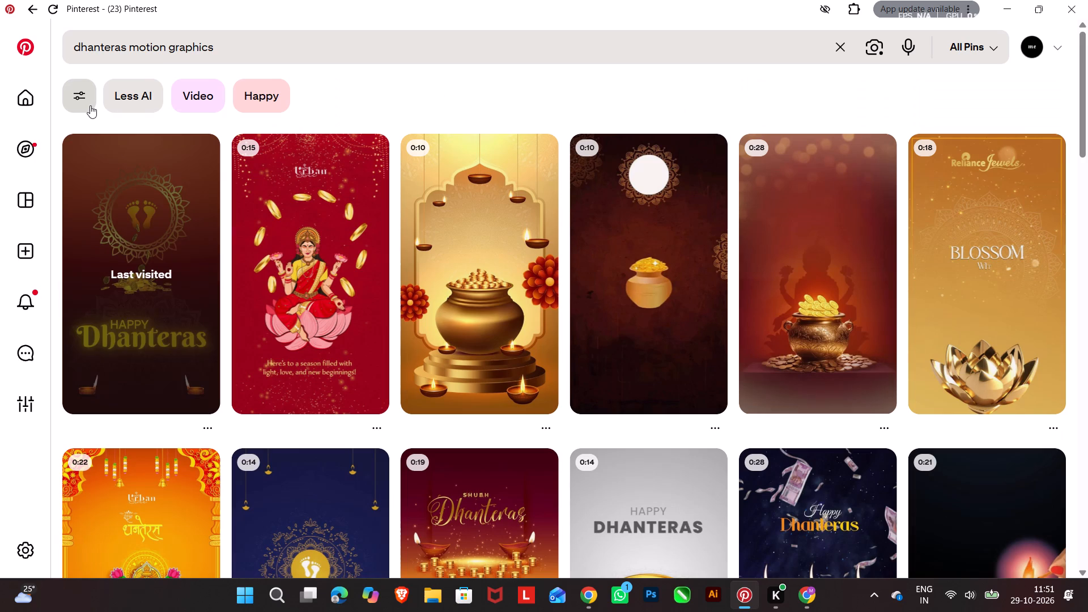
click(150, 273)
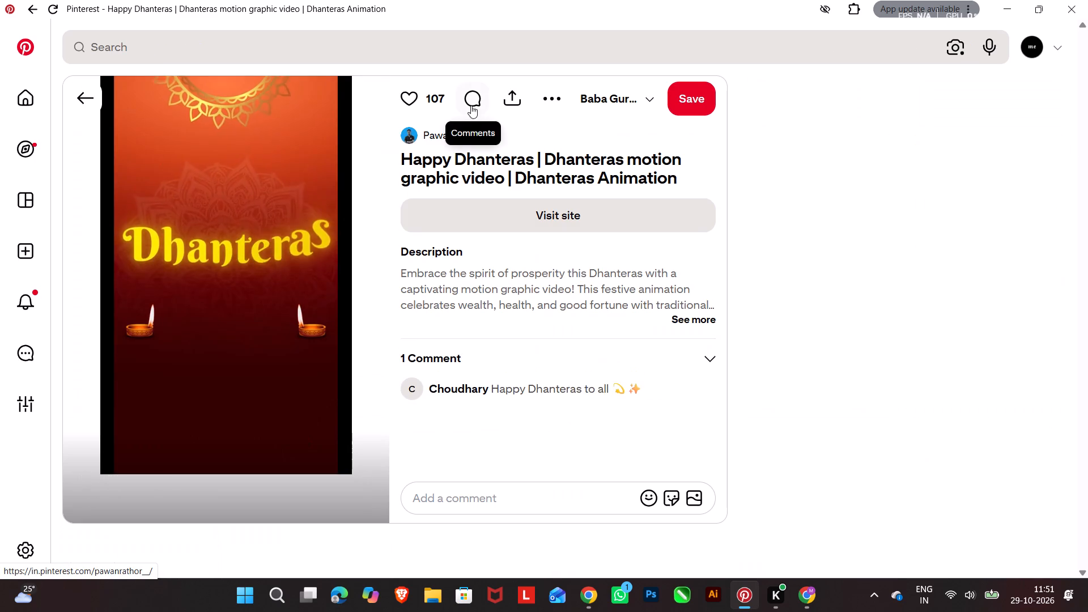
click(504, 93)
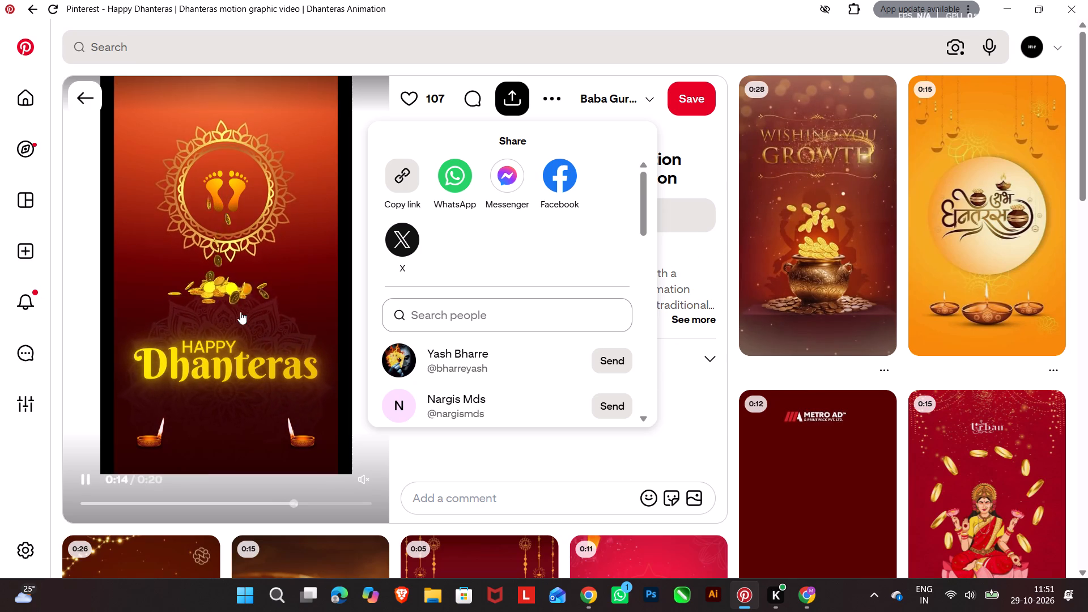
click(403, 172)
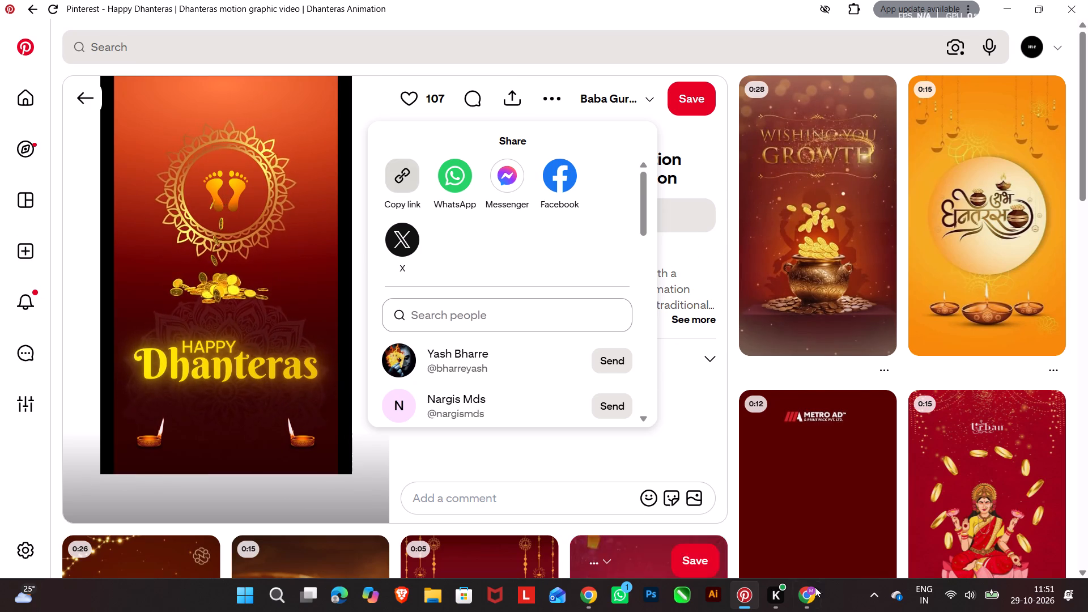
In a new Chrome tab, find the KlickPin Pinterest video downloader through Google and submit the copied pin link for download.
click(579, 602)
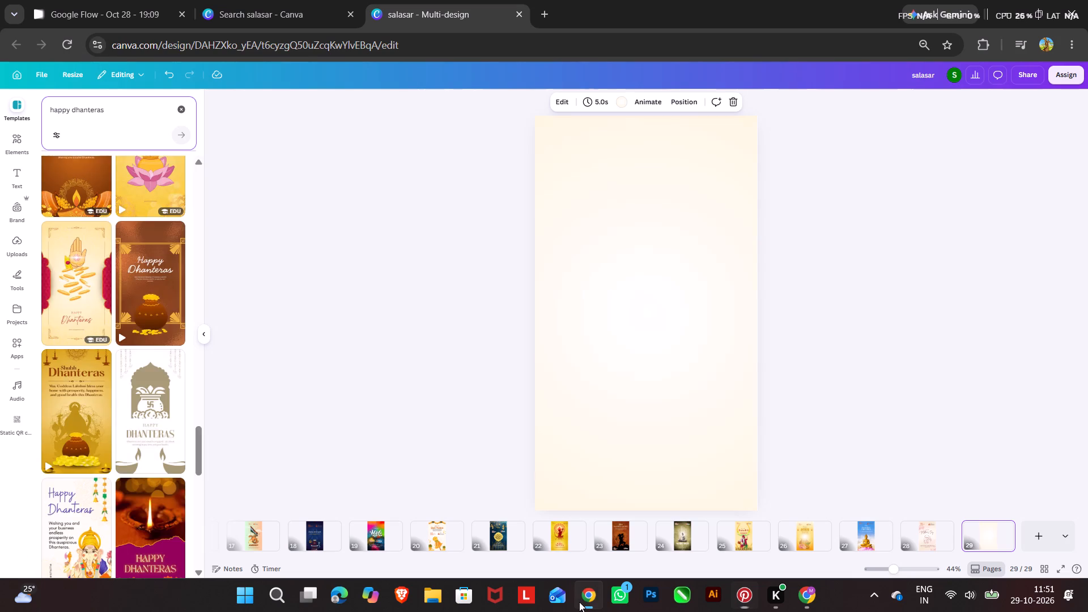
click(546, 14)
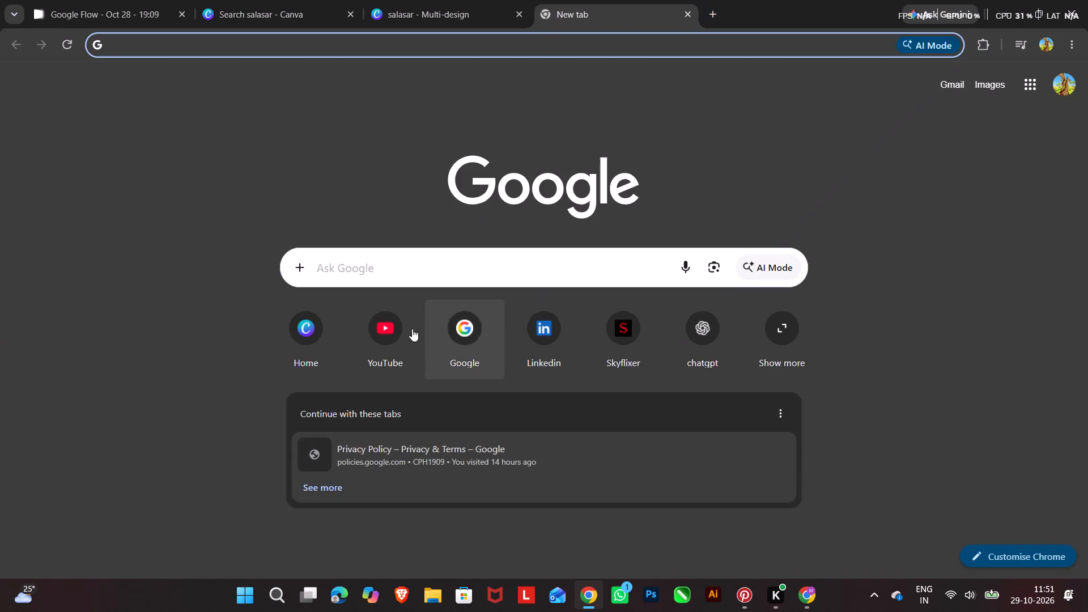
click(386, 277)
click(390, 310)
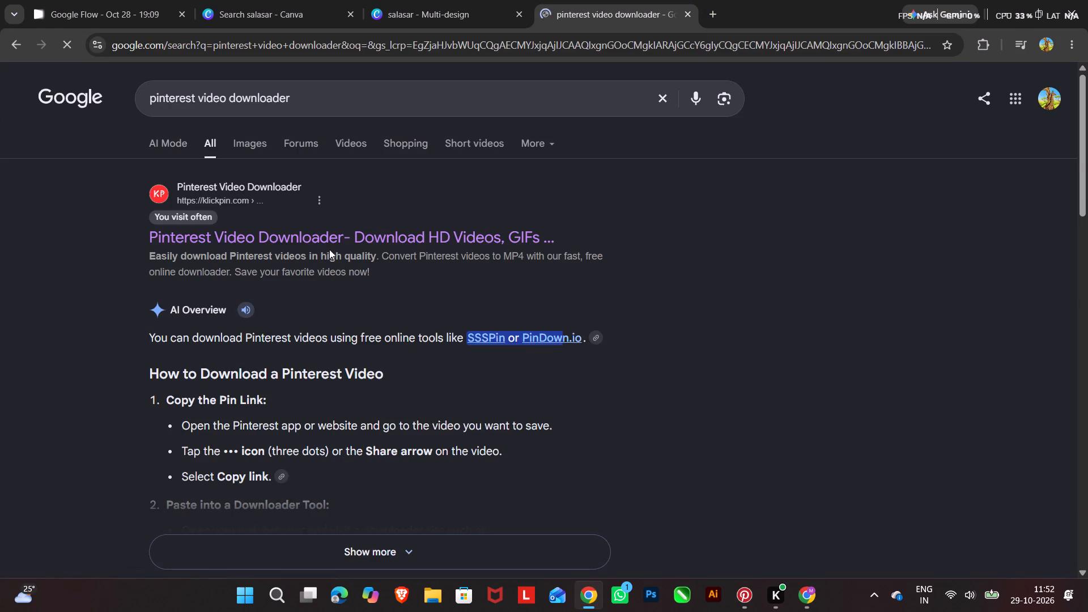
click(330, 236)
click(410, 259)
key(ctrl+v)
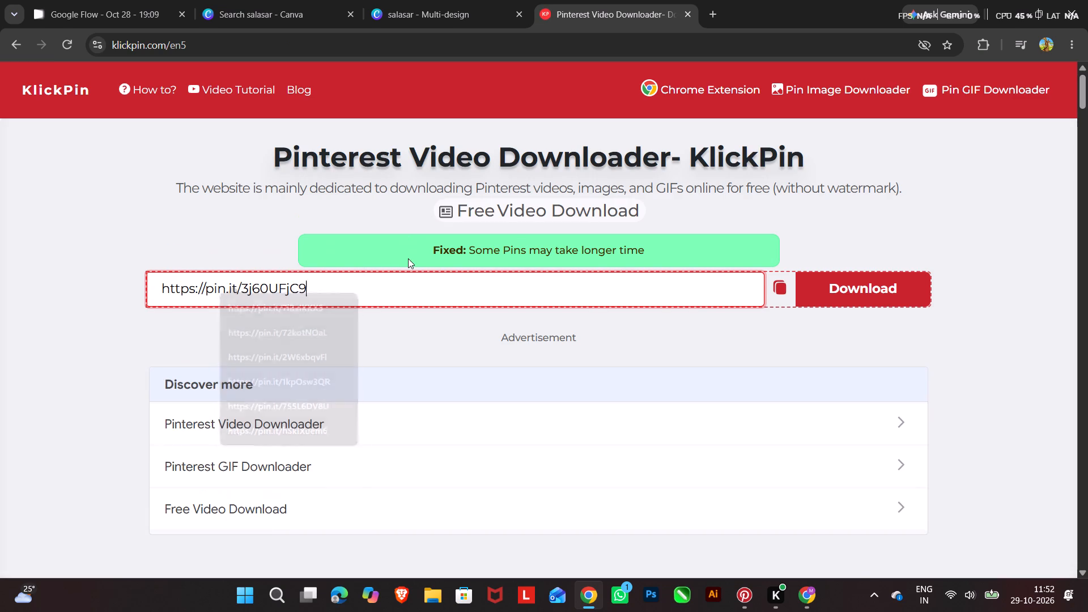
click(850, 297)
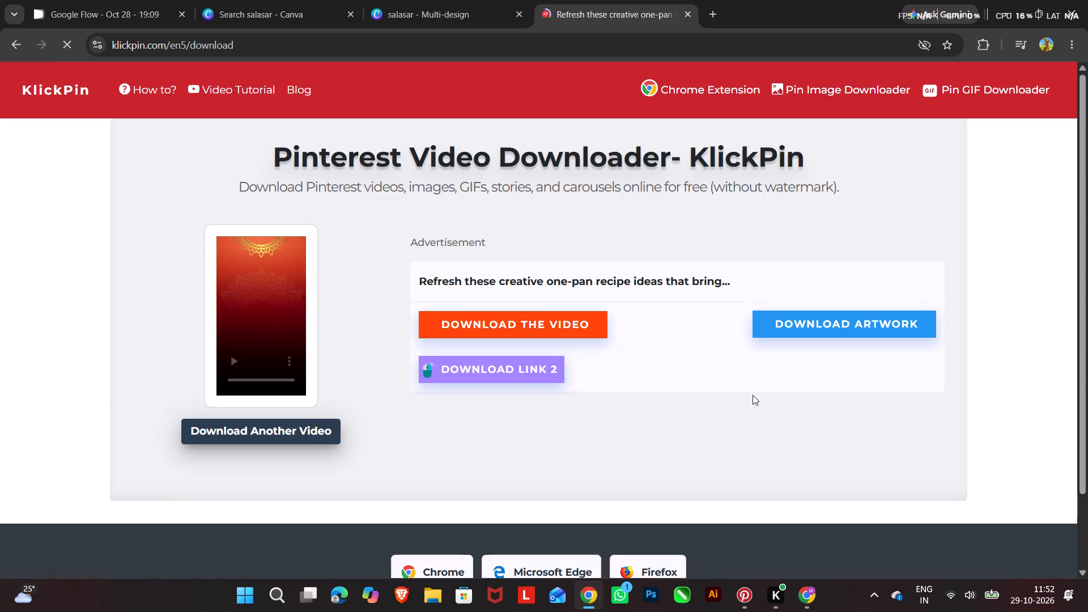
click(288, 195)
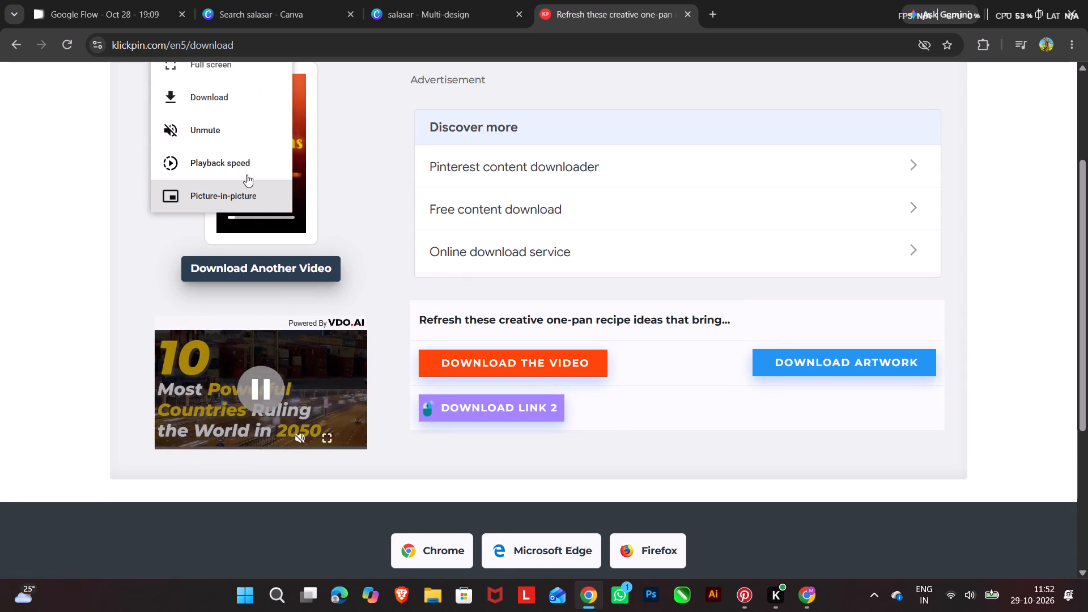
click(209, 97)
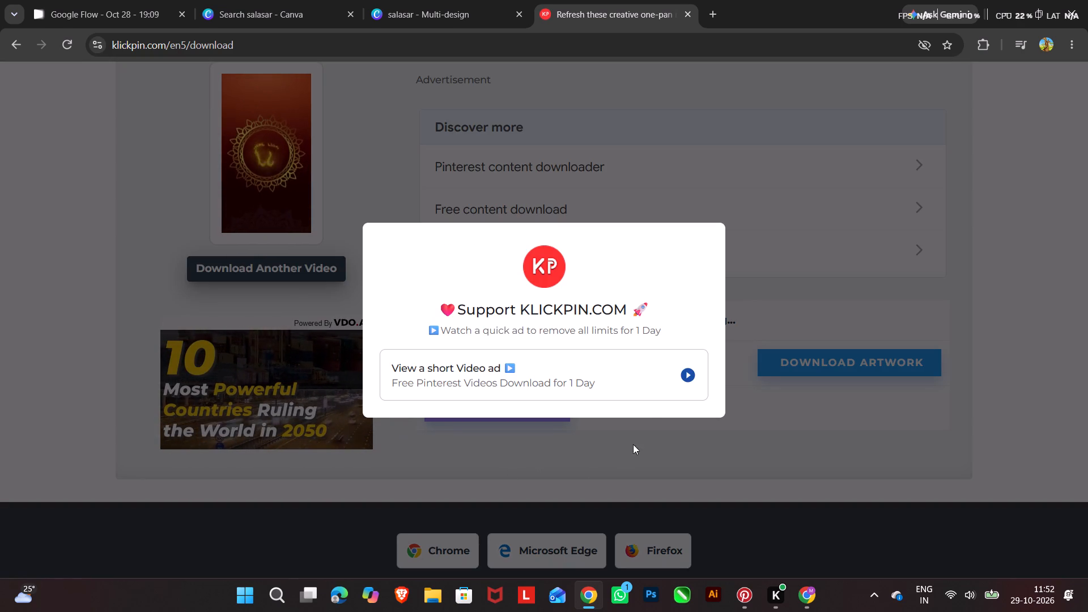
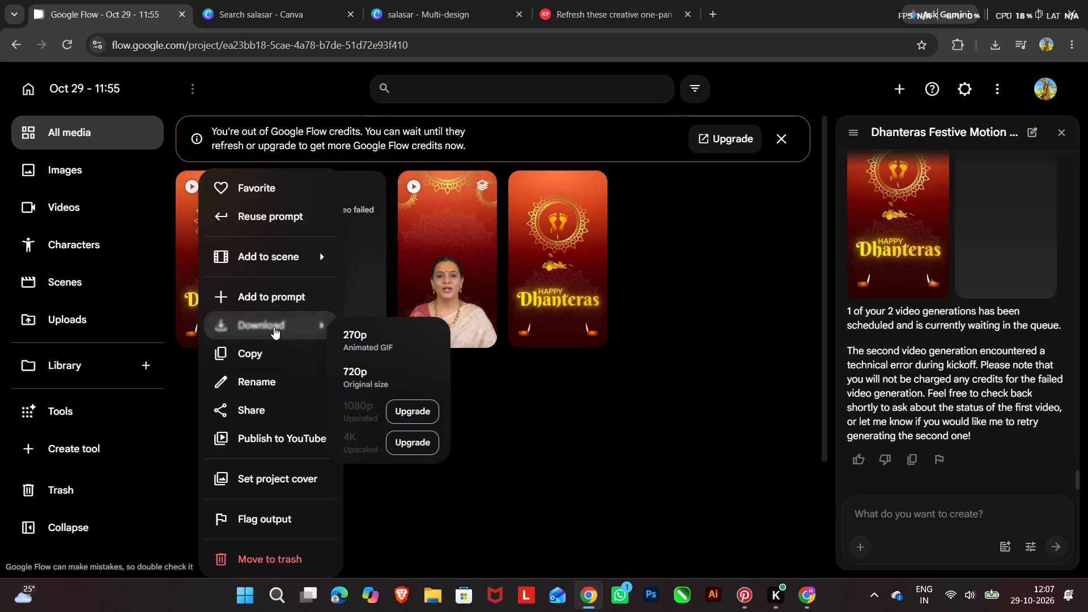
click(368, 377)
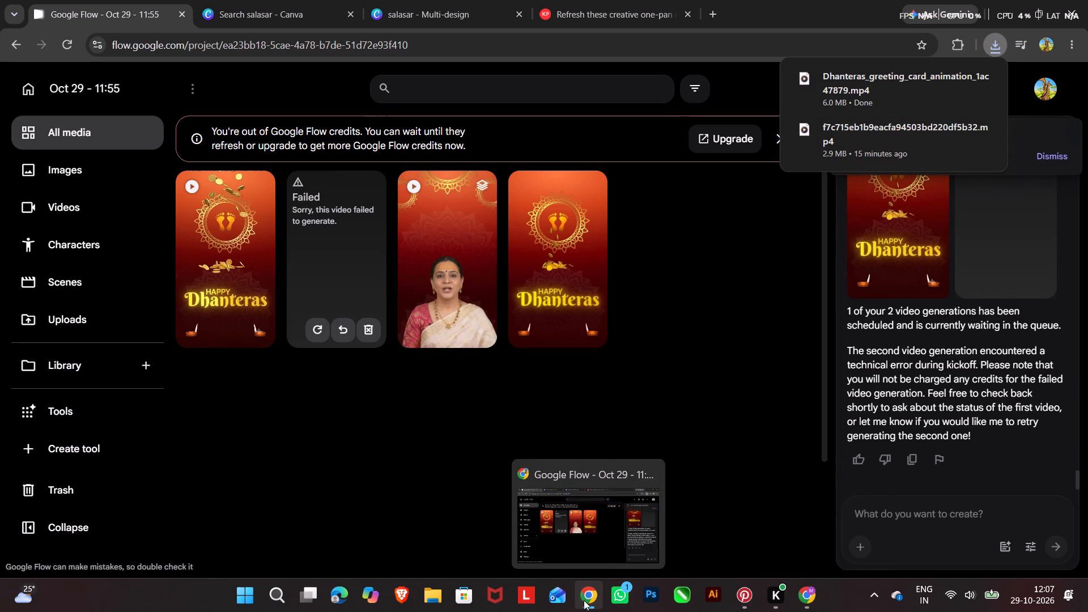
Switch to the salasar Canva design and place the downloaded Dhanteras video on the blank page 29.
click(415, 15)
click(630, 243)
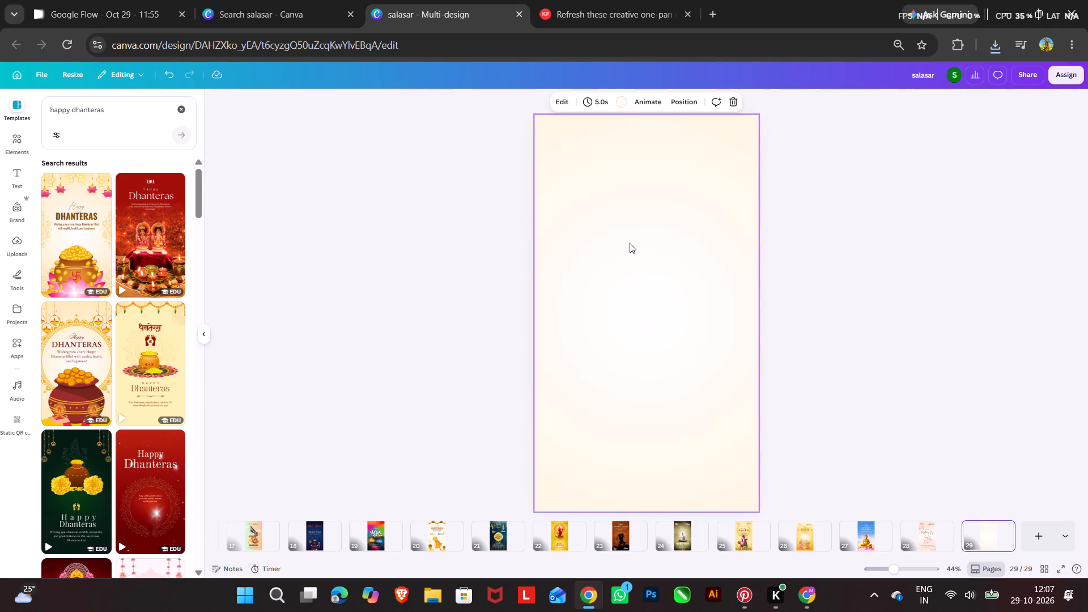
click(985, 49)
drag(861, 110, 840, 143)
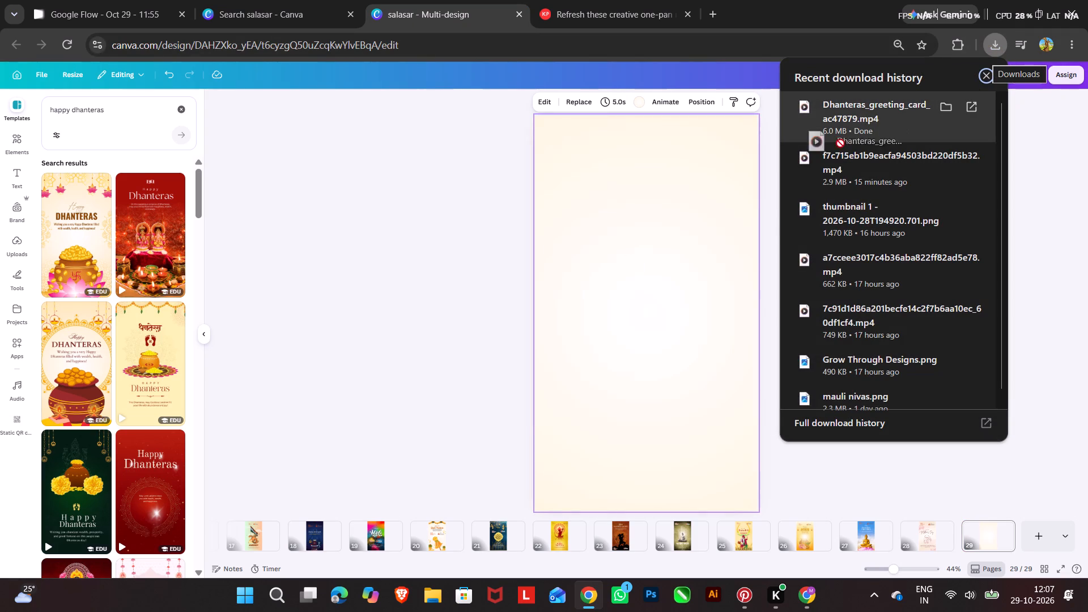
drag(840, 143, 606, 321)
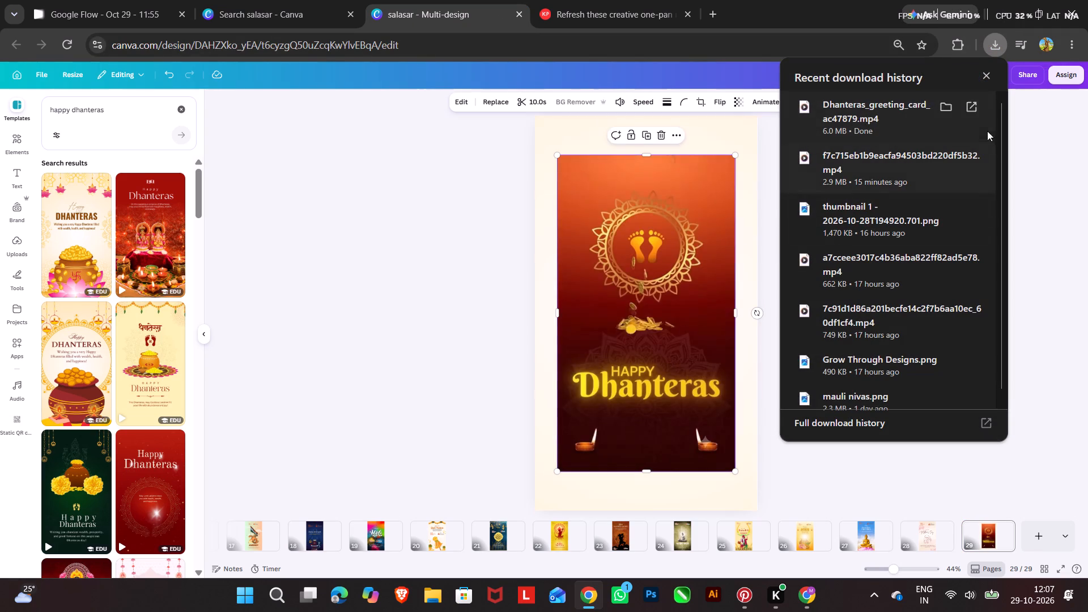
click(988, 74)
click(1025, 167)
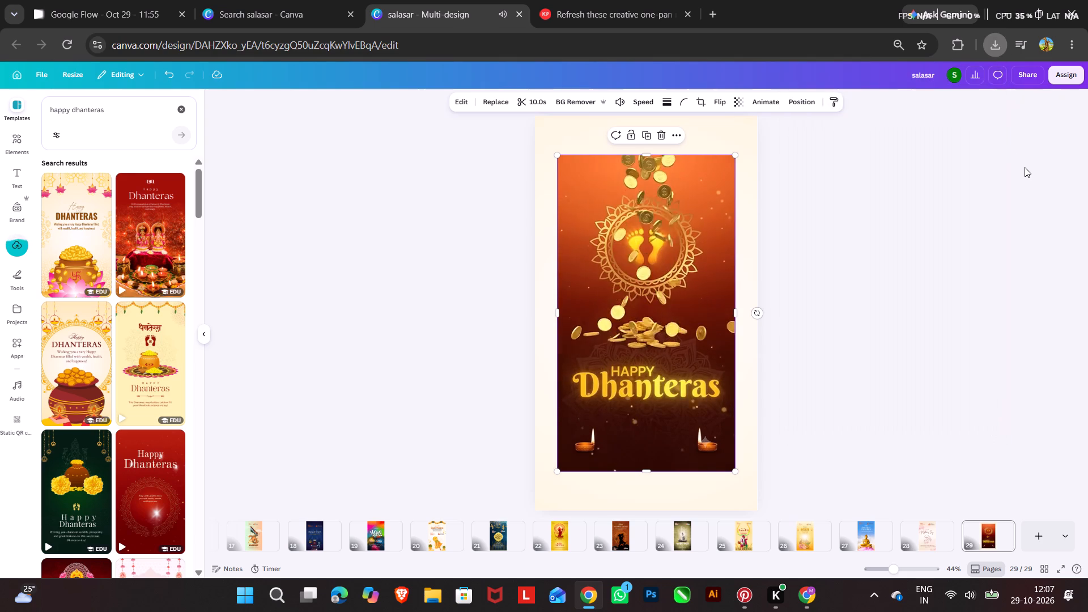
Align the Dhanteras video with the page's top-left corner, enlarge it to 1,080 x 1,920 to fill the page, and play it.
click(660, 281)
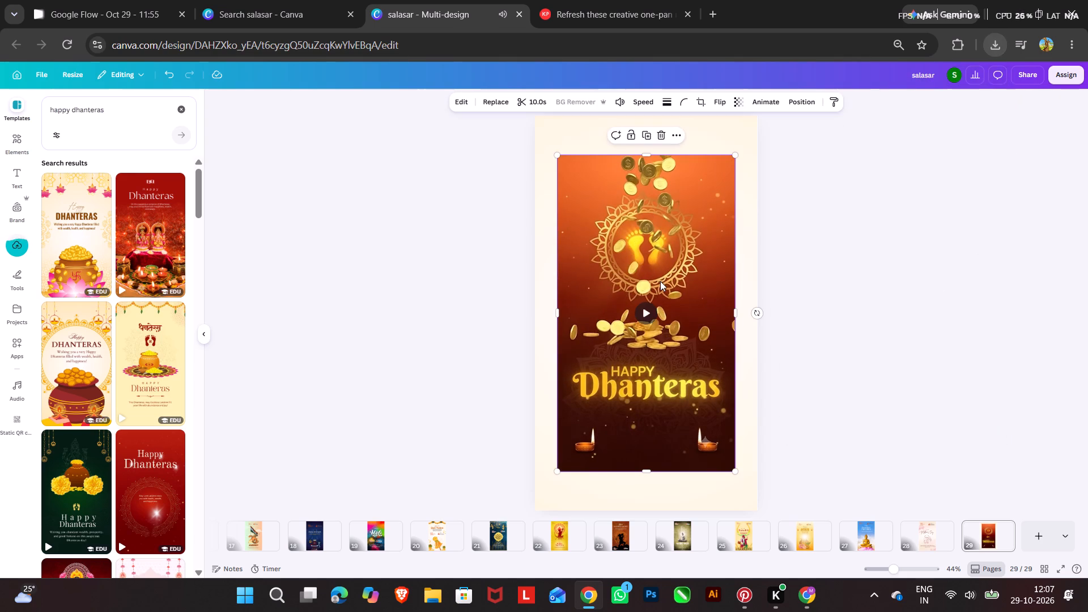
click(643, 311)
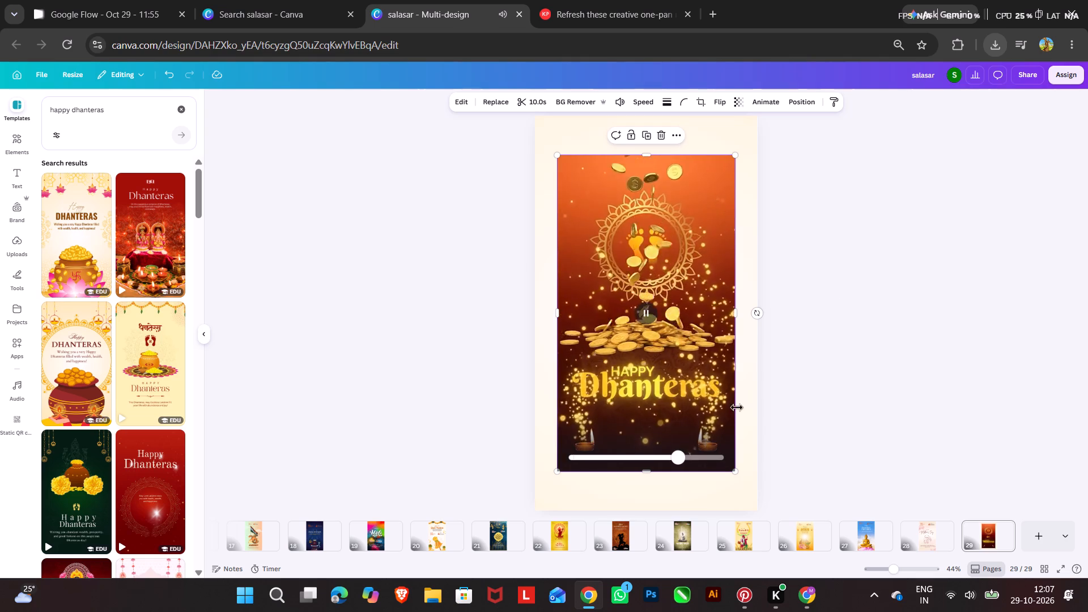
click(983, 567)
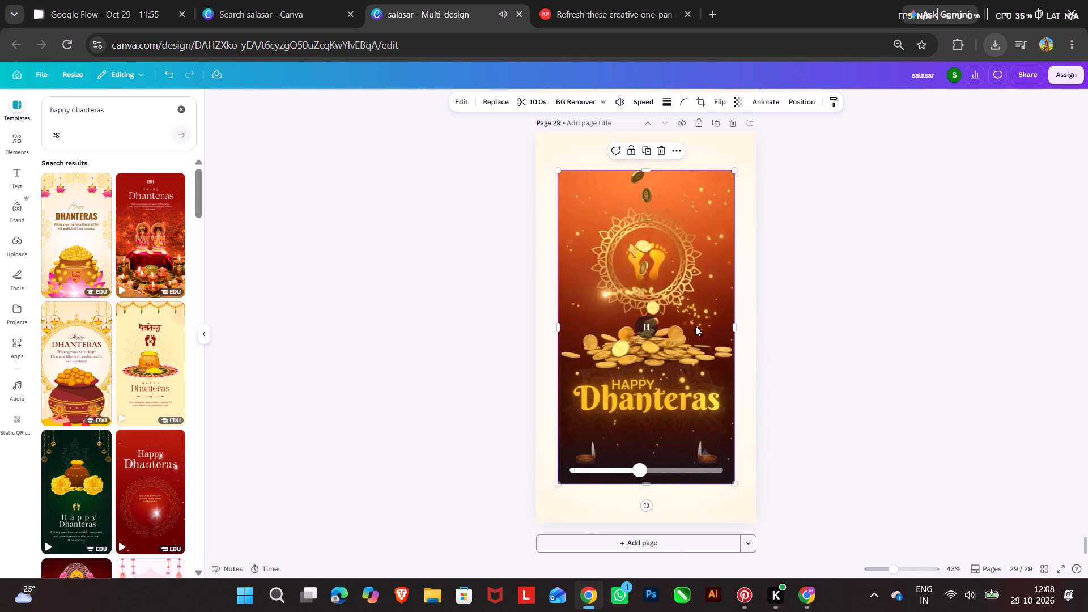
drag(656, 386, 637, 351)
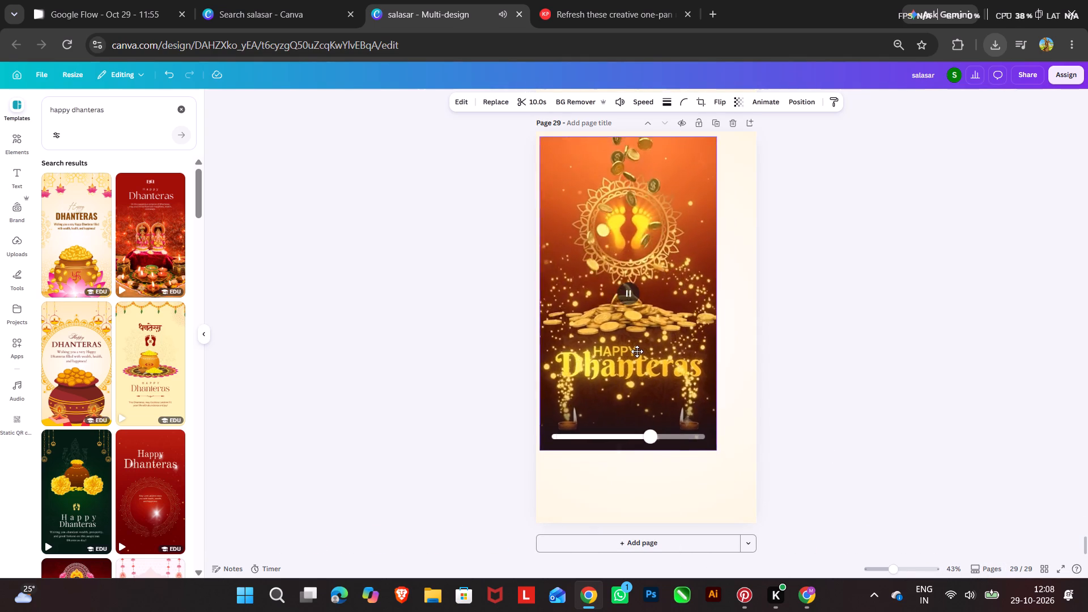
drag(637, 351, 635, 346)
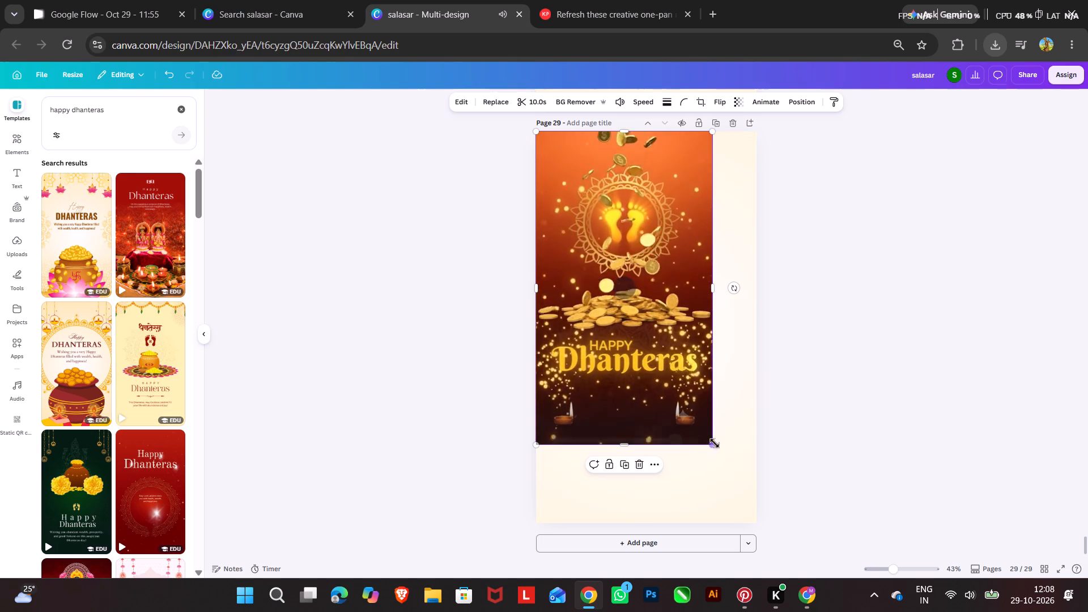
drag(711, 443, 717, 453)
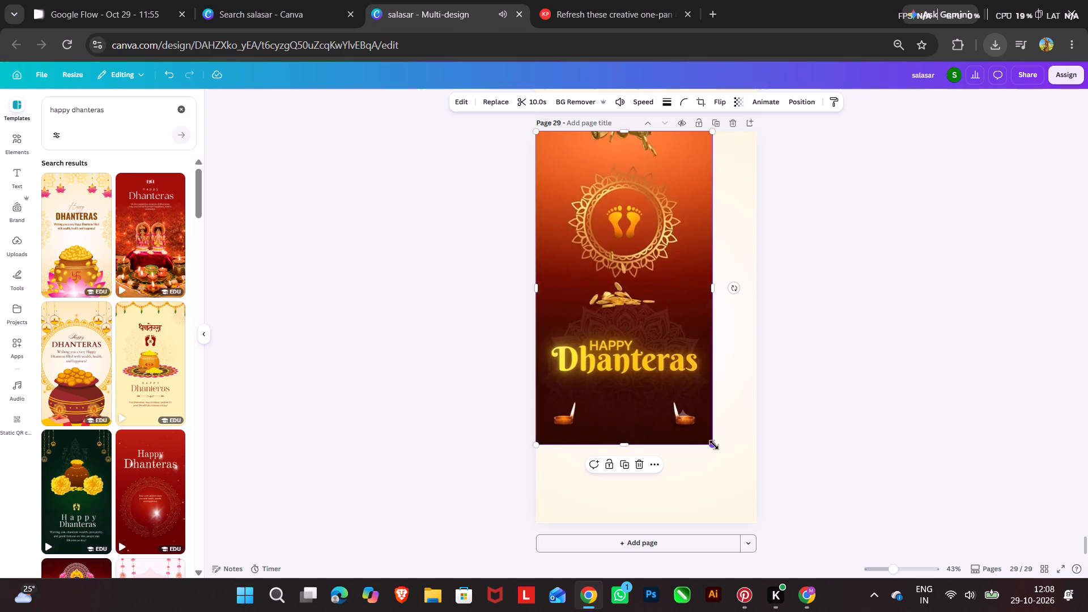
drag(714, 445, 753, 527)
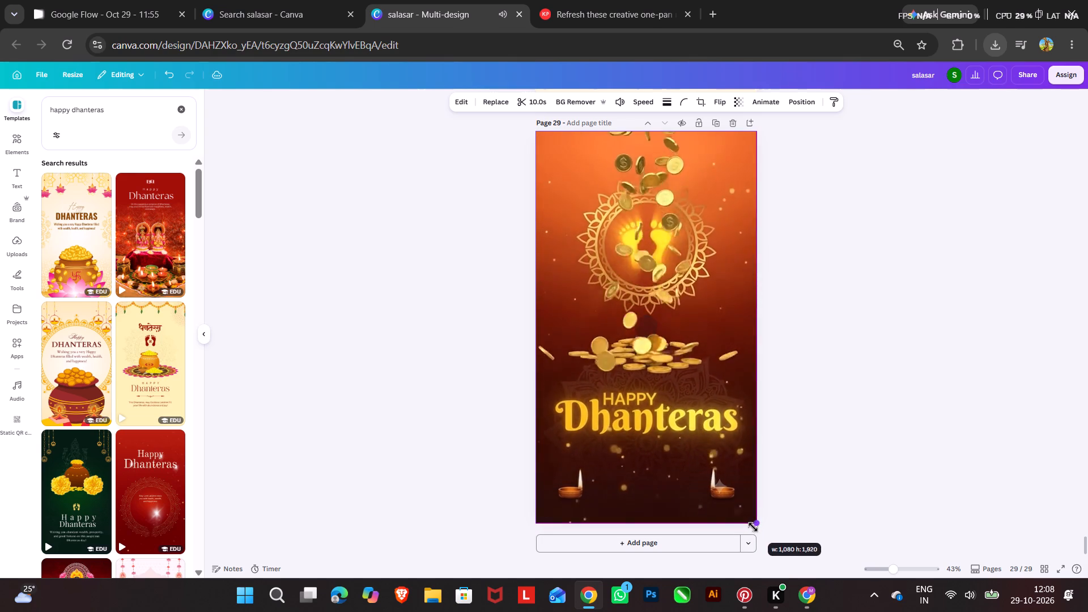
drag(753, 527, 754, 528)
click(837, 437)
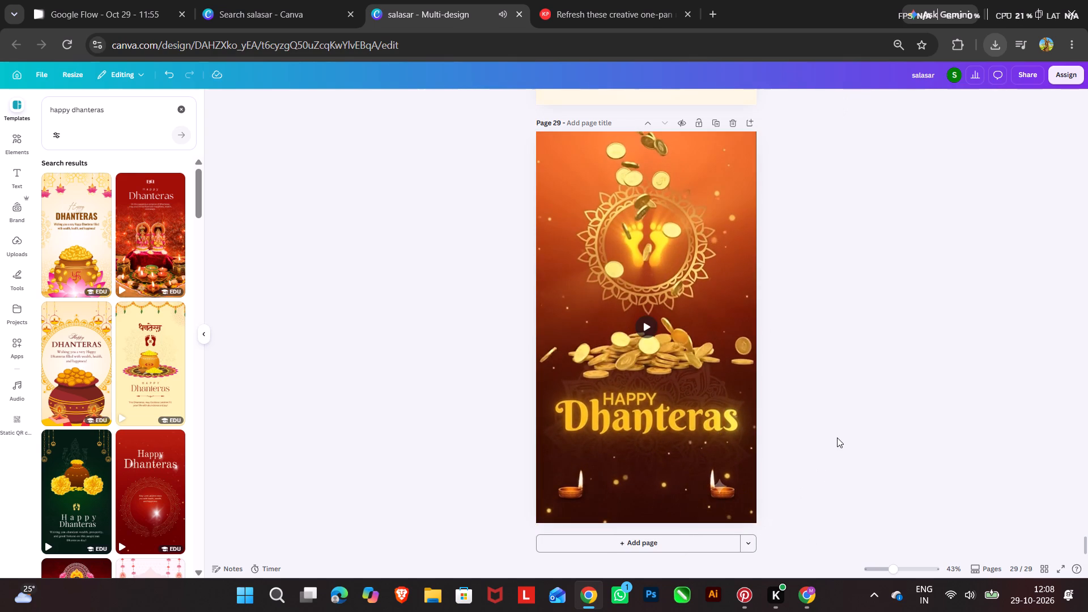
click(837, 437)
click(648, 326)
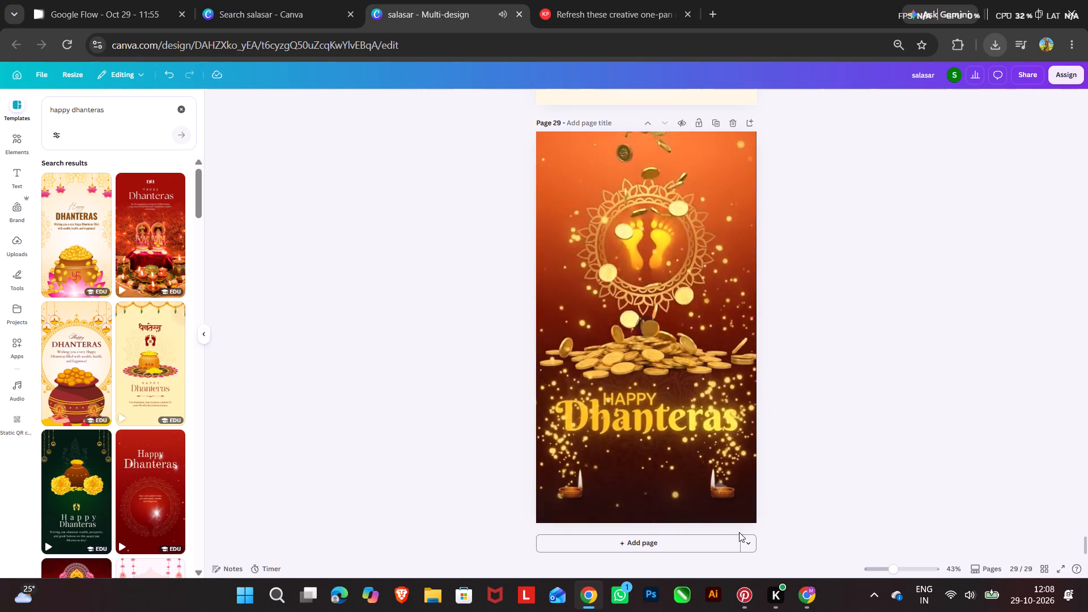
Copy the SSCM International Logistics and Shree Salasar Cargo Movers logos from the Hanuman Jayanti page onto the Dhanteras page.
click(975, 567)
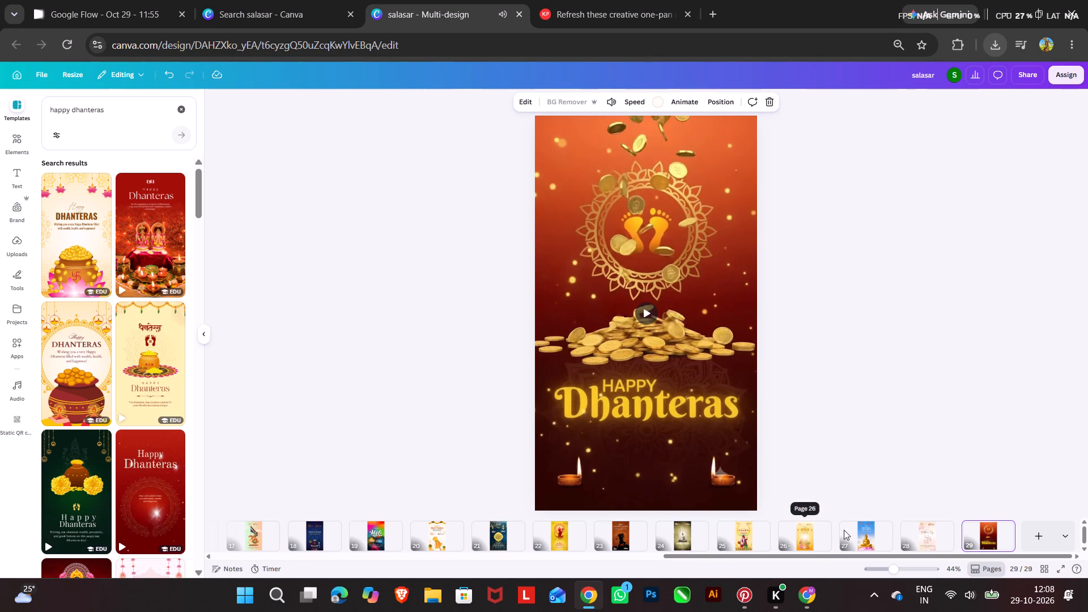
click(932, 535)
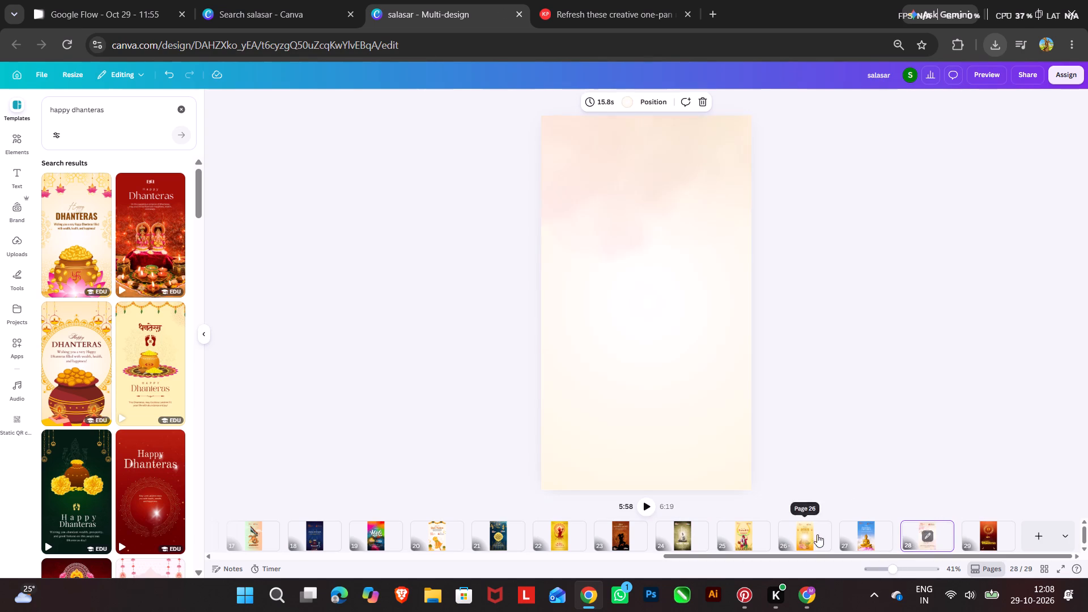
click(870, 534)
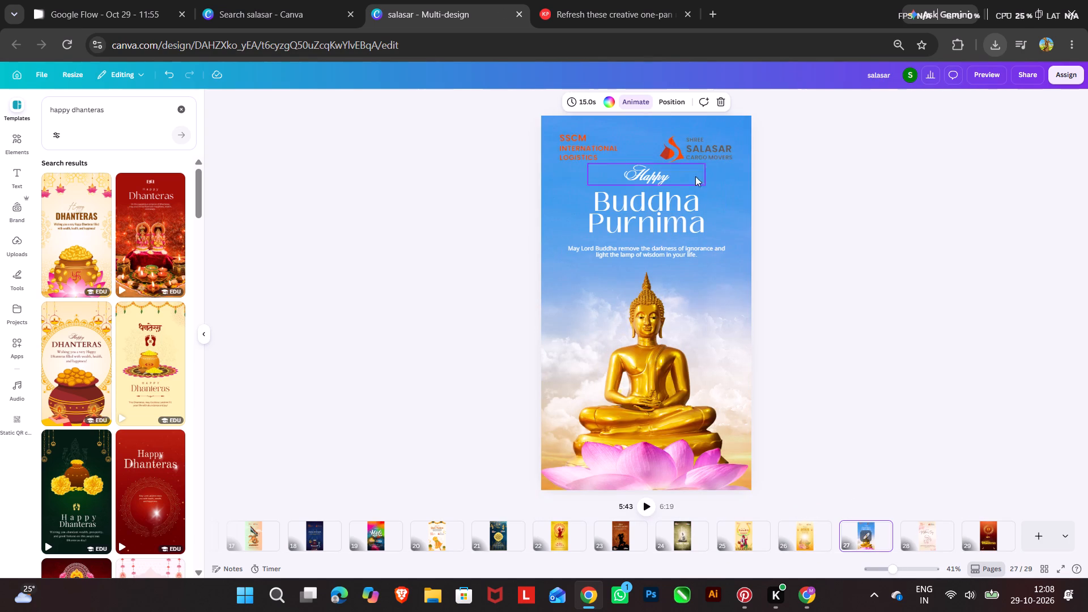
click(623, 535)
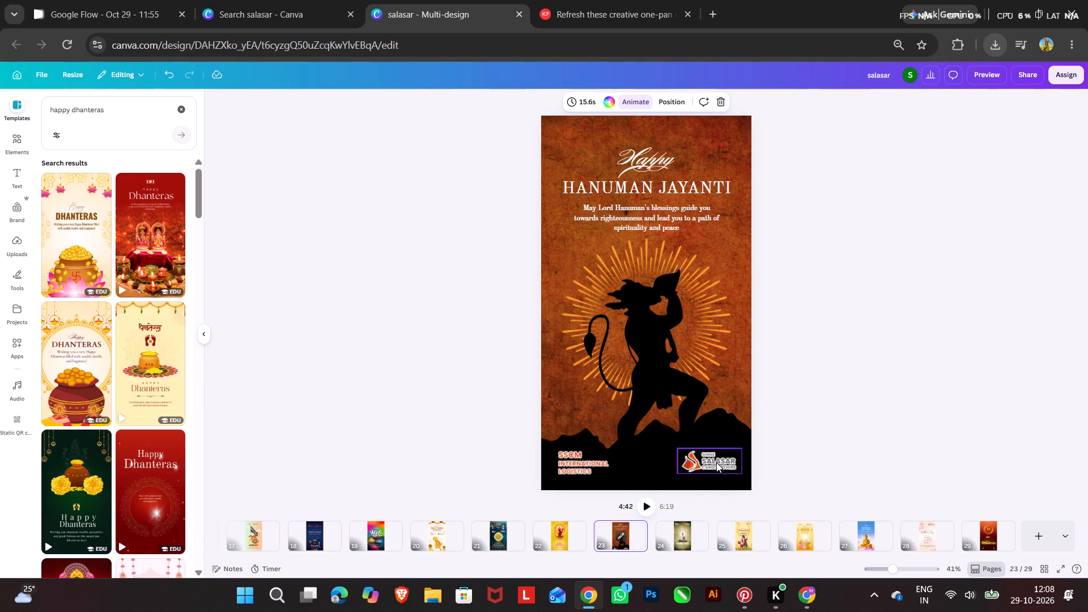
click(716, 462)
click(784, 92)
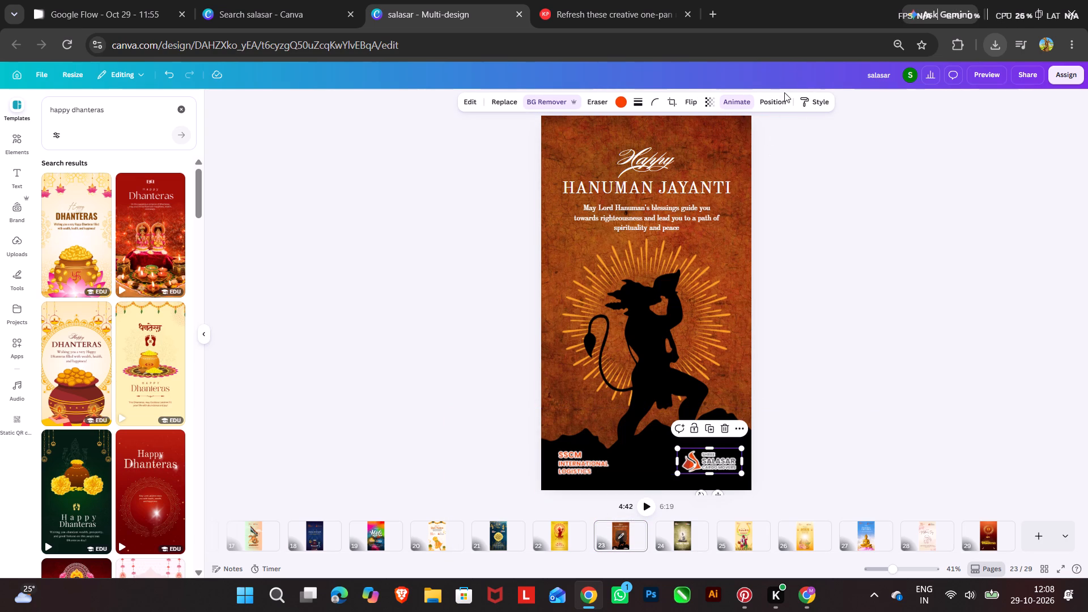
click(779, 101)
click(158, 125)
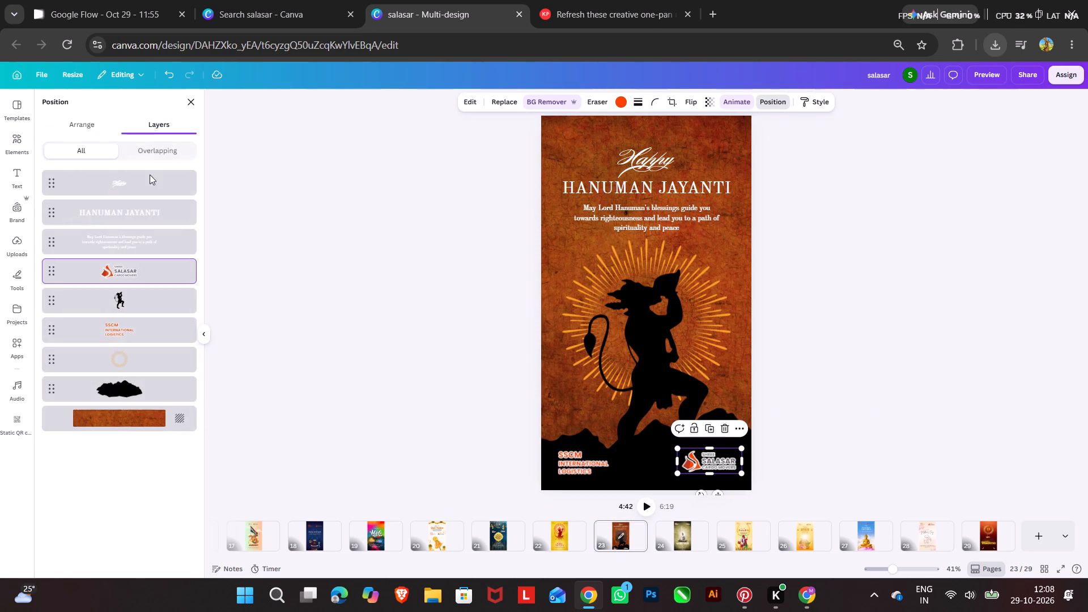
ctrl+click(117, 325)
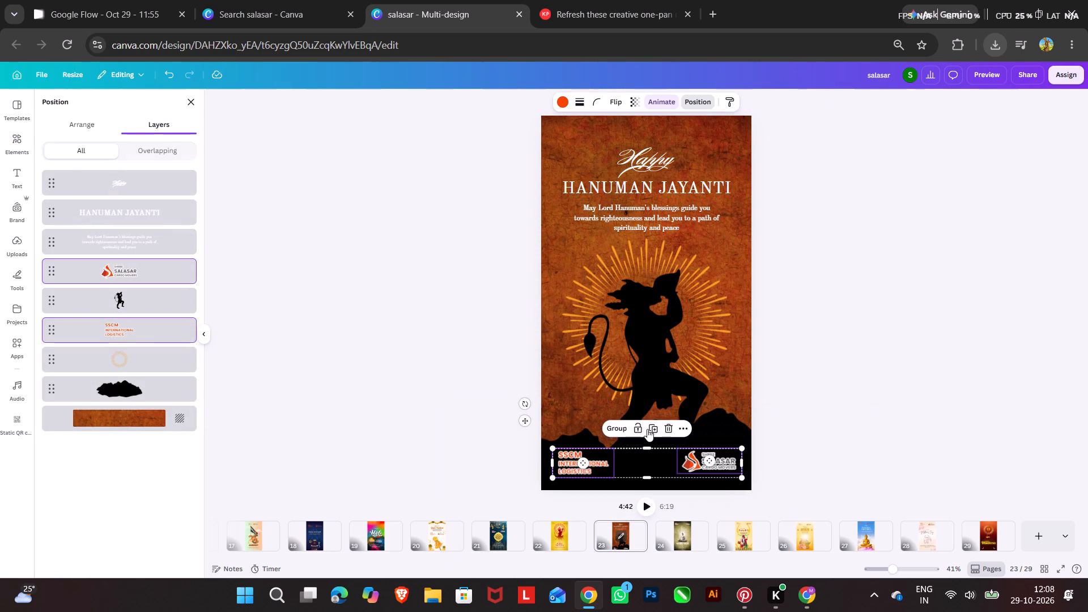
key(ctrl+c)
click(985, 536)
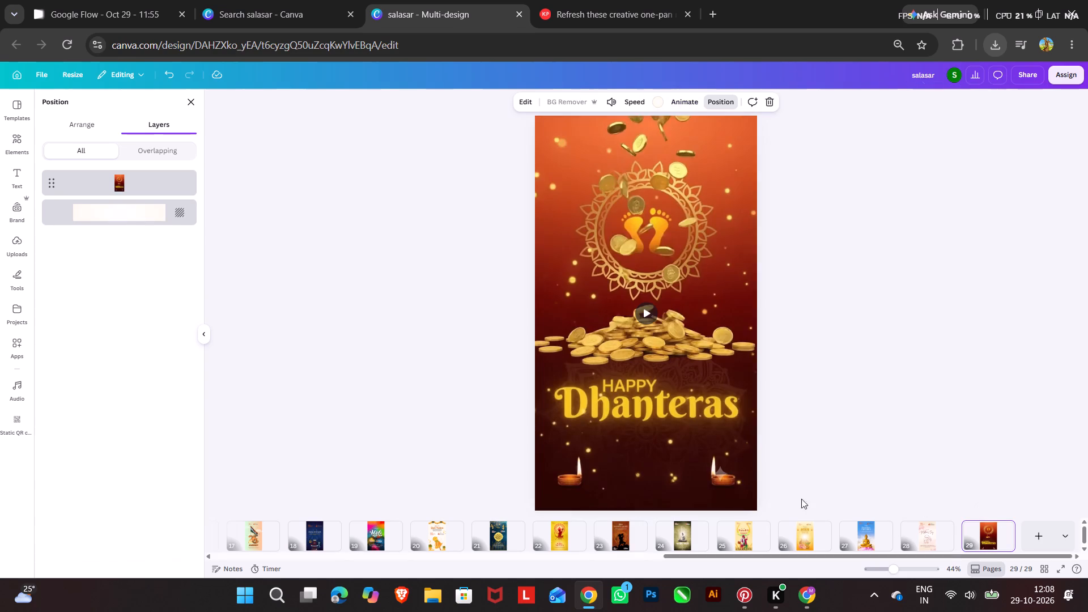
click(666, 403)
key(ctrl+v)
Place both logos between the Happy Dhanteras text and the diyas, shrink them slightly to fit the page margins, and preview the video.
drag(652, 482, 654, 372)
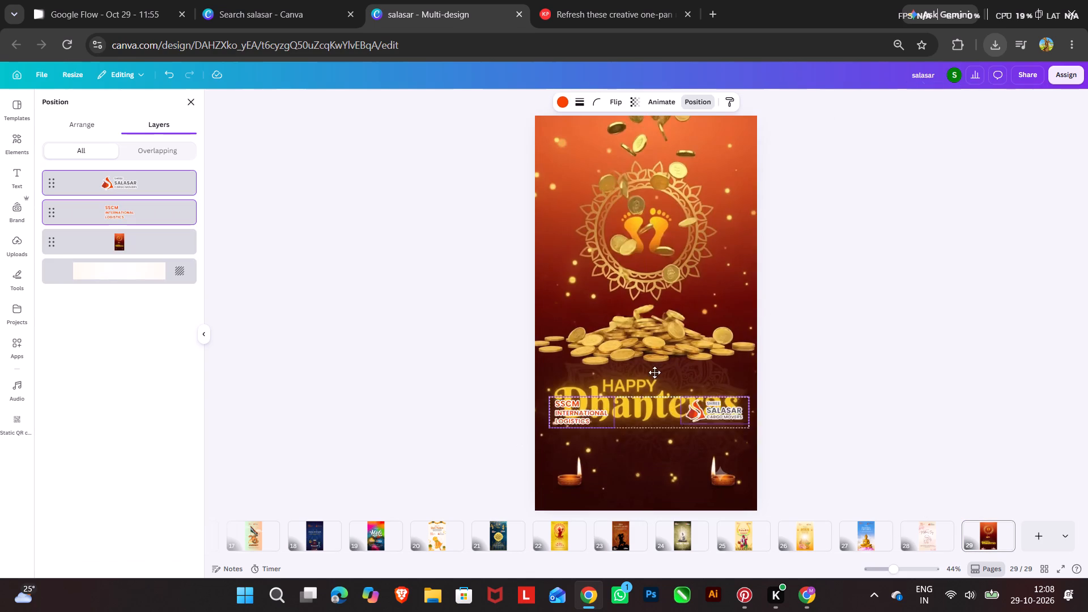
drag(654, 372, 649, 146)
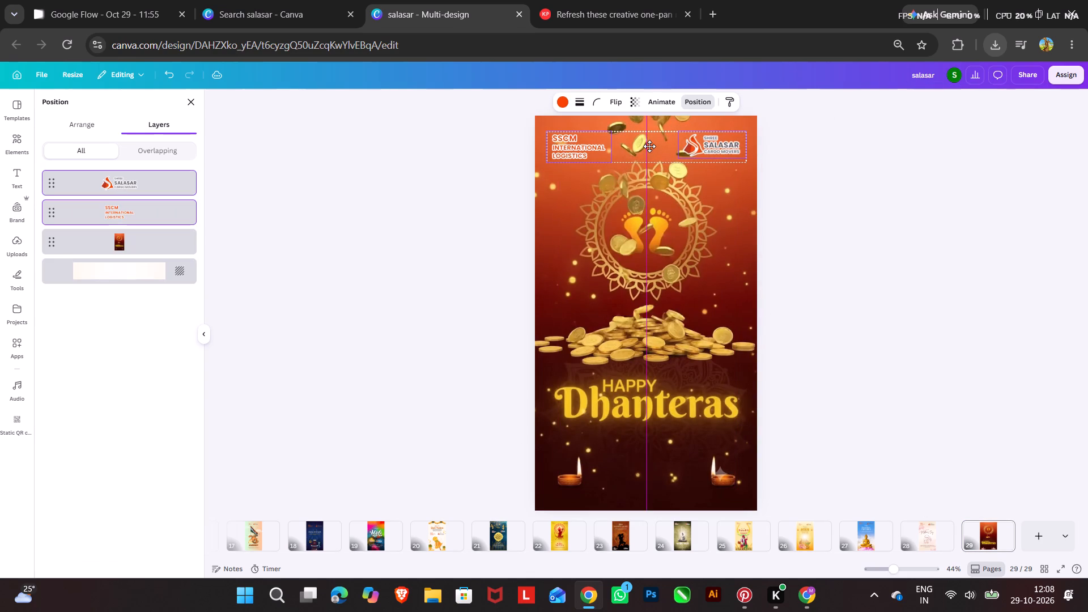
drag(649, 146, 649, 295)
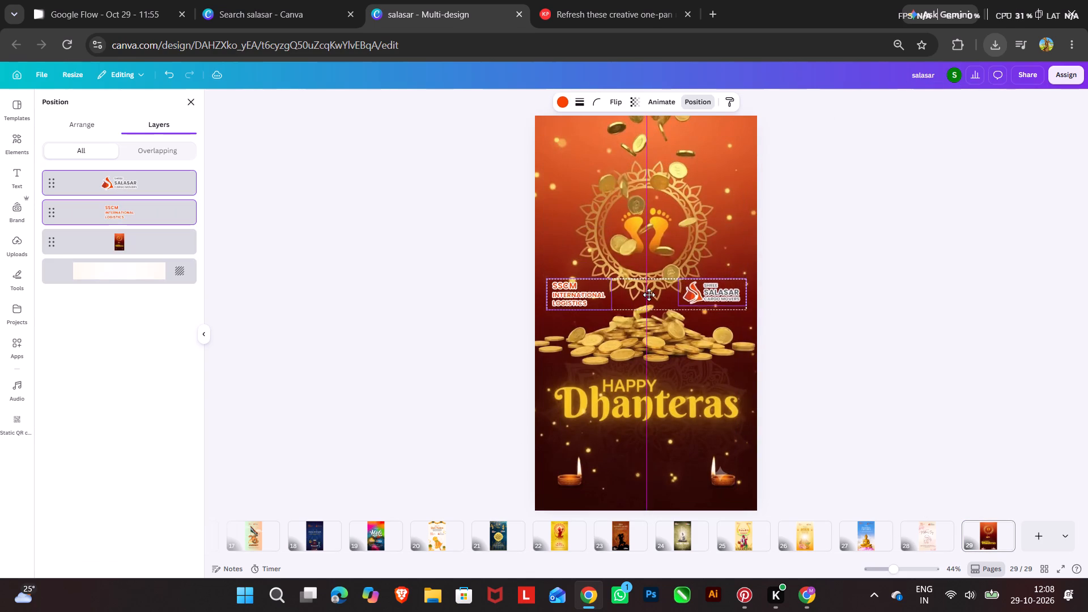
drag(649, 295, 659, 441)
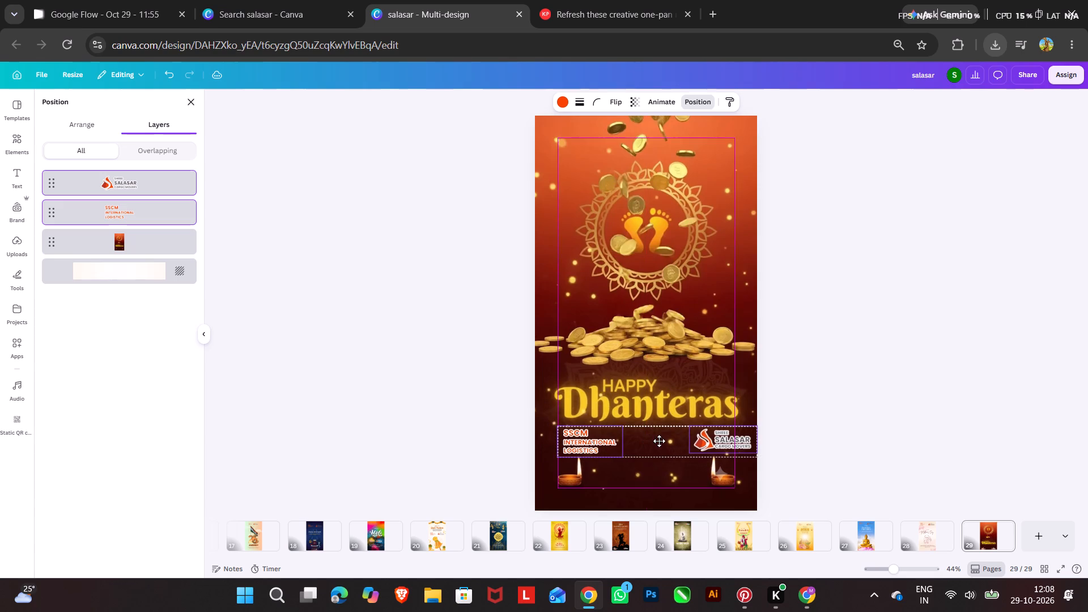
drag(659, 441, 662, 440)
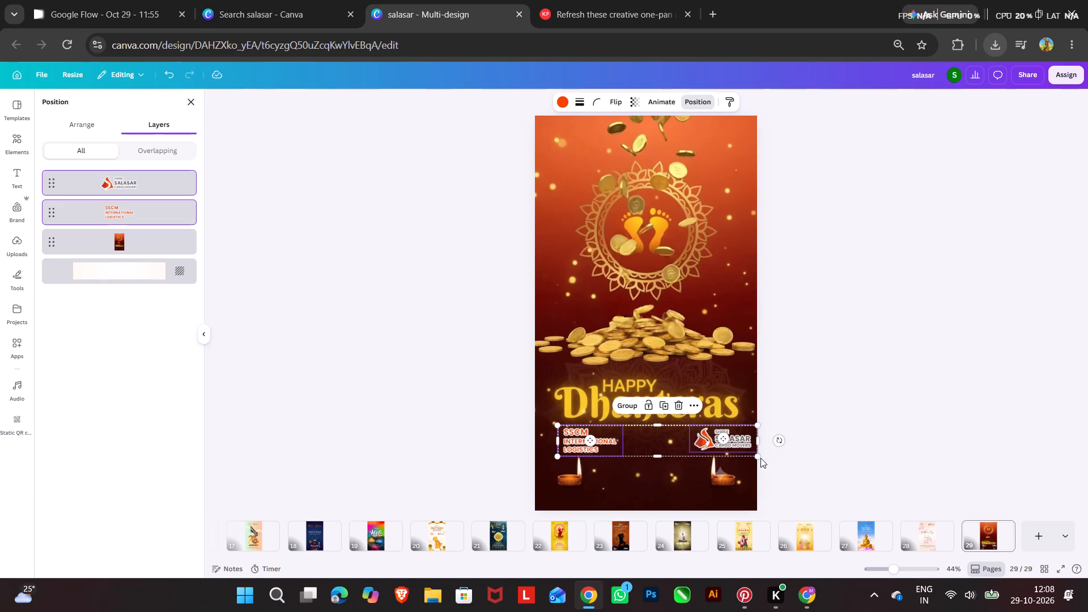
drag(758, 456, 736, 452)
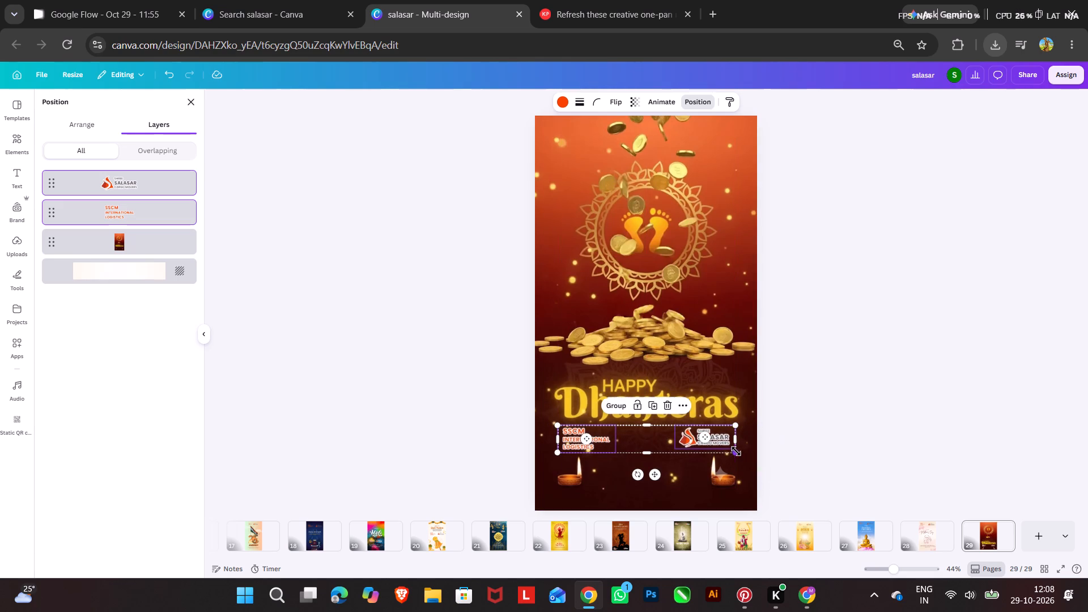
double_click(815, 427)
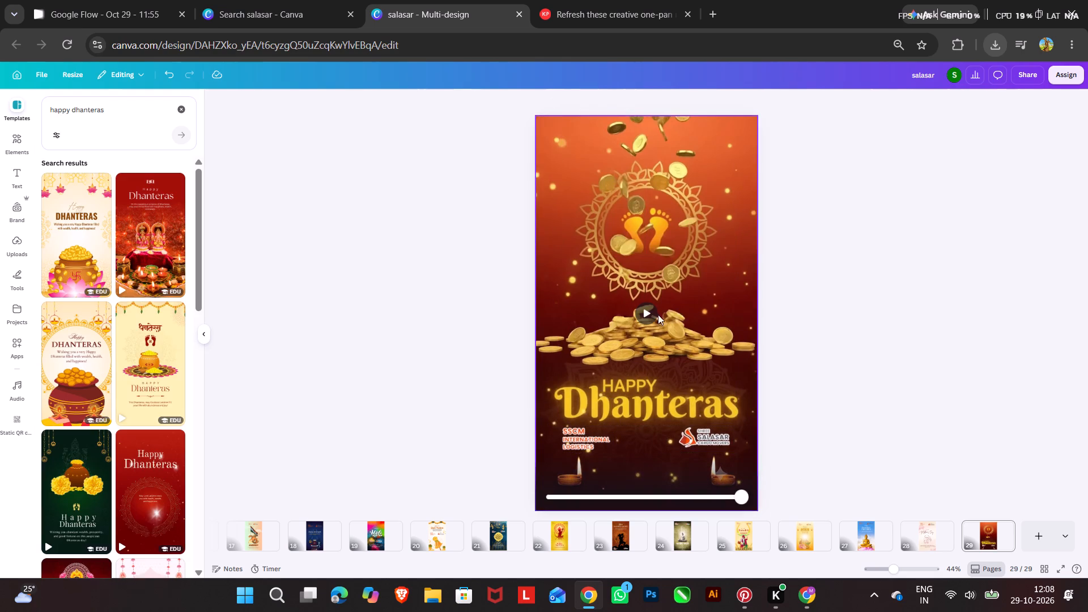
double_click(847, 333)
click(647, 314)
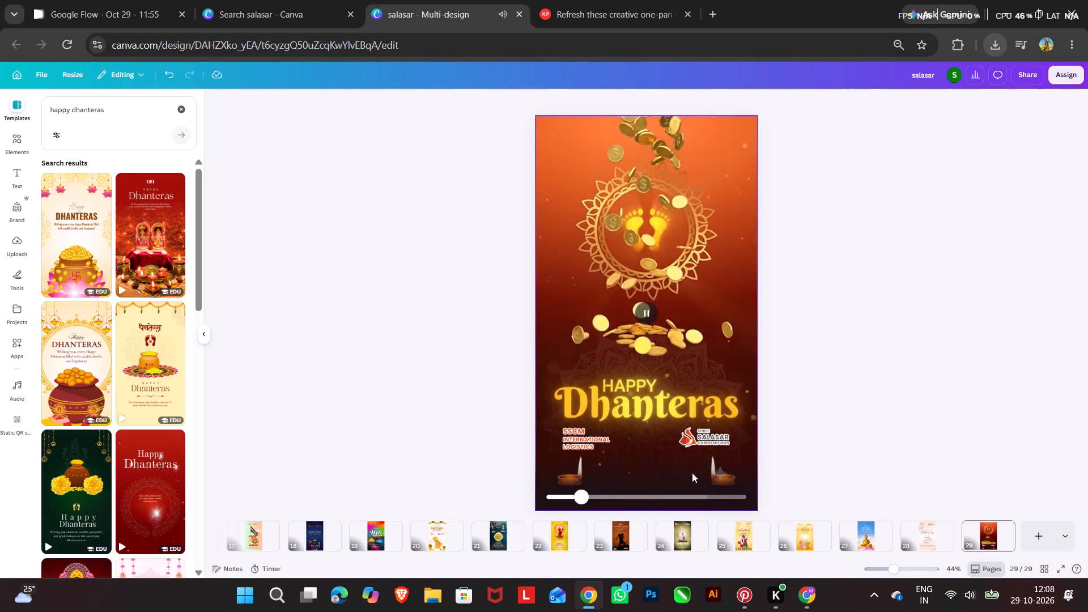
Animate the Shree Salasar Cargo Movers logo on the Dhanteras page, trying Blur first and settling on Succession.
click(699, 439)
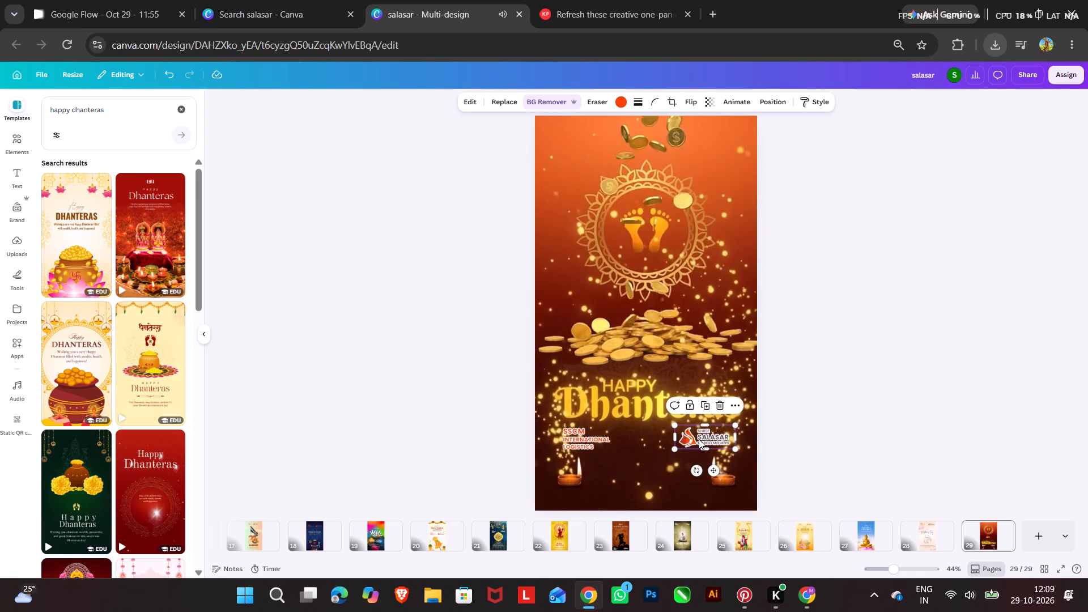
click(735, 103)
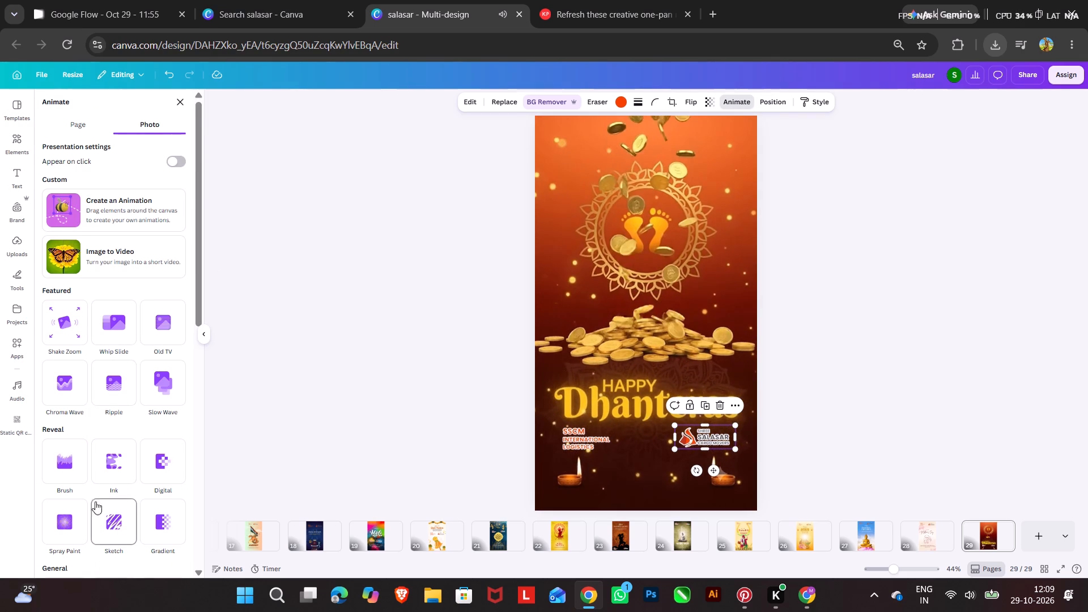
scroll(101, 474, down, 3)
click(161, 457)
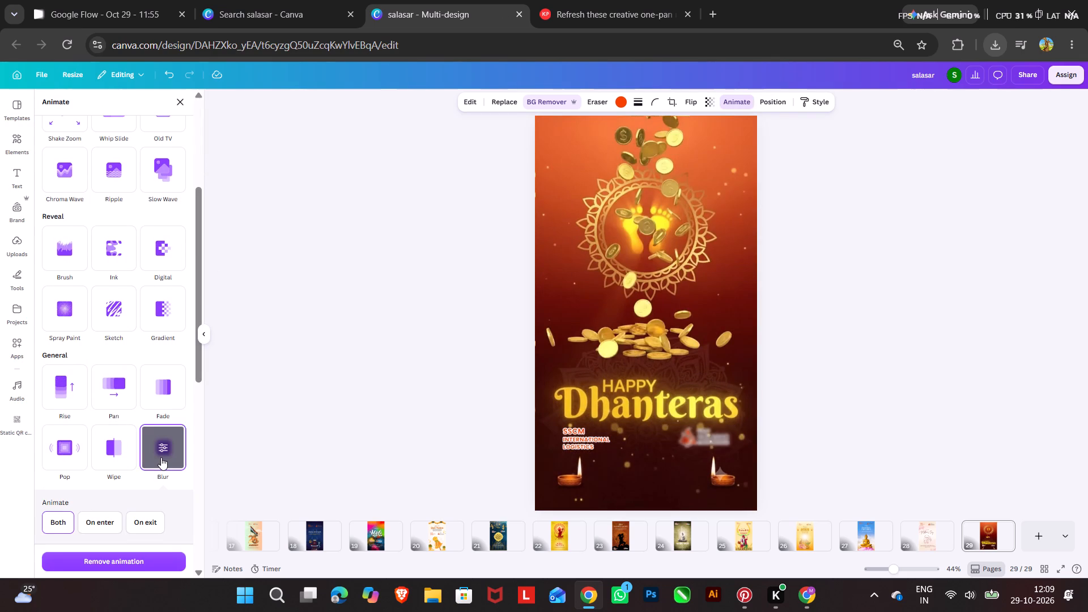
scroll(103, 436, down, 2)
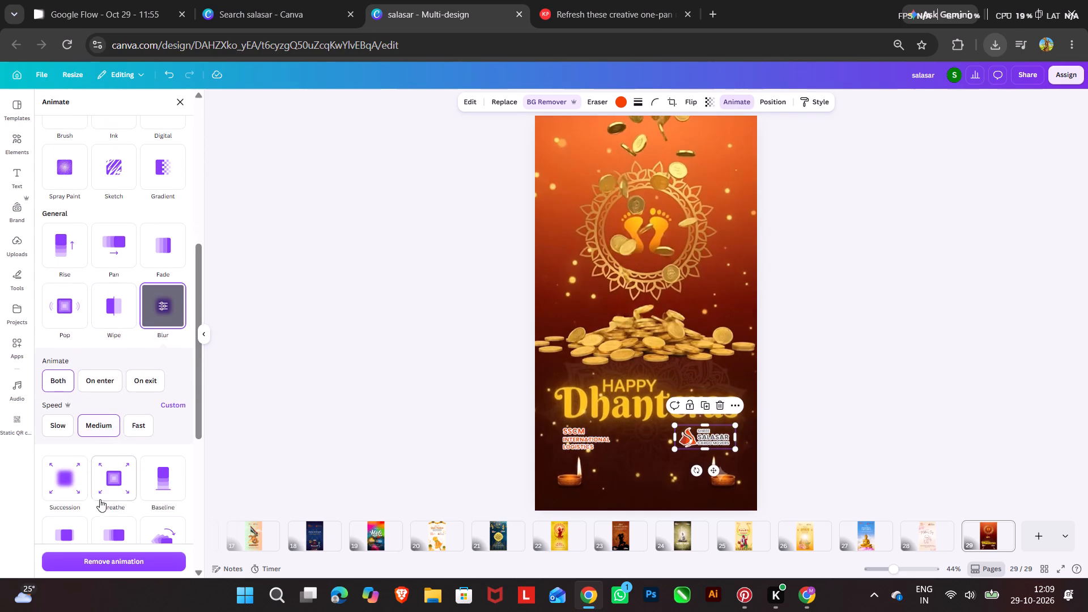
click(68, 481)
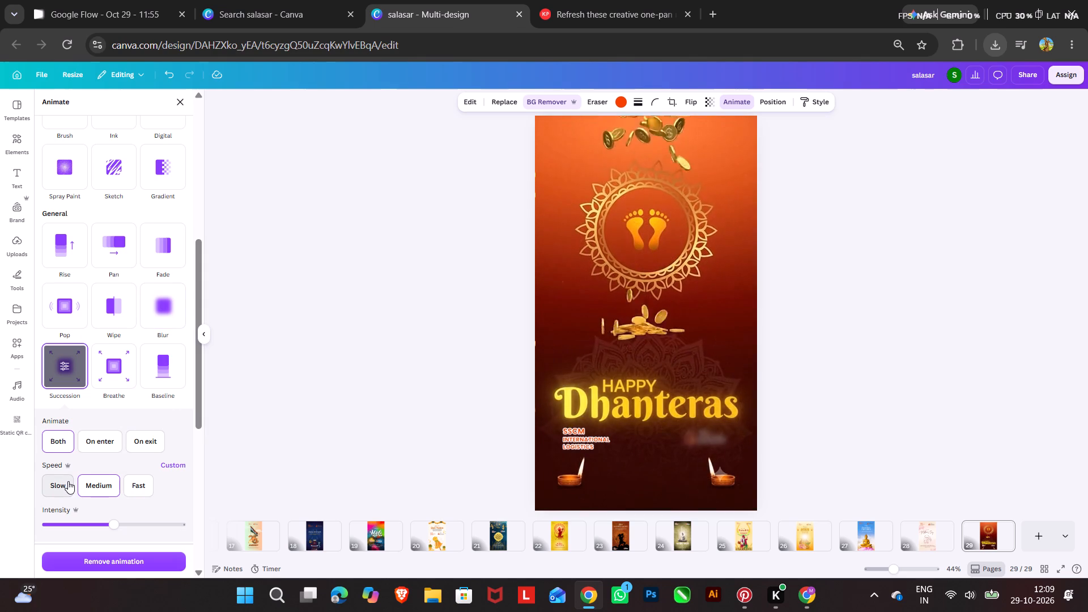
Apply the Succession animation to the SSCM International Logistics logo on the Dhanteras page and deselect it.
click(580, 427)
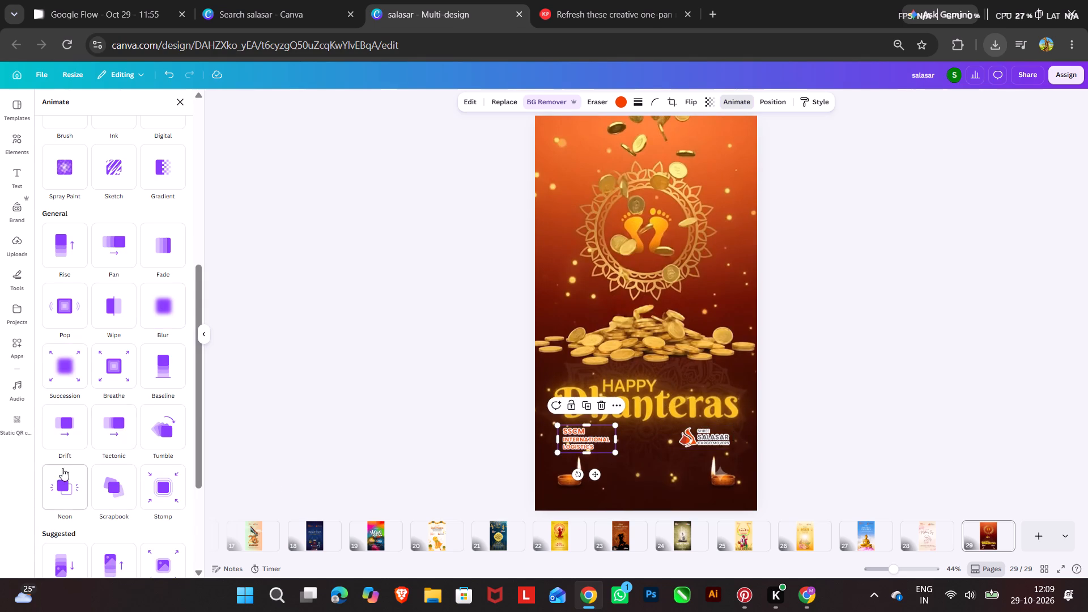
scroll(61, 477, down, 4)
scroll(69, 494, up, 5)
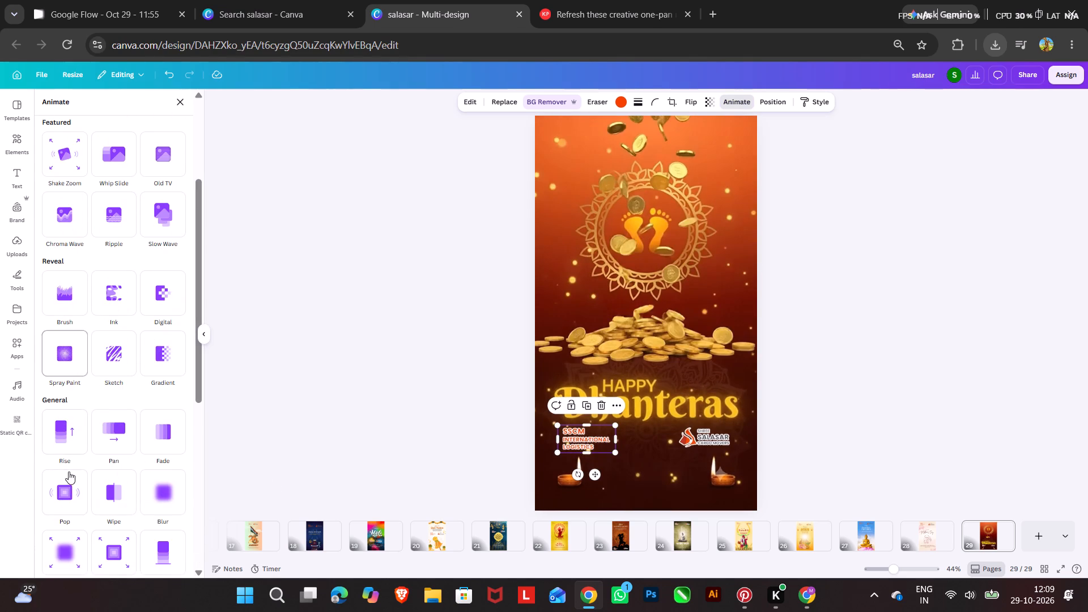
click(63, 554)
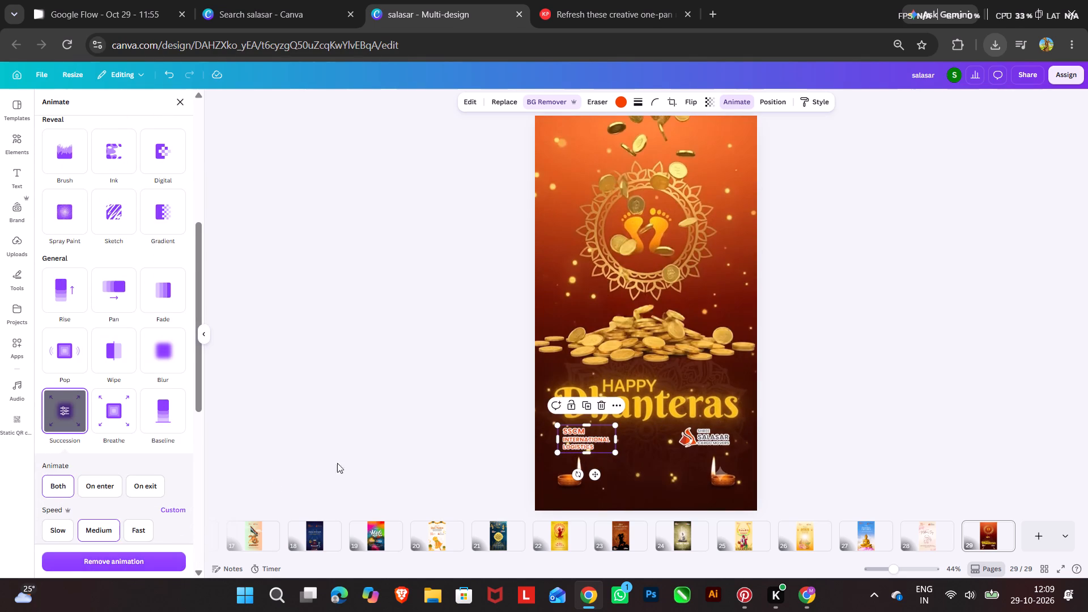
triple_click(436, 392)
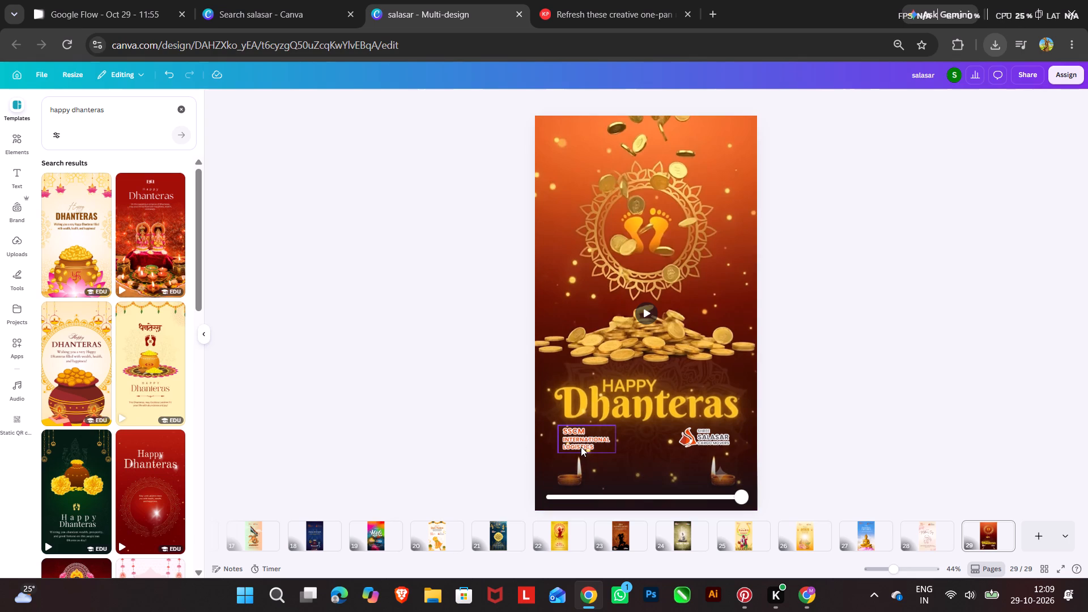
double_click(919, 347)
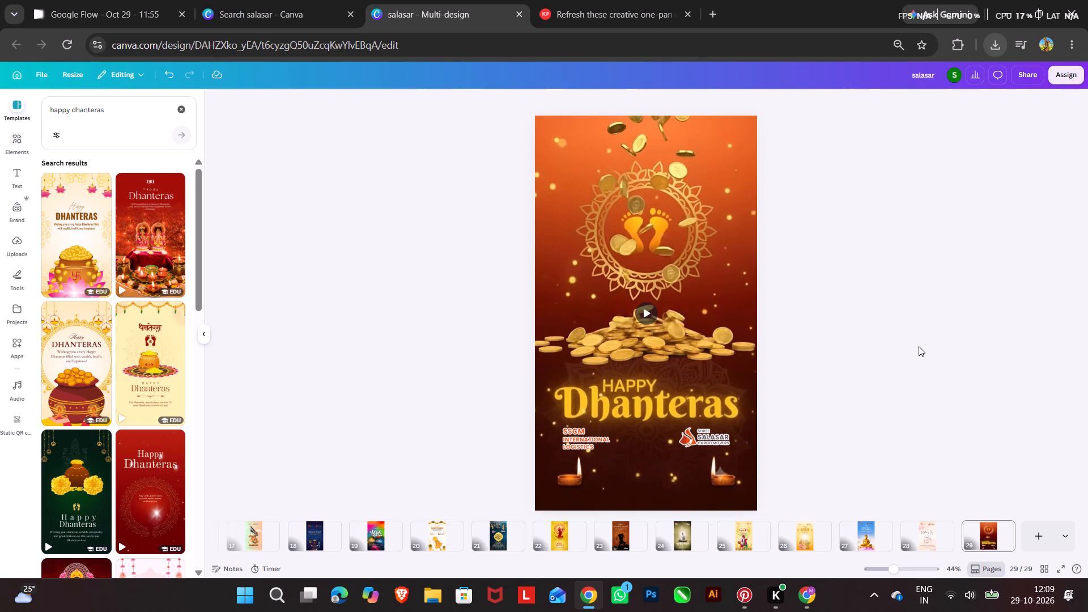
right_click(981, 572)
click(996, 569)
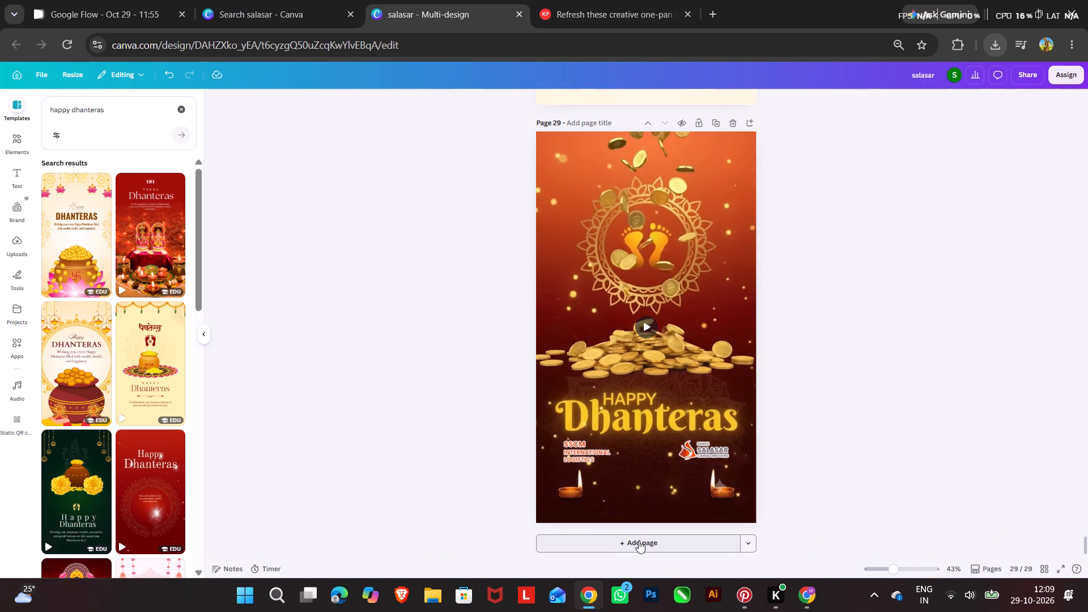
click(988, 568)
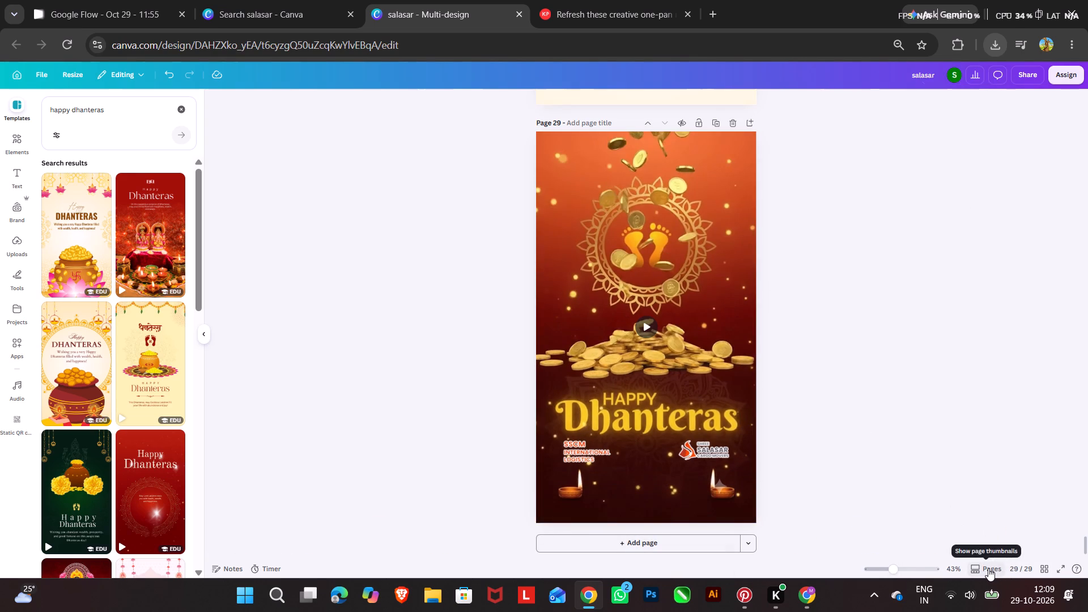
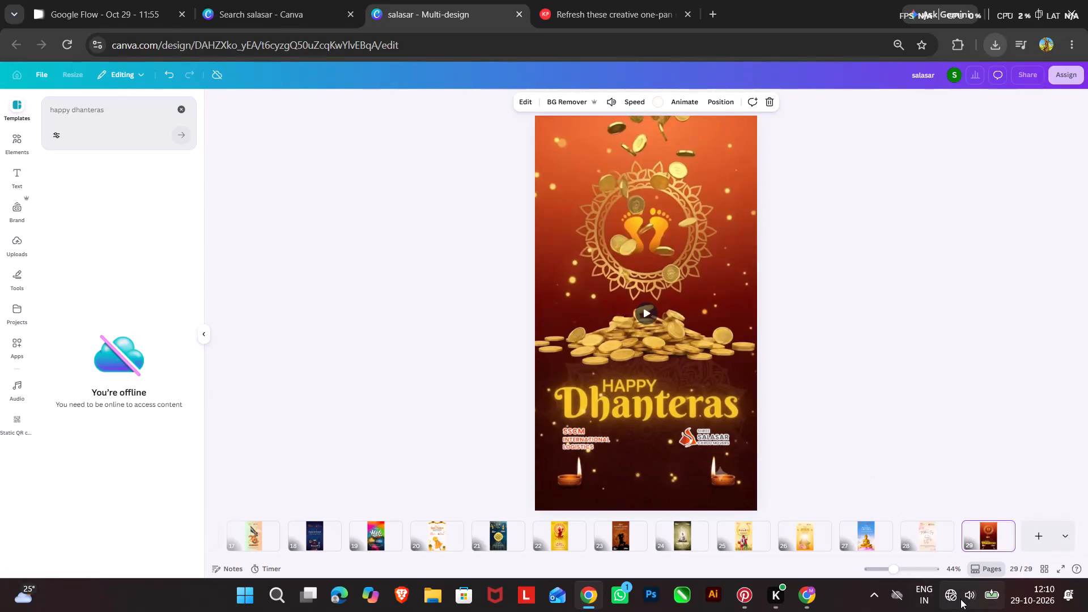
Connect the computer to the UCN_Mds office_5G Wi-Fi network.
click(941, 593)
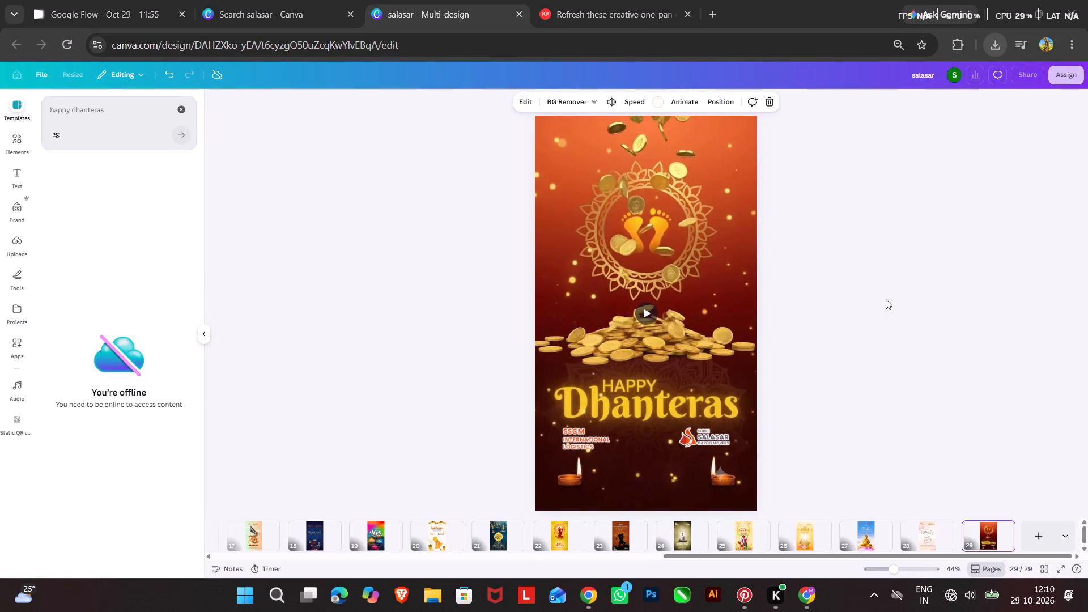
click(959, 593)
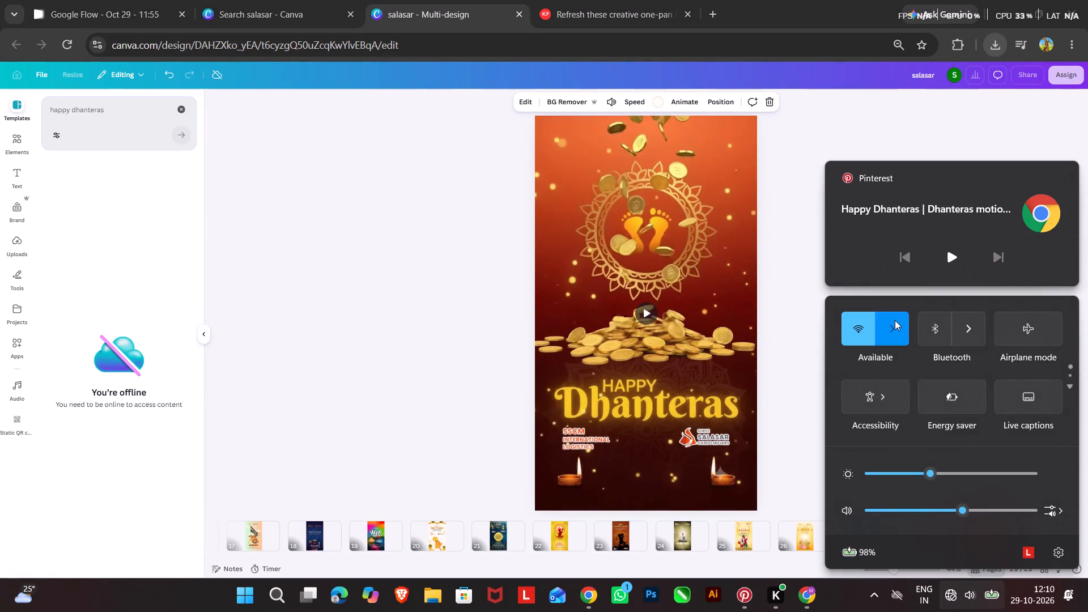
click(895, 320)
click(959, 415)
click(1049, 476)
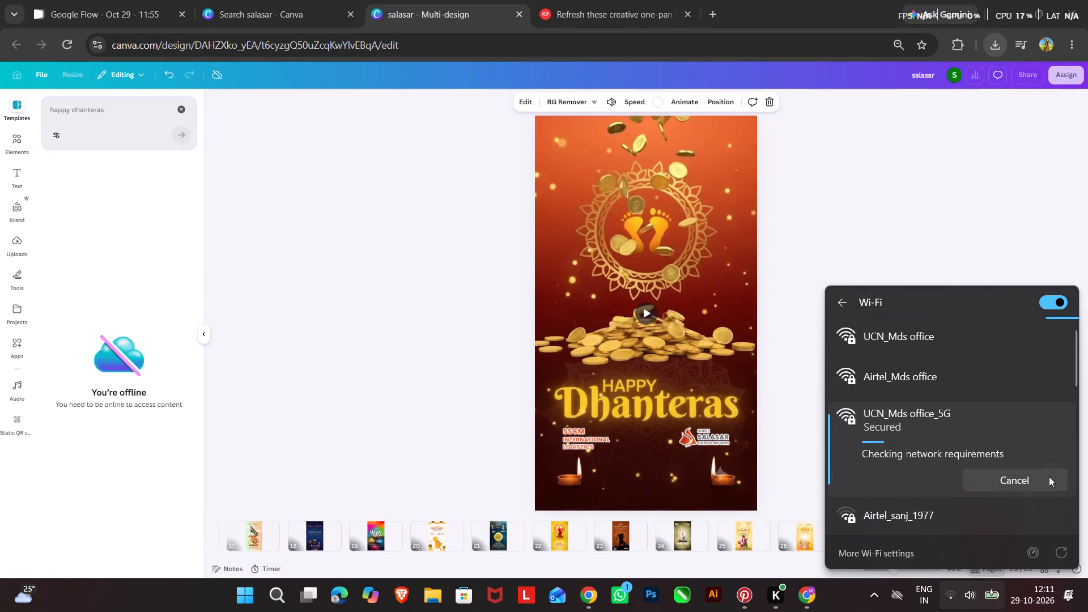
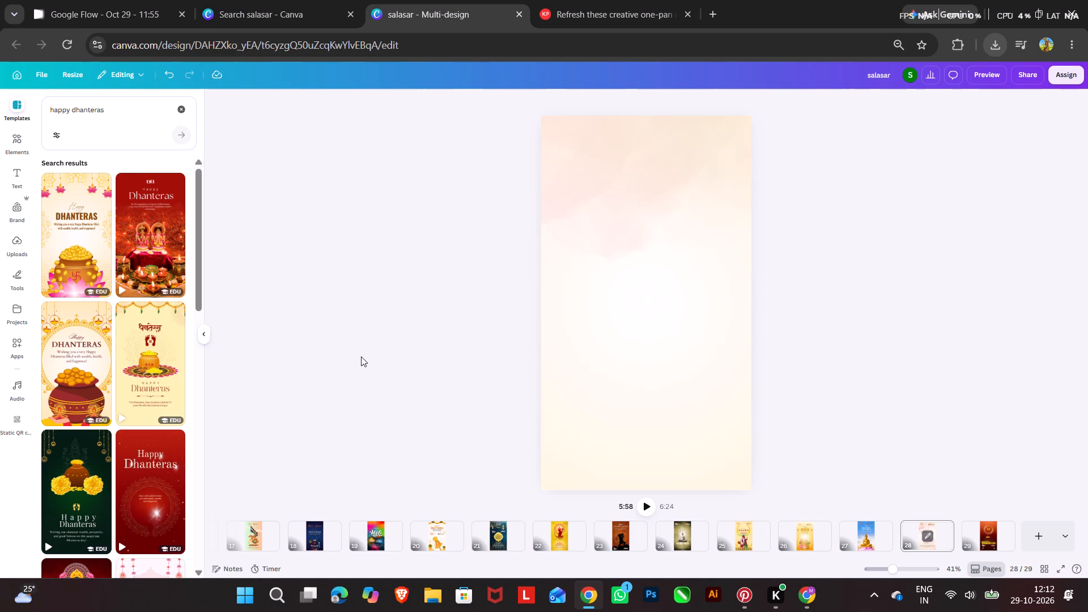
Browse the happy dhanteras templates and apply the Pink and Gold Minimalist Illustrated Happy Dhanteras Greeting template to blank page 28.
scroll(122, 331, down, 7)
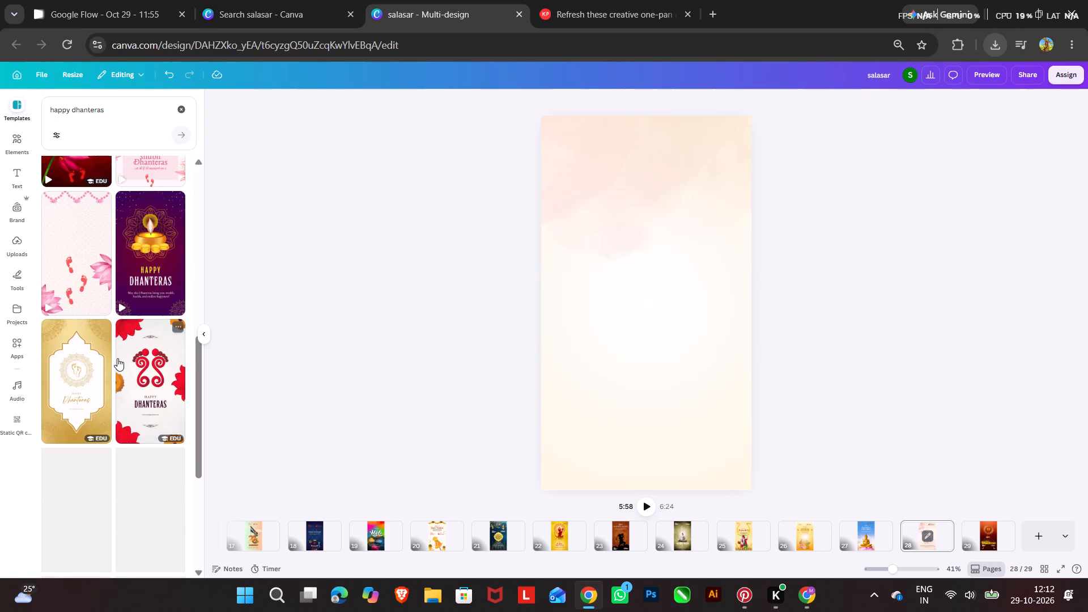
scroll(117, 359, down, 3)
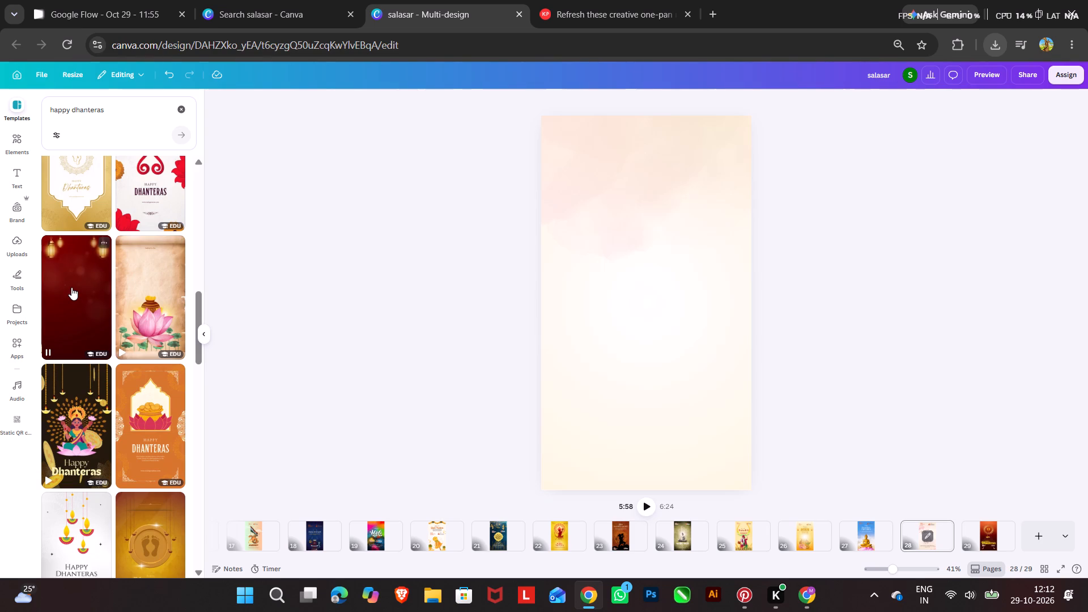
scroll(78, 318, down, 5)
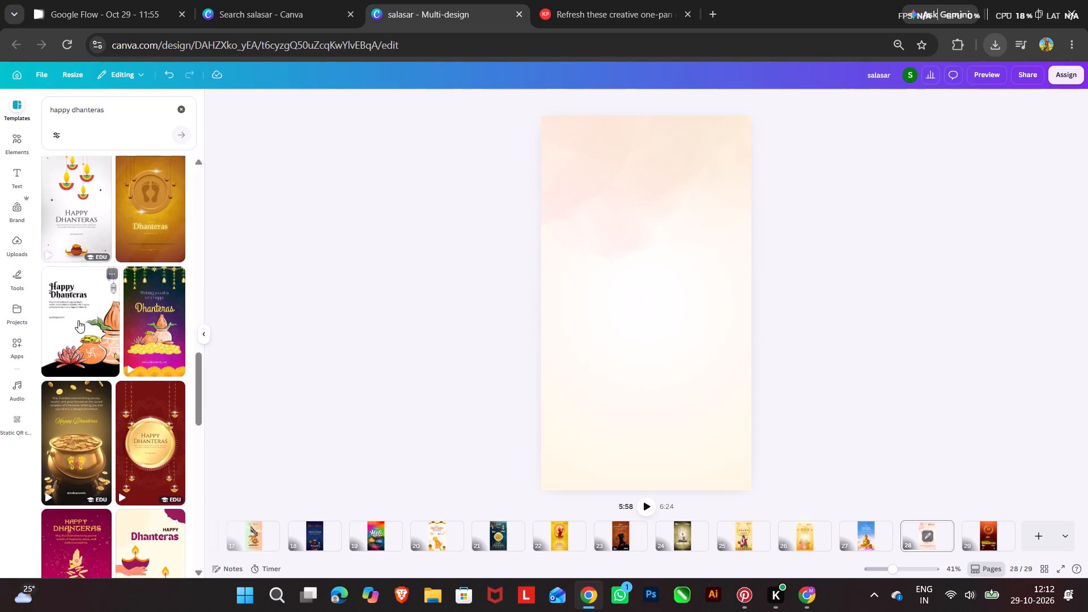
scroll(78, 322, down, 6)
scroll(75, 347, up, 3)
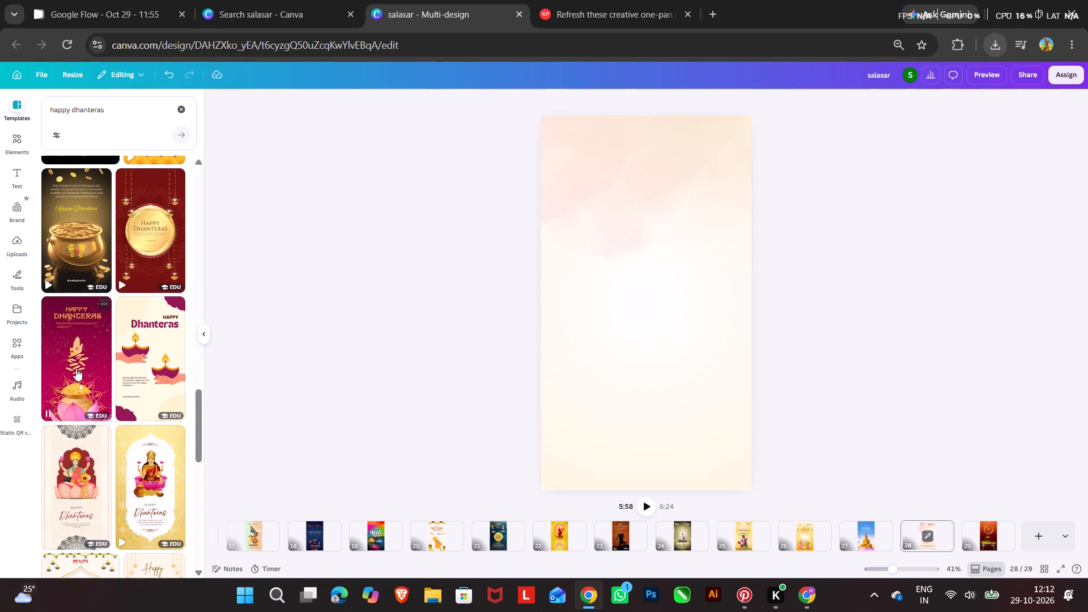
click(76, 368)
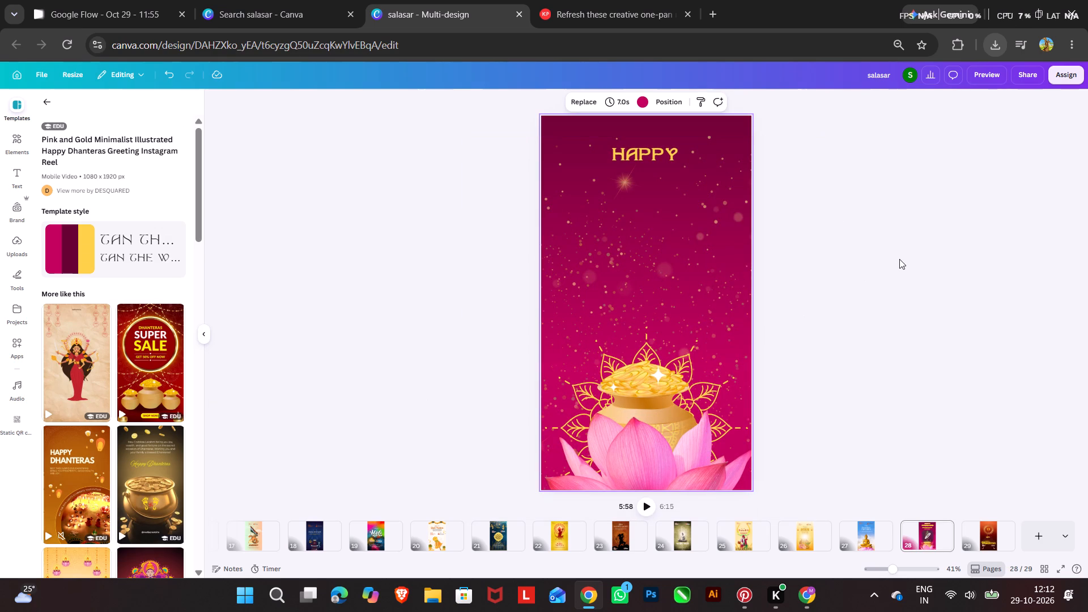
Preview the pink Dhanteras page and delete the graphic of the hand pouring gold coins.
click(645, 506)
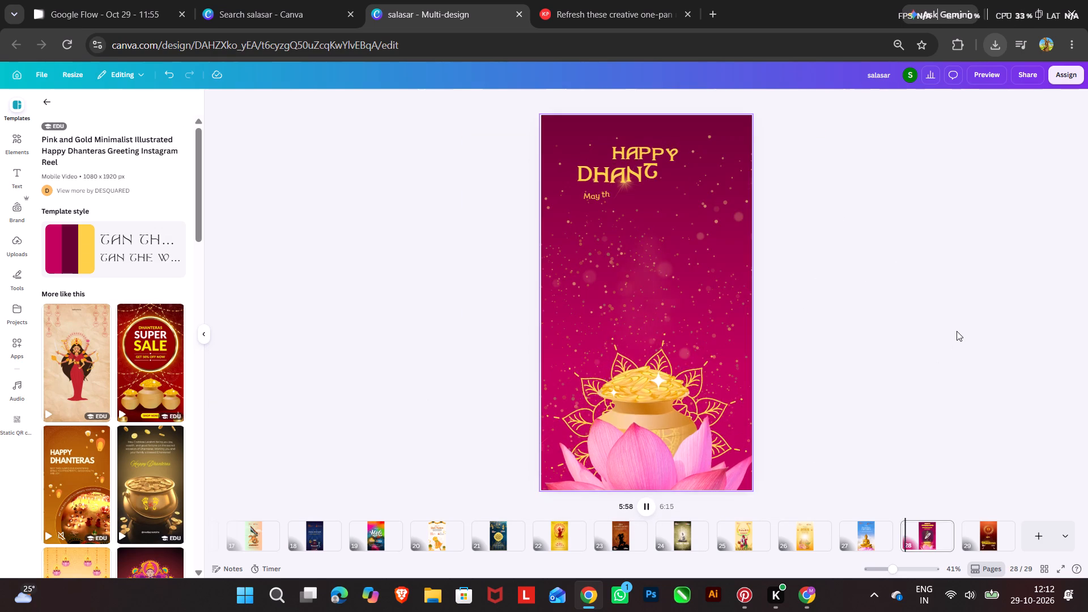
click(652, 265)
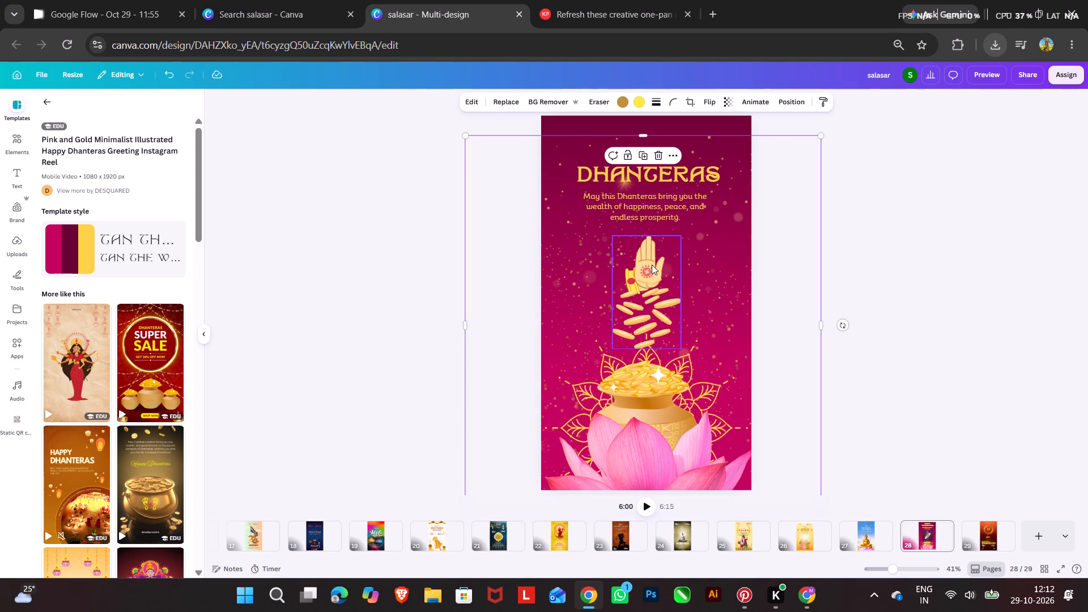
drag(652, 265, 640, 248)
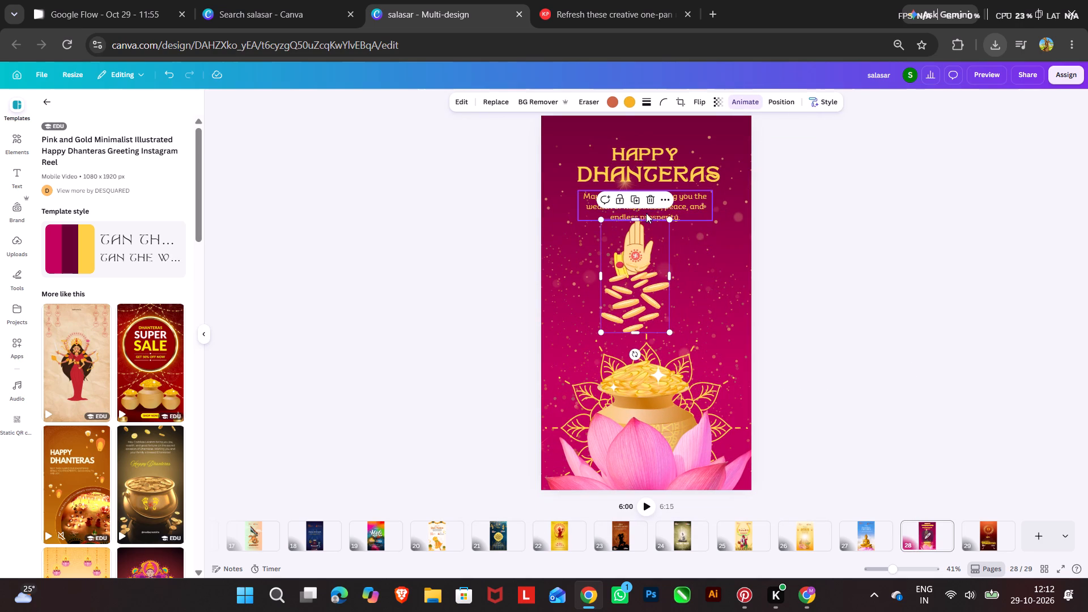
click(653, 199)
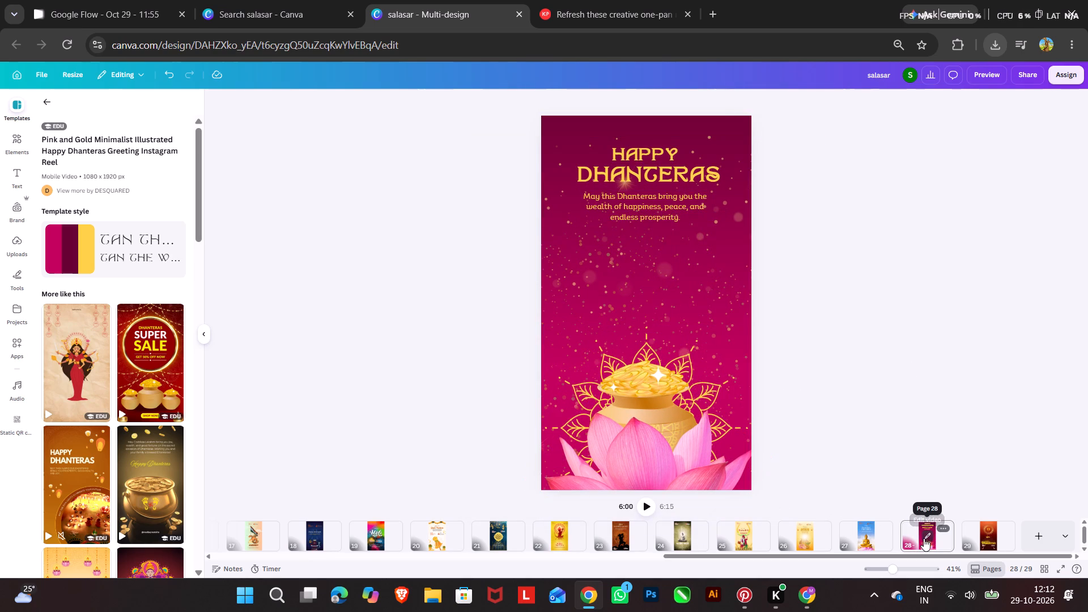
Open the Buddha Purnima page and select the area above its greeting text.
click(875, 540)
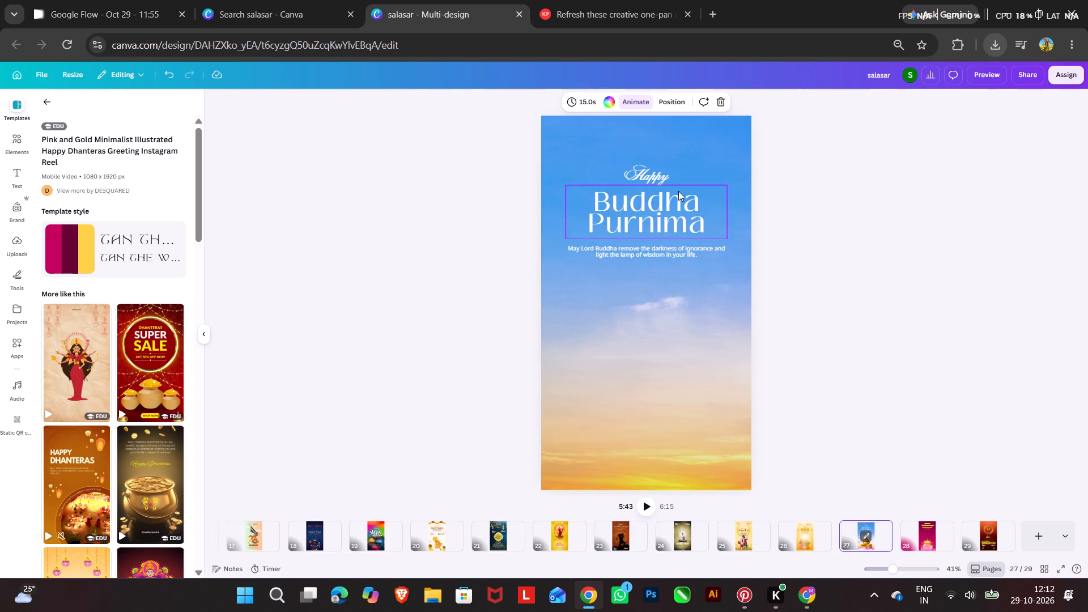
click(679, 141)
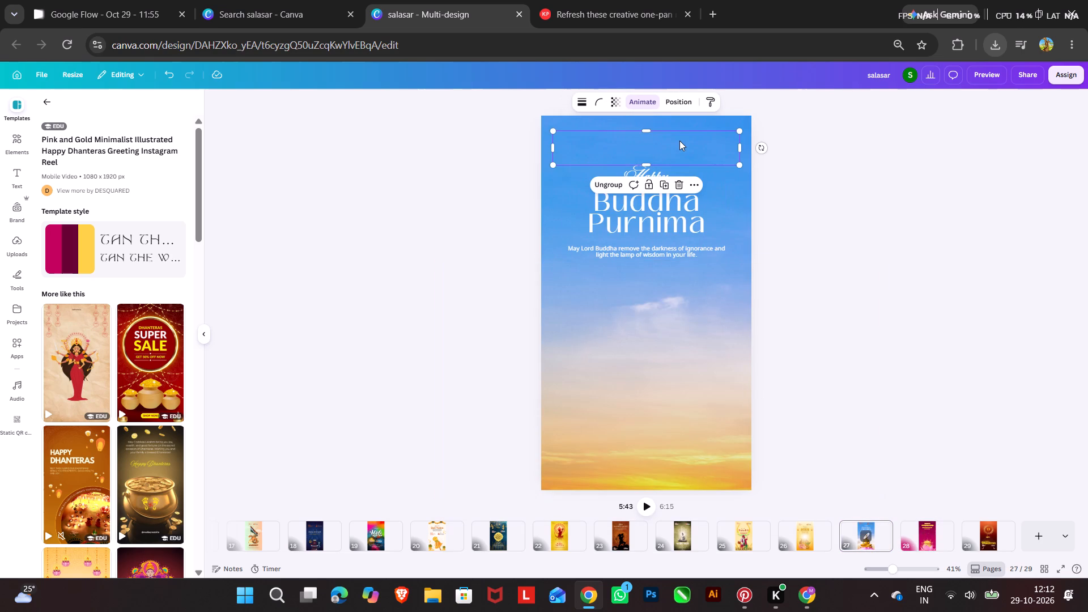
Open page 24 with the Lord Mahavir greeting and copy both company logos, SSCM International Logistics and Shree Salasar Cargo Movers.
click(629, 533)
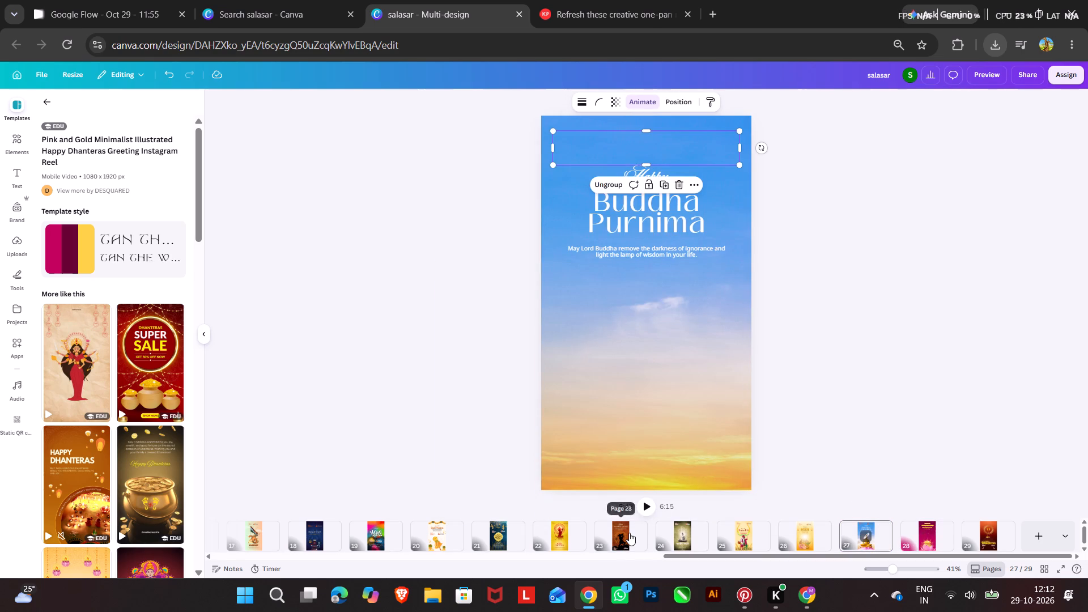
click(689, 529)
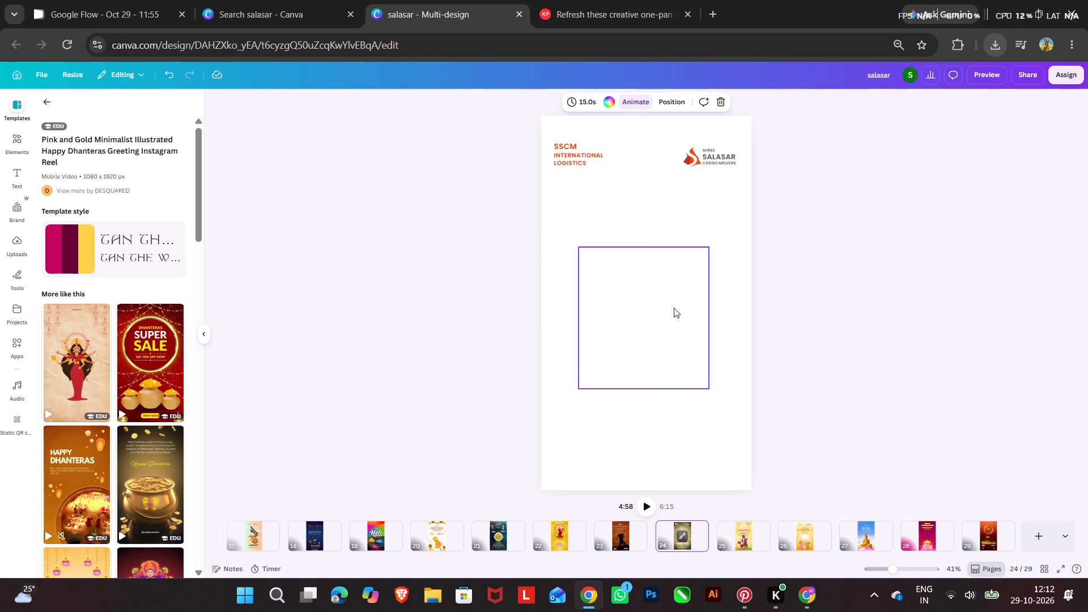
click(645, 504)
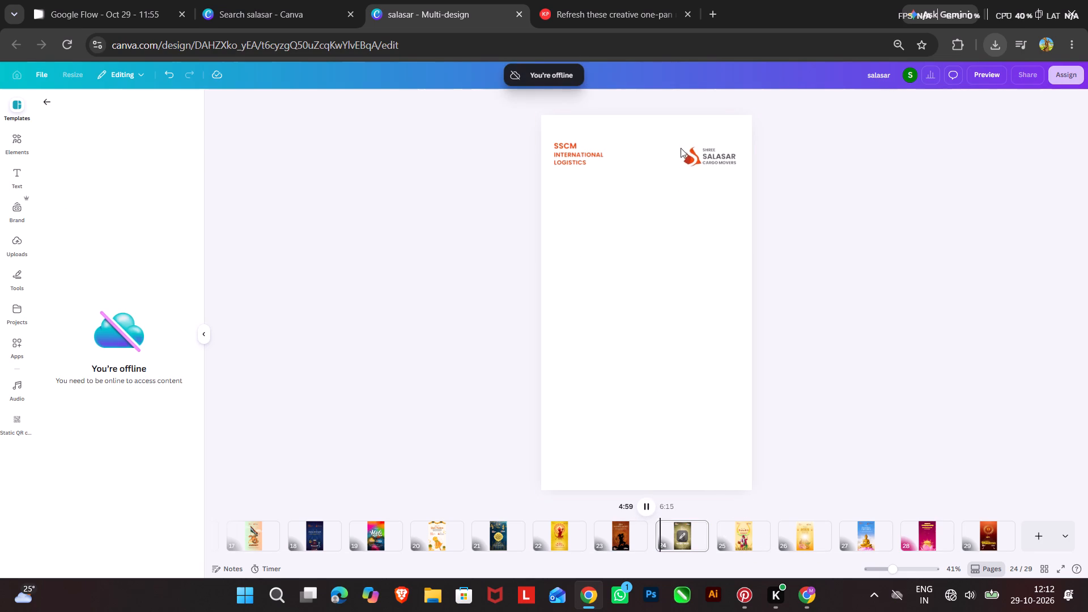
click(694, 161)
click(603, 161)
click(524, 157)
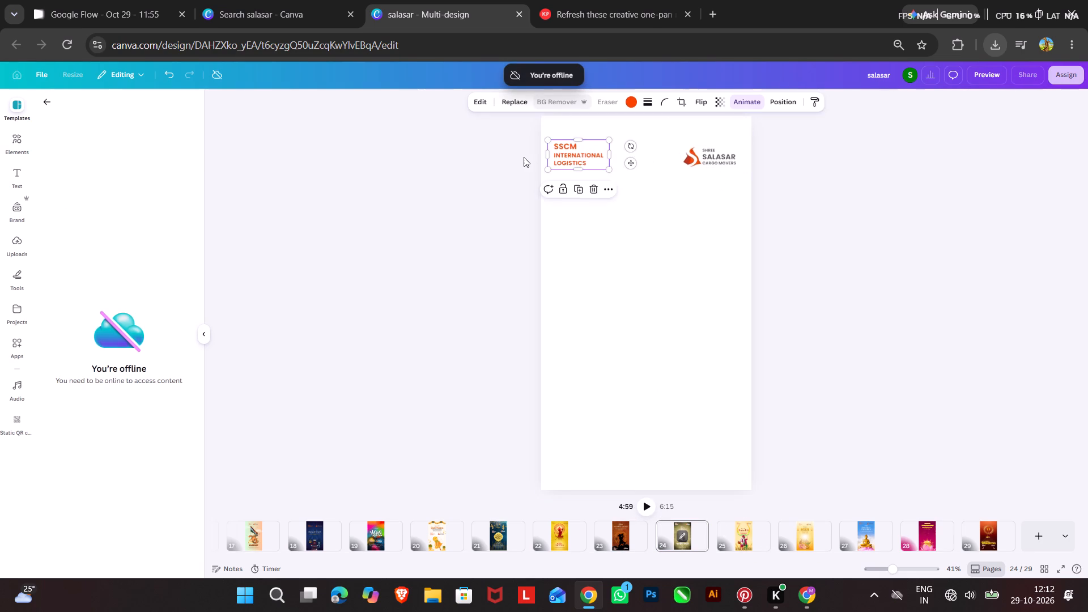
drag(529, 146, 747, 167)
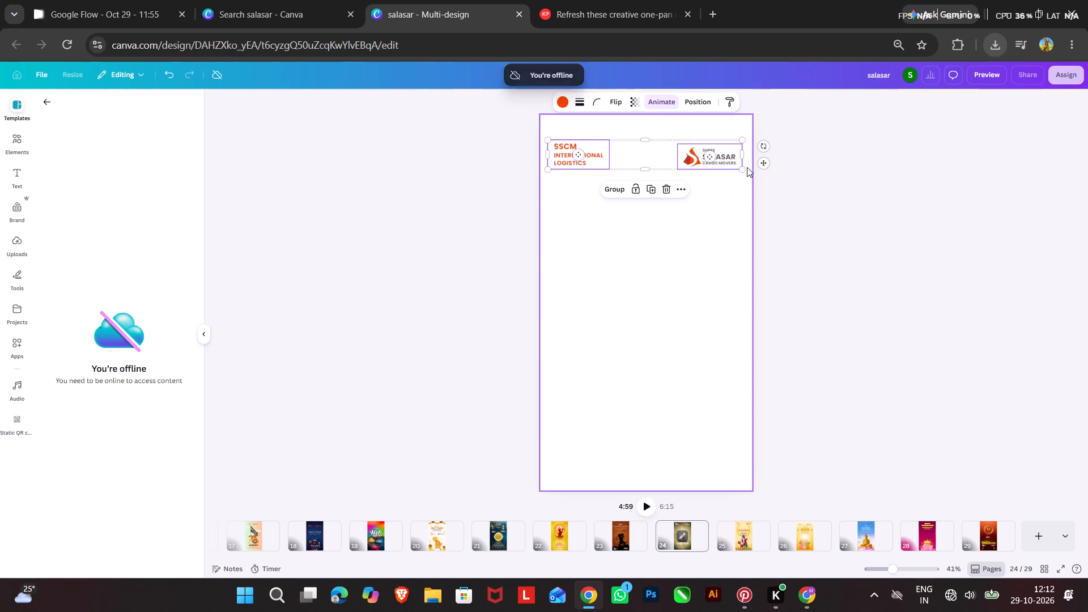
key(ctrl+c)
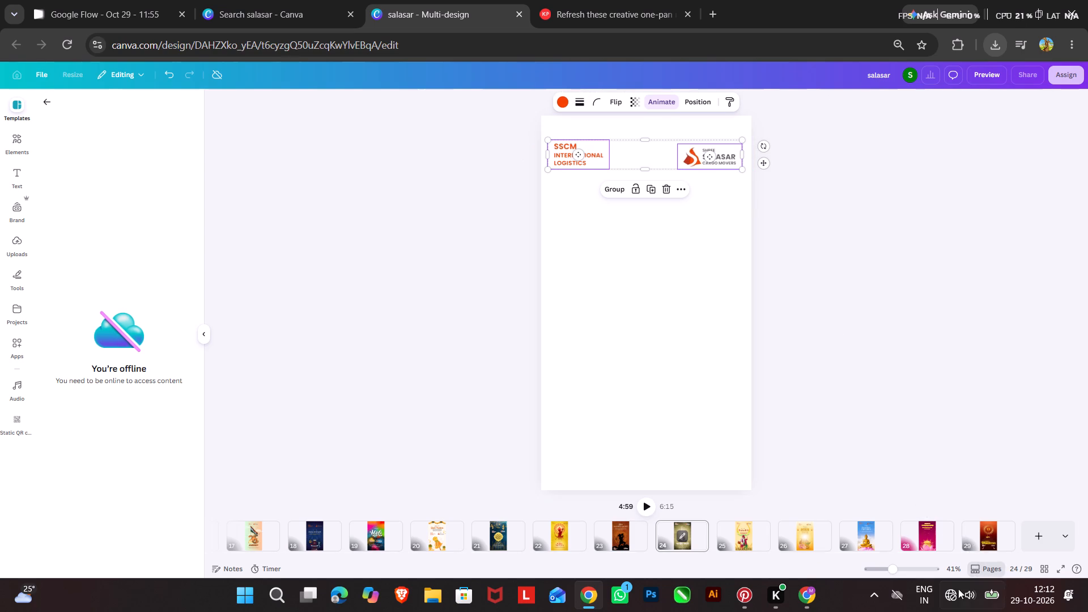
Reconnect the computer to the UCN_Mds office_5G Wi-Fi network and return to the design.
click(953, 592)
click(887, 317)
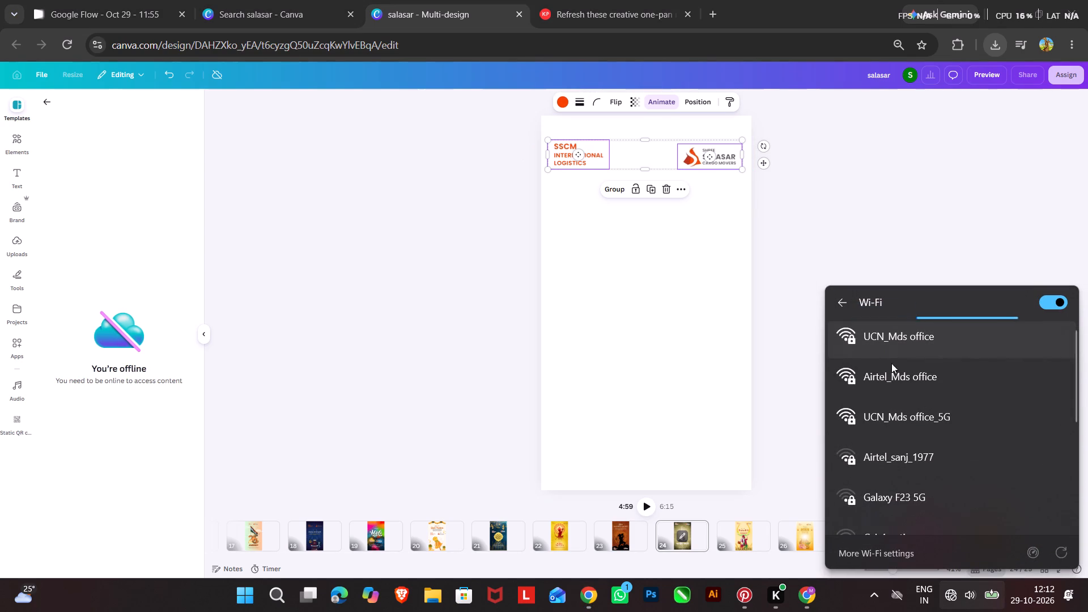
click(902, 410)
click(1000, 478)
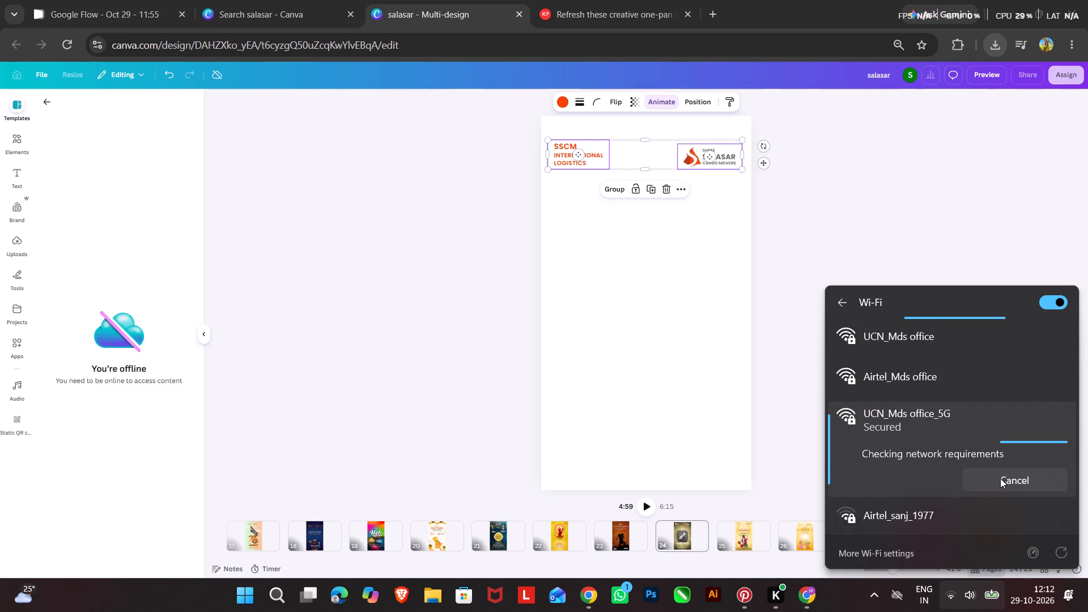
click(957, 236)
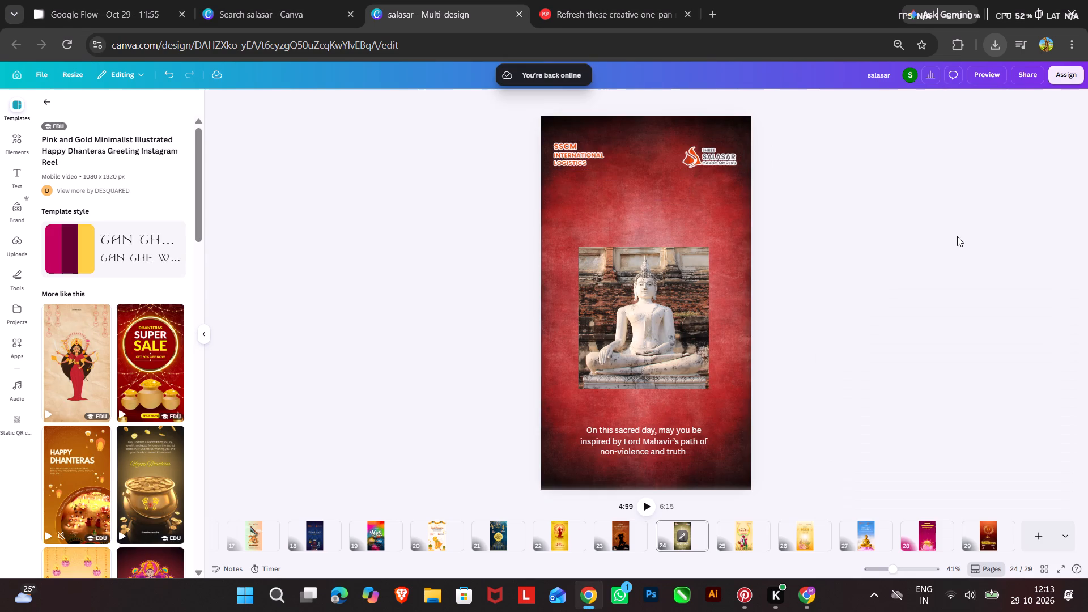
Add a new page, move it ahead of the red Dhanteras page as page 29, and make it editable as a video.
click(503, 536)
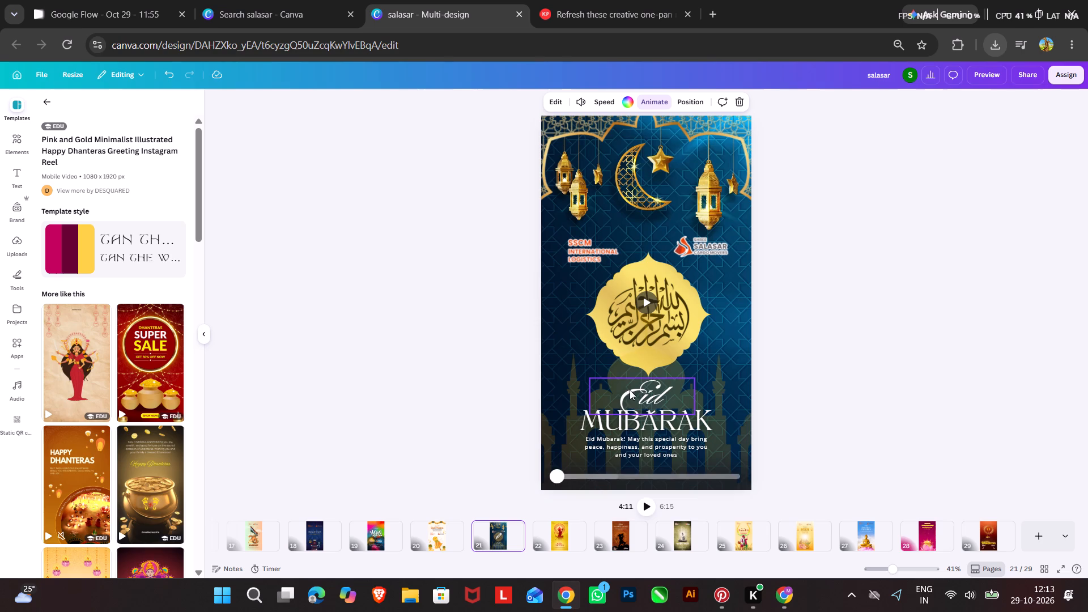
click(986, 533)
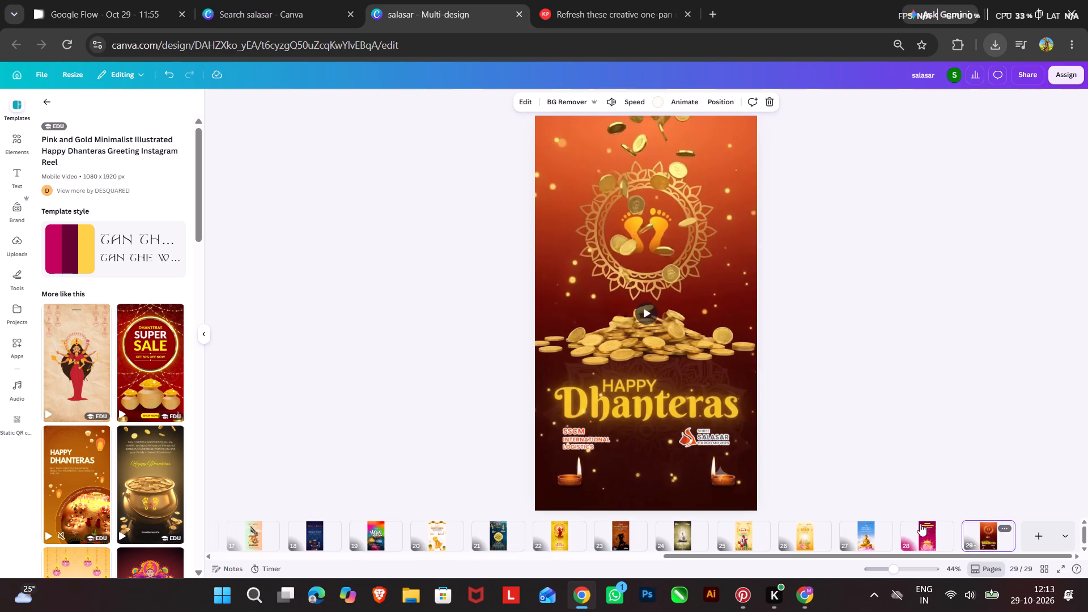
click(1033, 534)
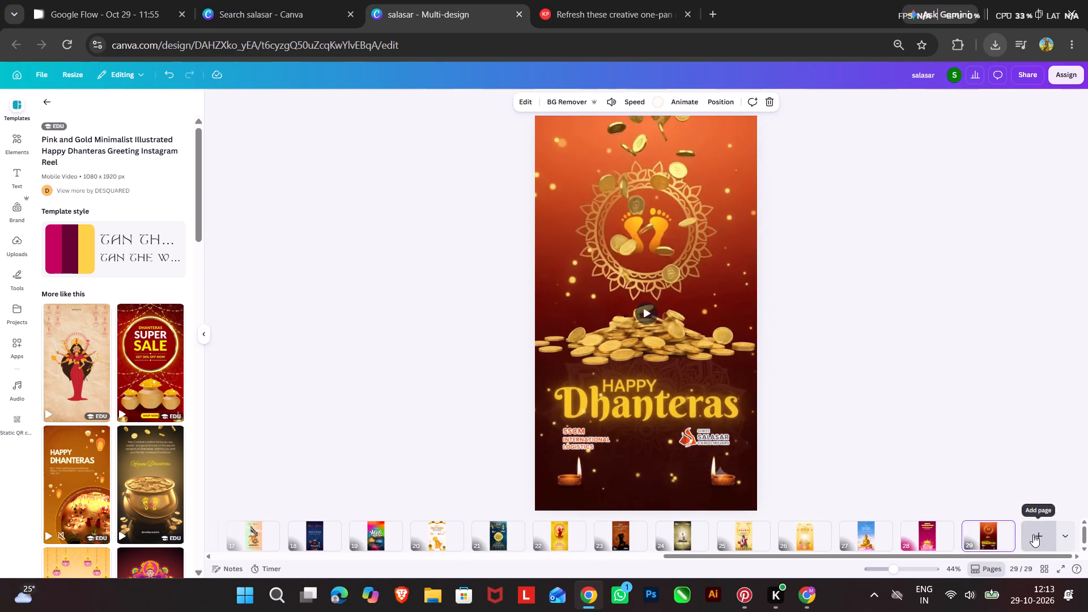
drag(981, 539, 896, 537)
right_click(935, 535)
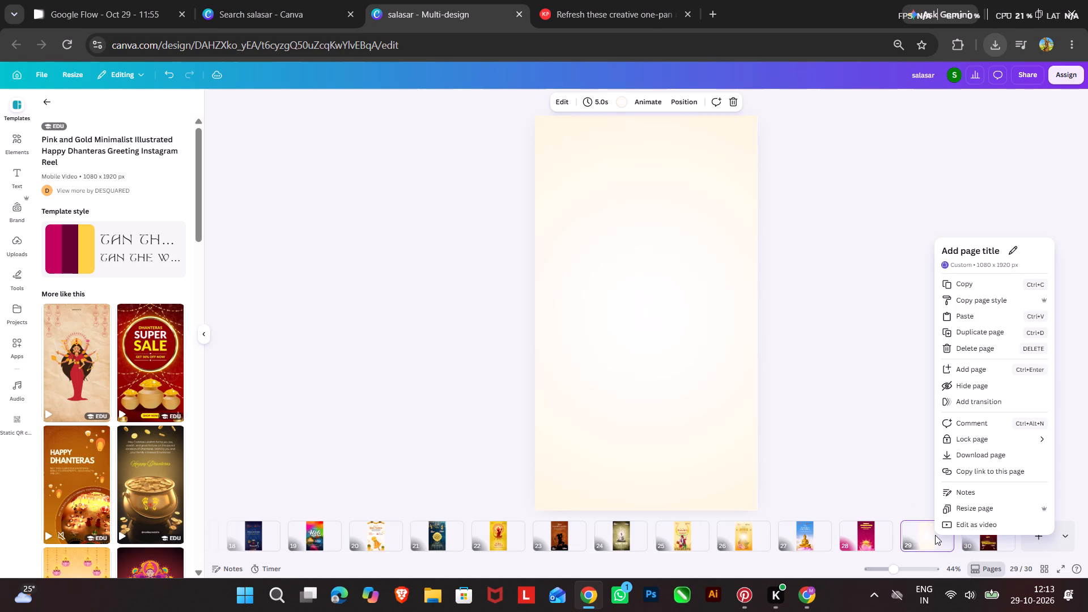
click(971, 526)
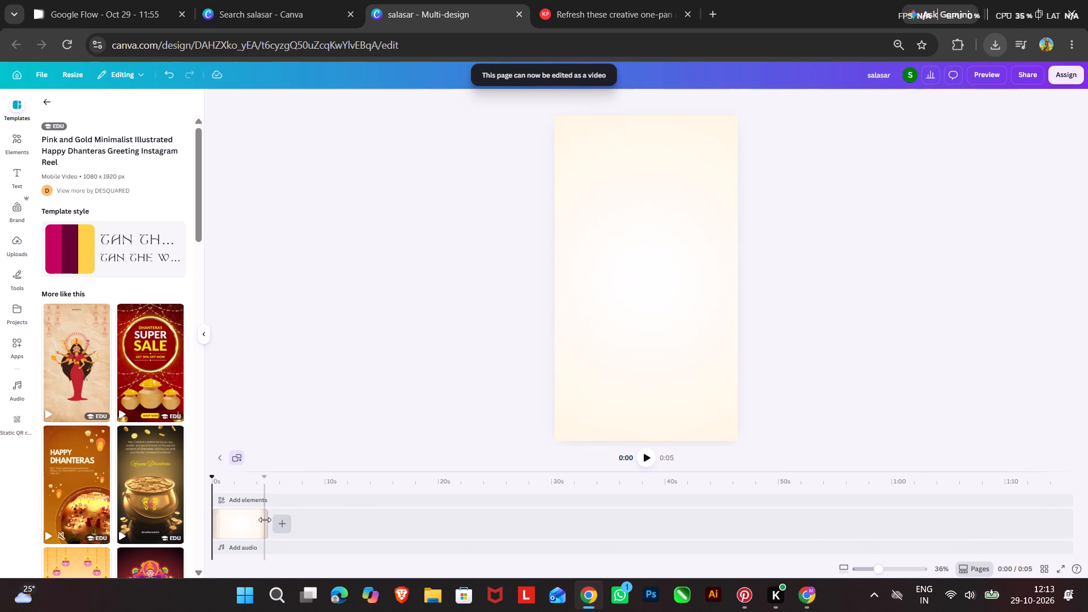
Paste the two copied company logos onto the new cream page.
click(606, 324)
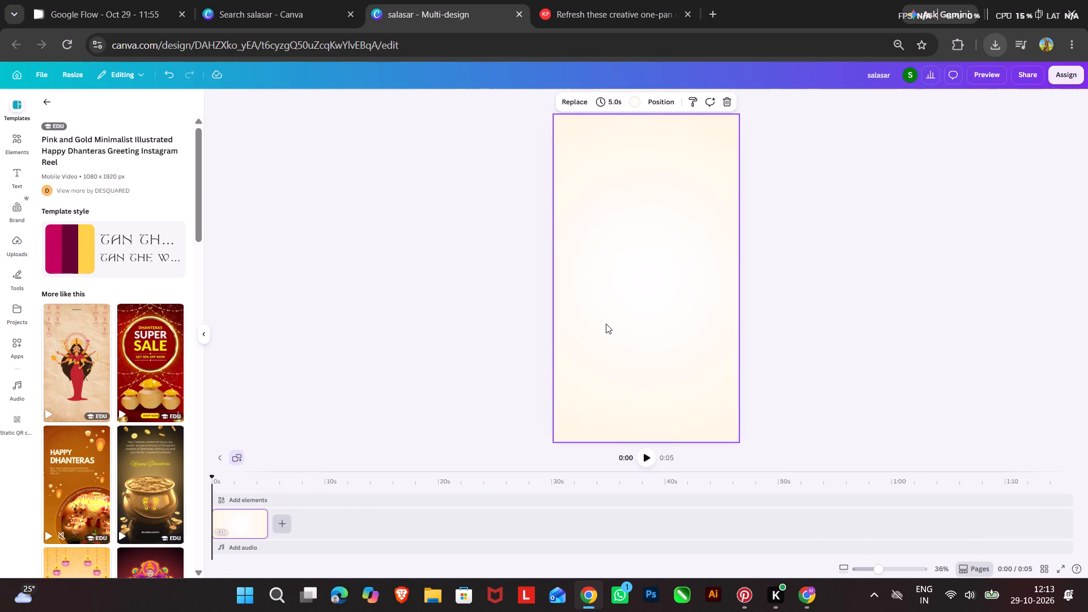
key(ctrl+v)
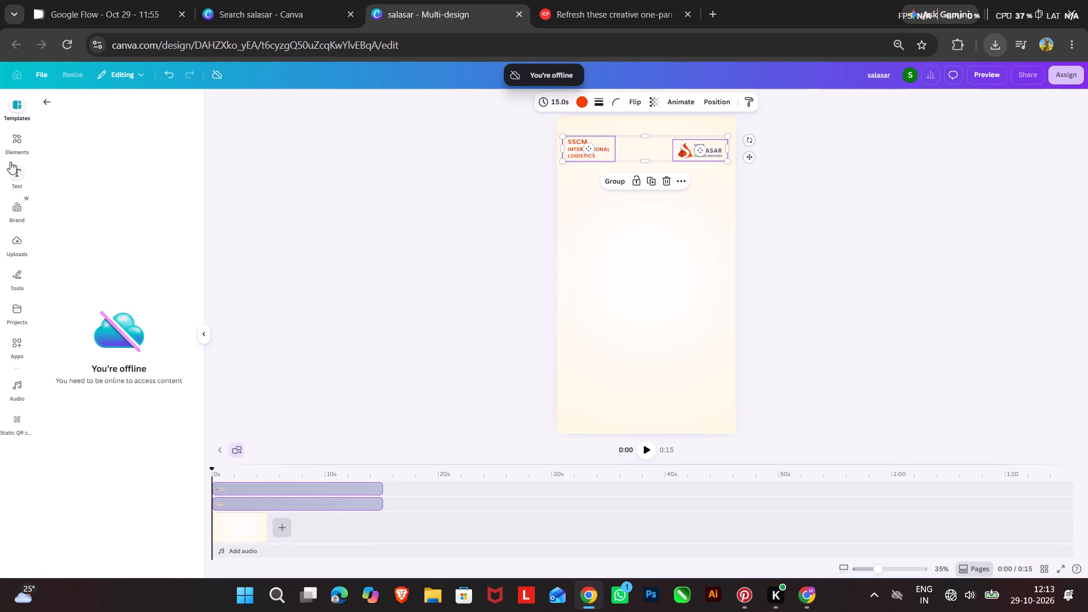
Restore the internet connection by joining the UCN_Mds office_5G Wi-Fi network again.
click(18, 108)
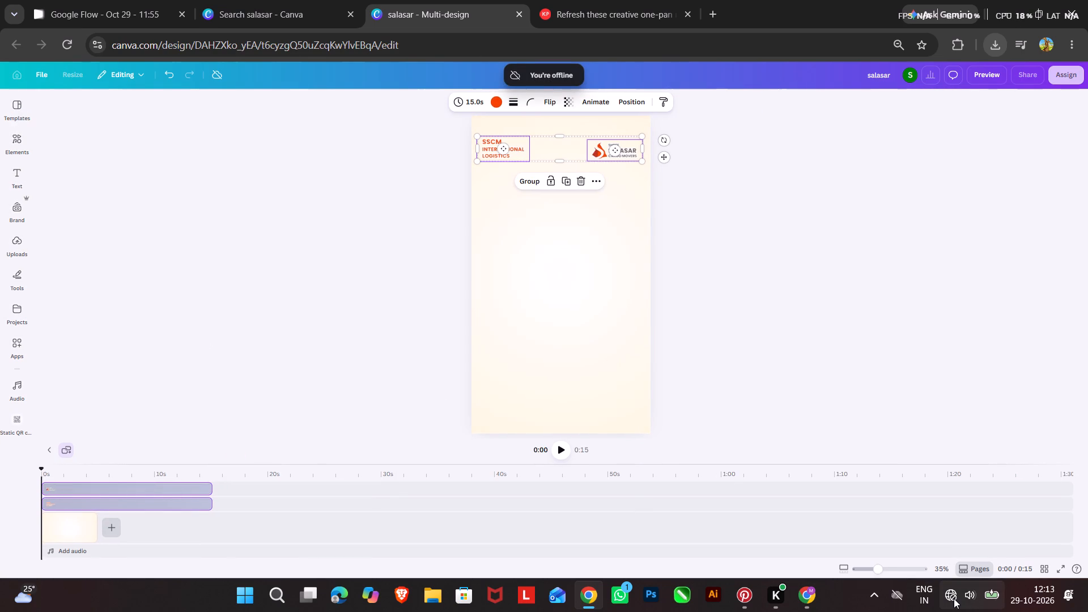
click(954, 598)
click(899, 325)
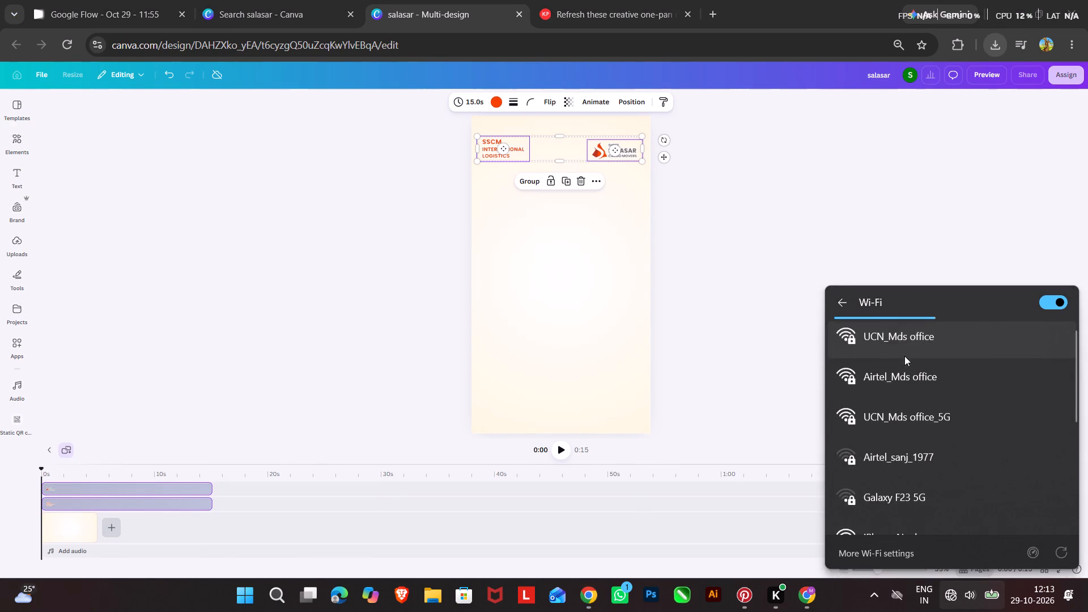
click(915, 423)
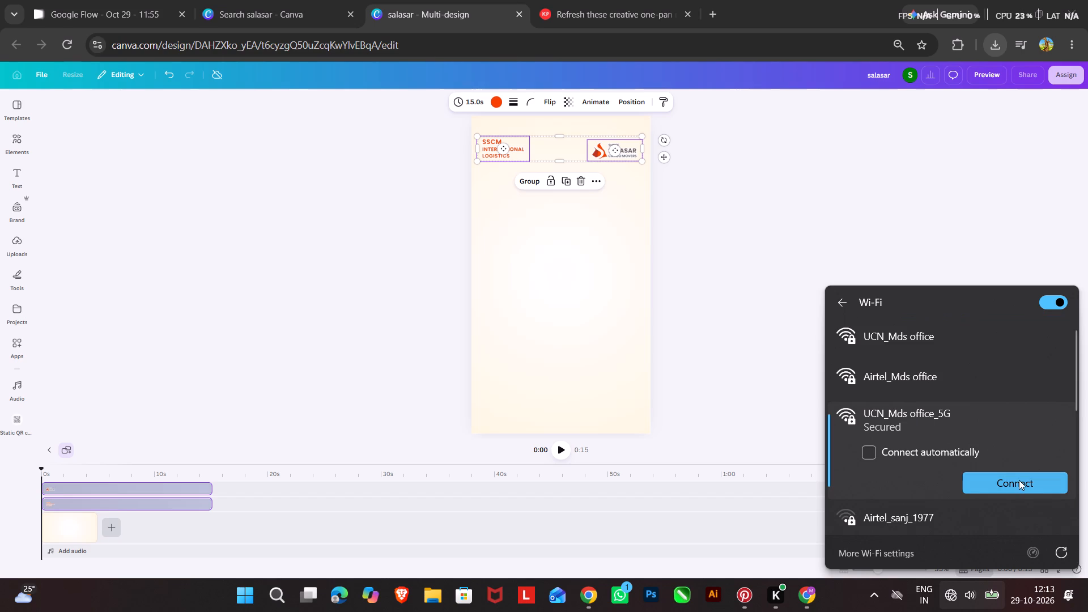
click(1019, 480)
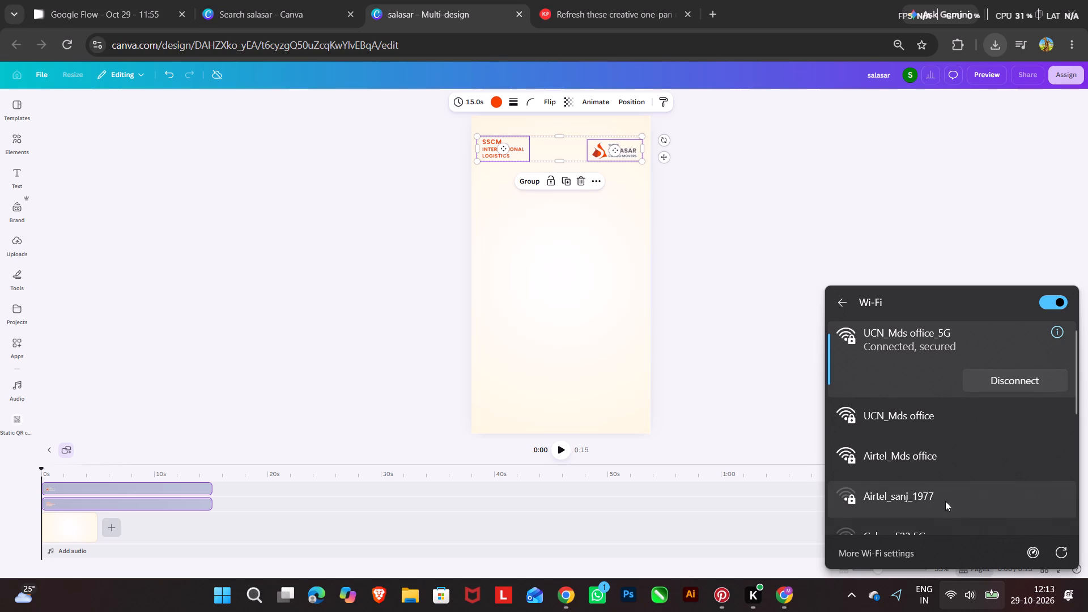
click(759, 15)
Select the new page's background and reopen the templates similar to the Pink and Gold Happy Dhanteras one.
click(768, 192)
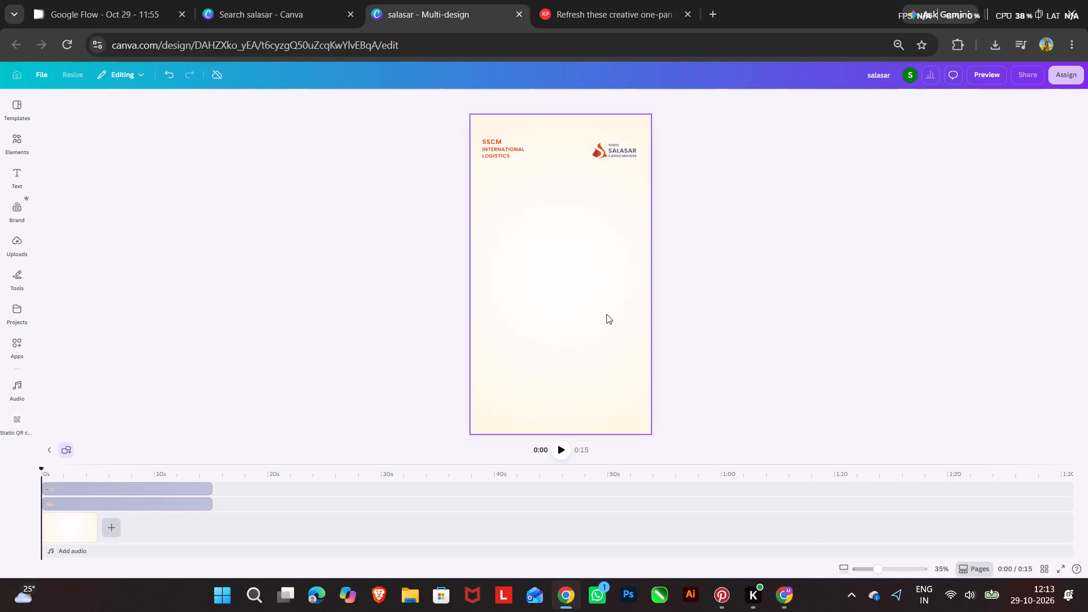
click(599, 319)
click(11, 148)
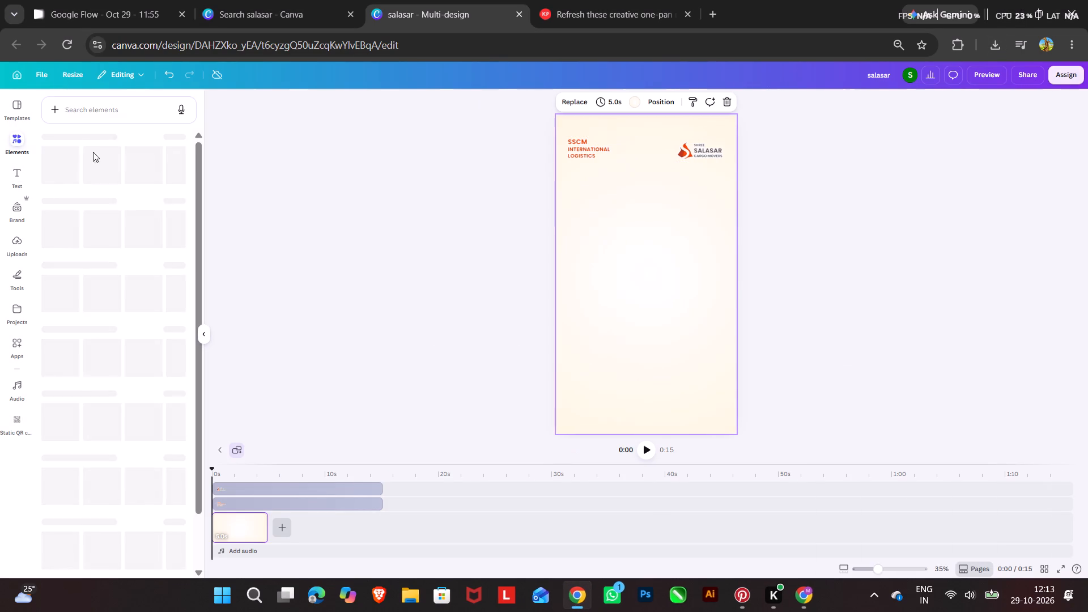
click(86, 117)
click(94, 109)
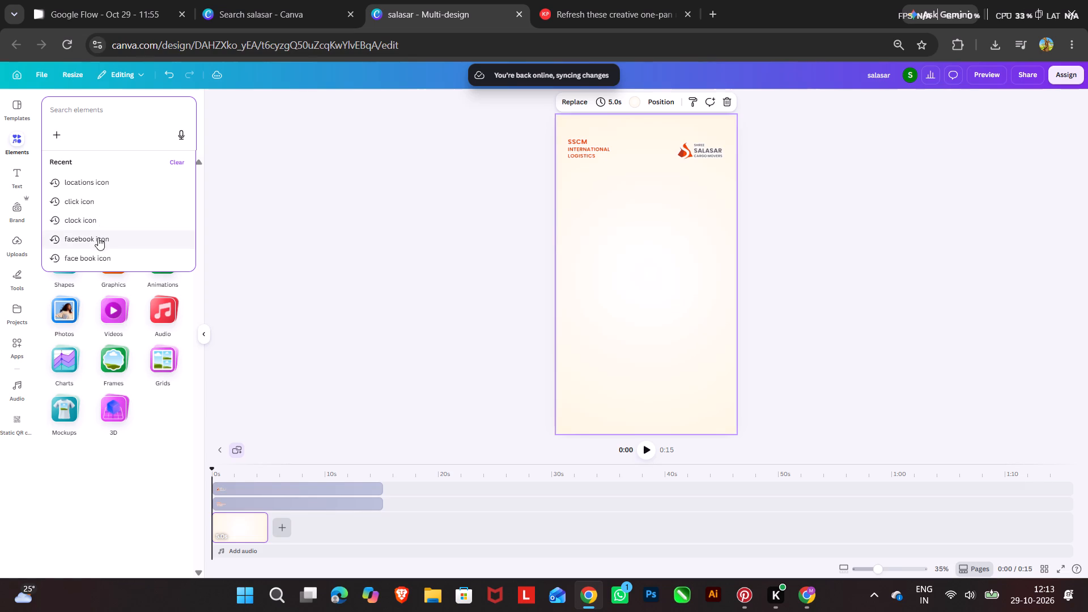
click(9, 102)
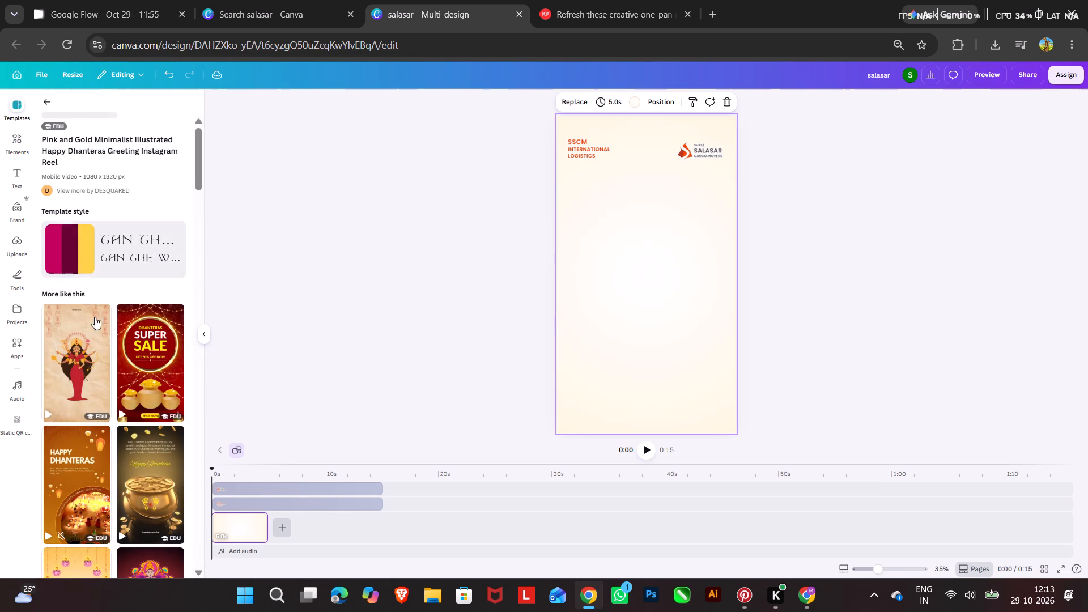
Look through the similar Dhanteras templates and return to the happy dhanteras template search.
scroll(108, 383, down, 2)
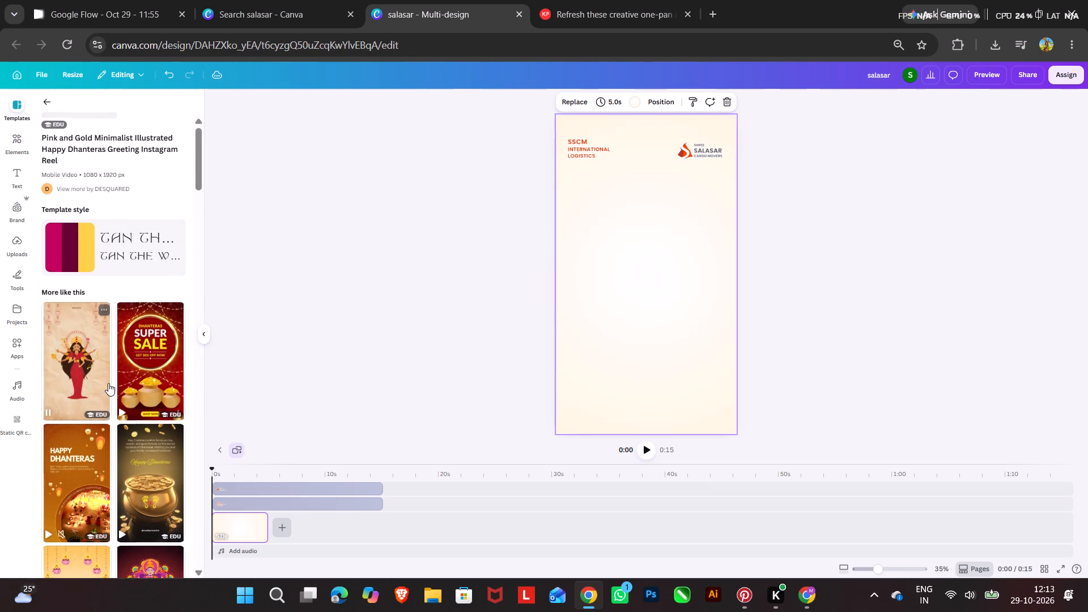
scroll(108, 383, down, 2)
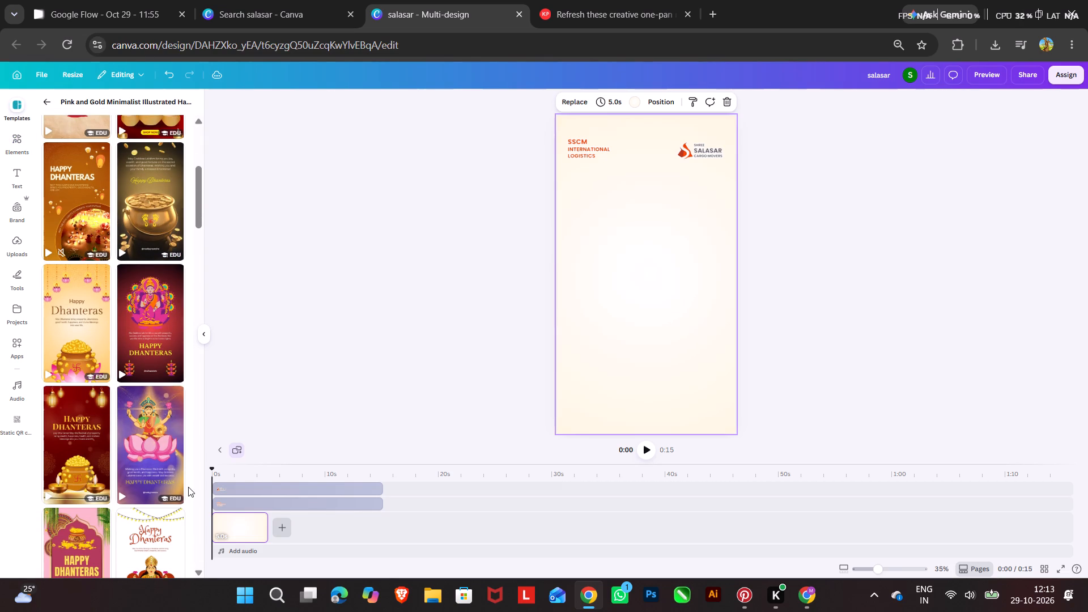
scroll(78, 341, up, 11)
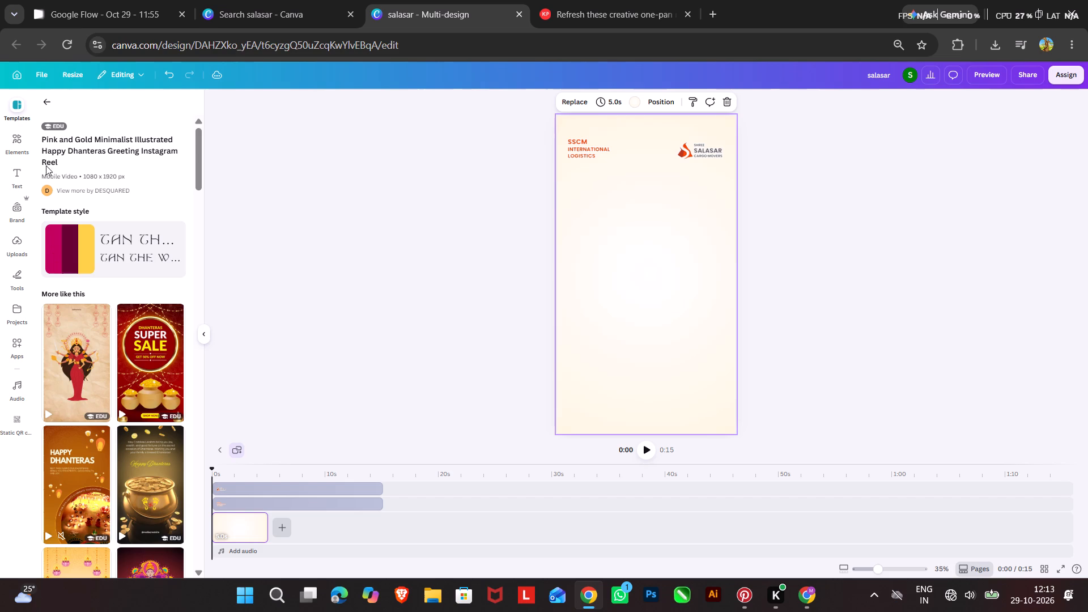
click(50, 101)
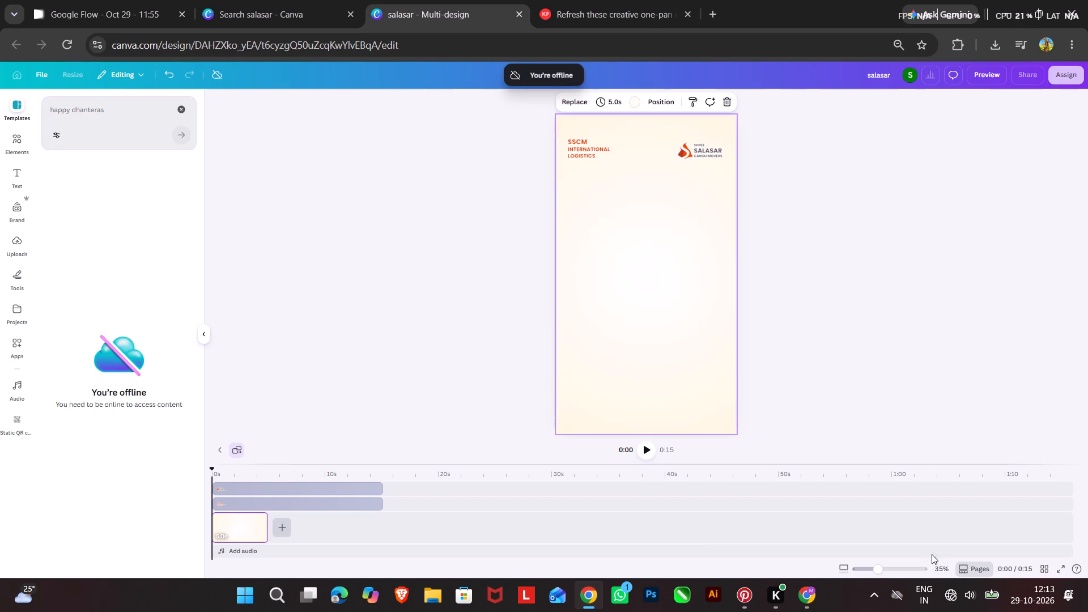
Switch from the single-page timeline to the scrolling page view and hide the template search results.
click(971, 564)
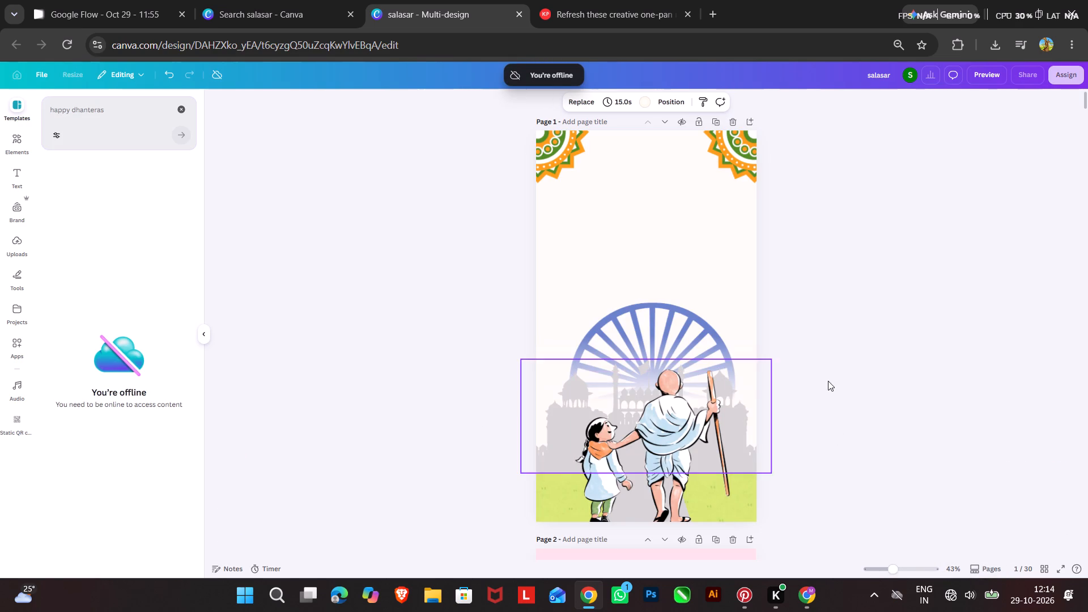
scroll(833, 384, down, 19)
click(999, 574)
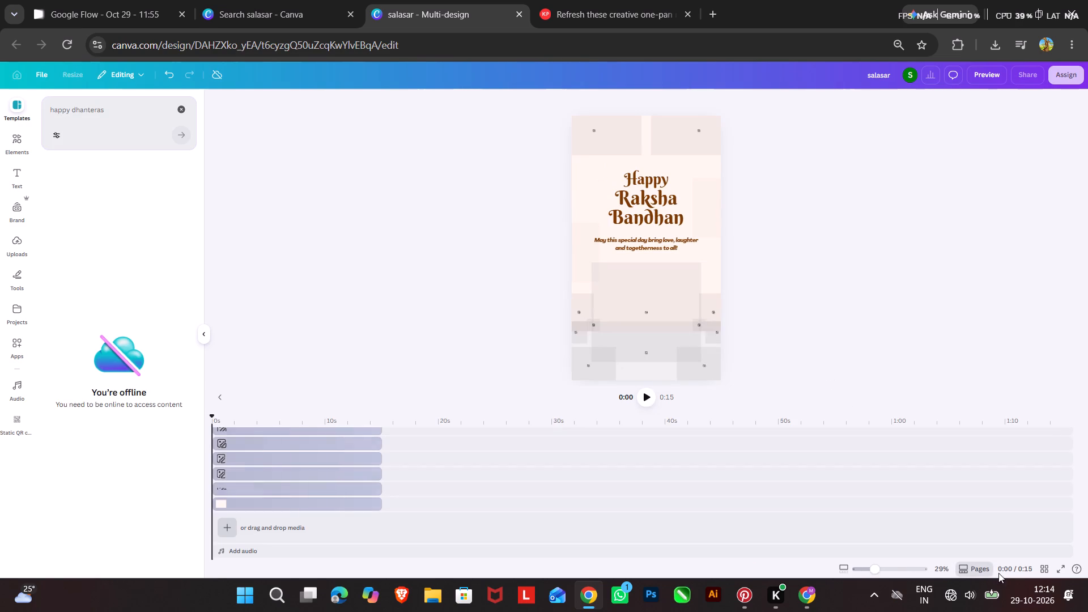
click(996, 569)
click(974, 569)
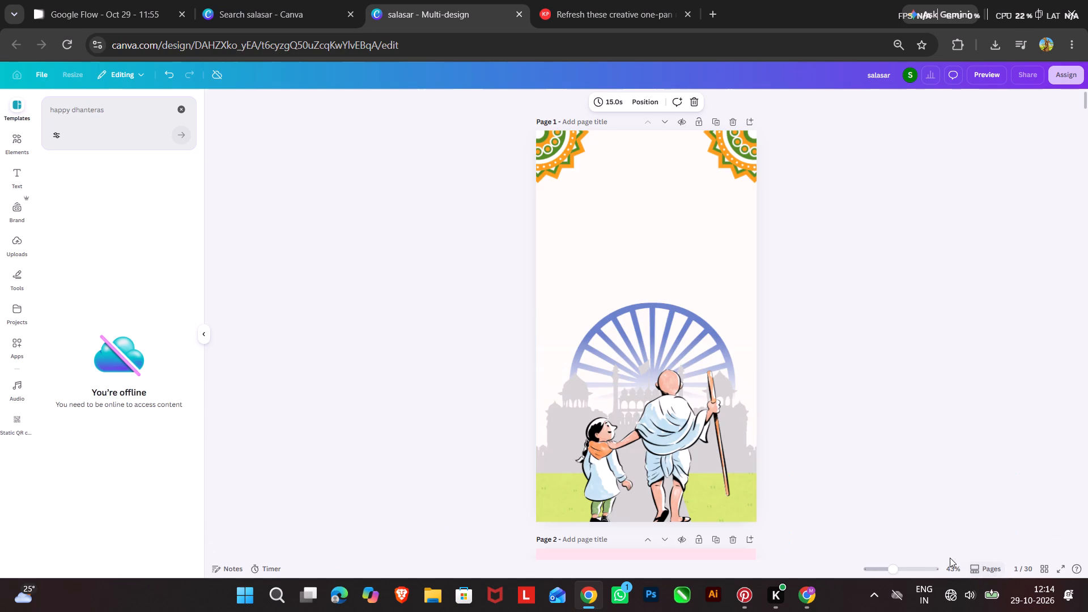
right_click(979, 571)
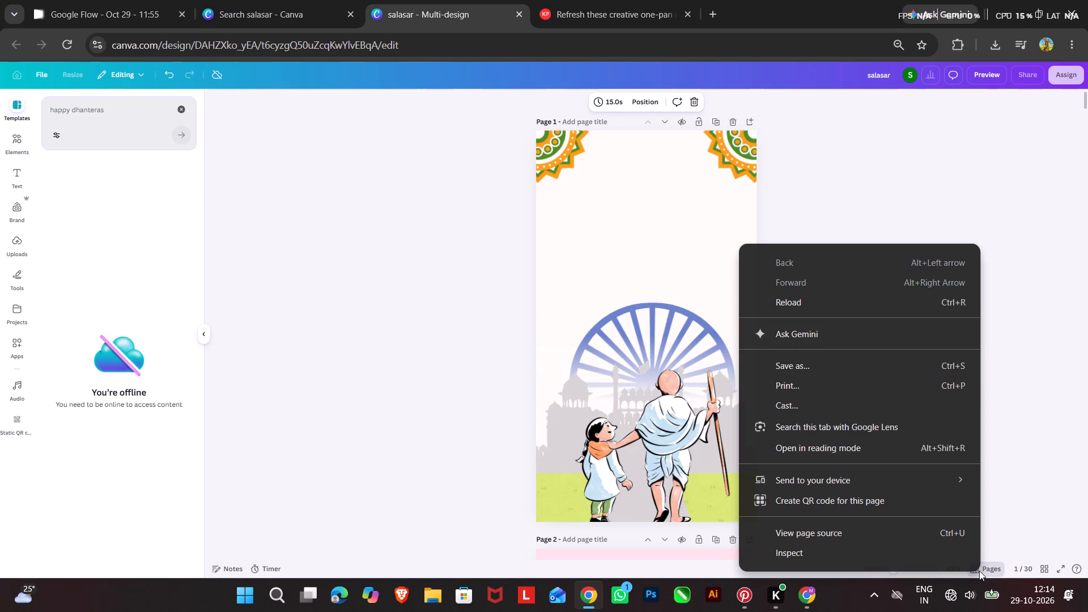
click(991, 563)
click(981, 562)
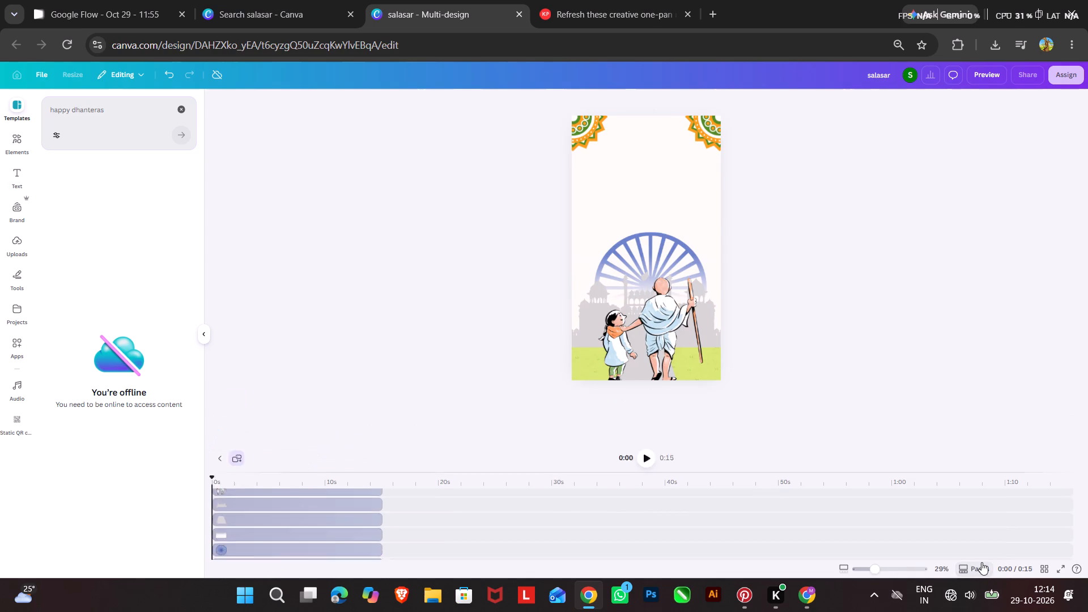
click(205, 329)
Look through the pages for the pink Happy Dhanteras page and the cream page with the company logos after it.
scroll(753, 398, down, 20)
scroll(753, 398, down, 7)
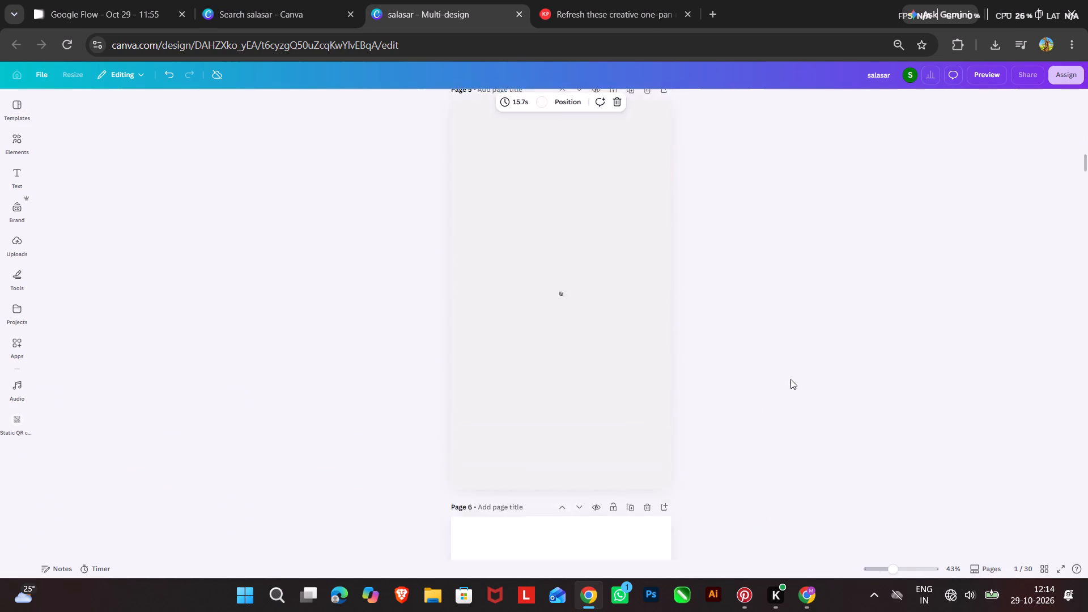
scroll(790, 379, down, 20)
scroll(790, 379, down, 20)
scroll(790, 379, down, 5)
scroll(858, 343, up, 1)
scroll(859, 338, down, 20)
scroll(859, 338, down, 12)
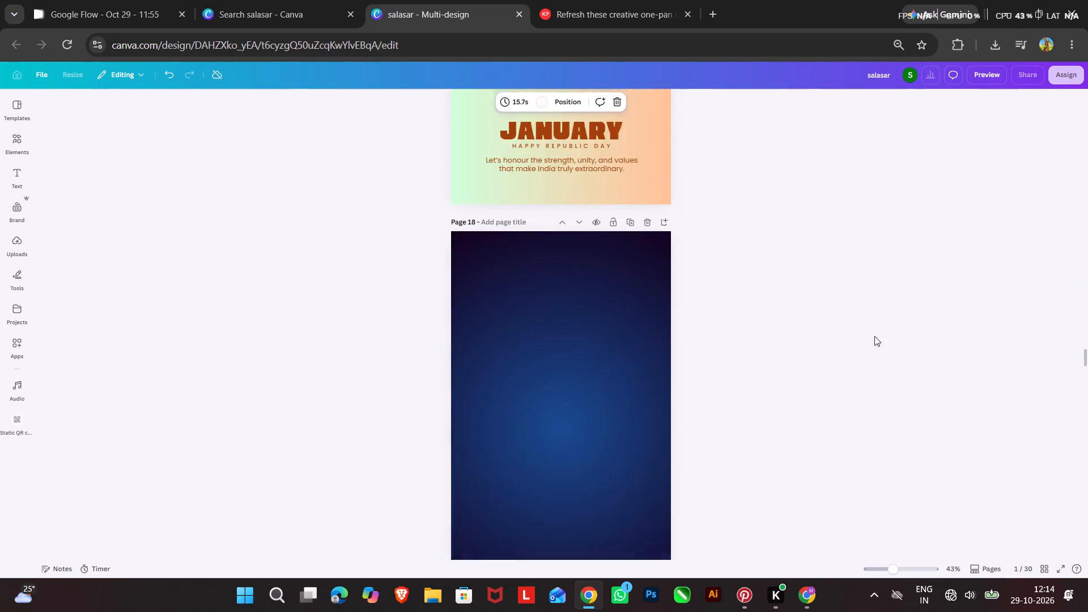
scroll(874, 336, down, 20)
scroll(874, 336, down, 20)
scroll(874, 336, down, 20)
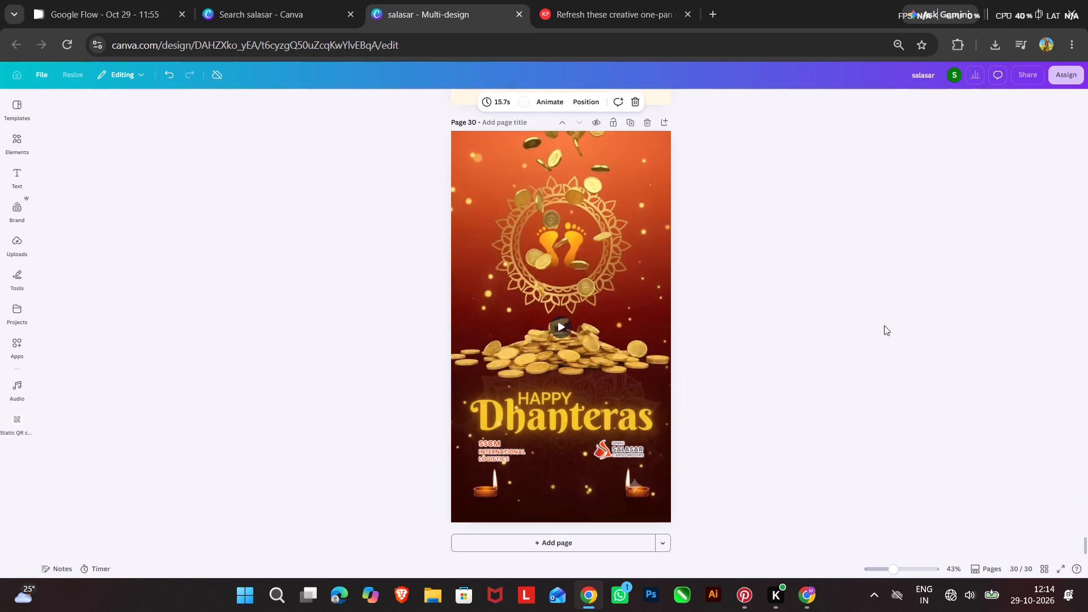
scroll(884, 325, down, 13)
scroll(883, 327, up, 15)
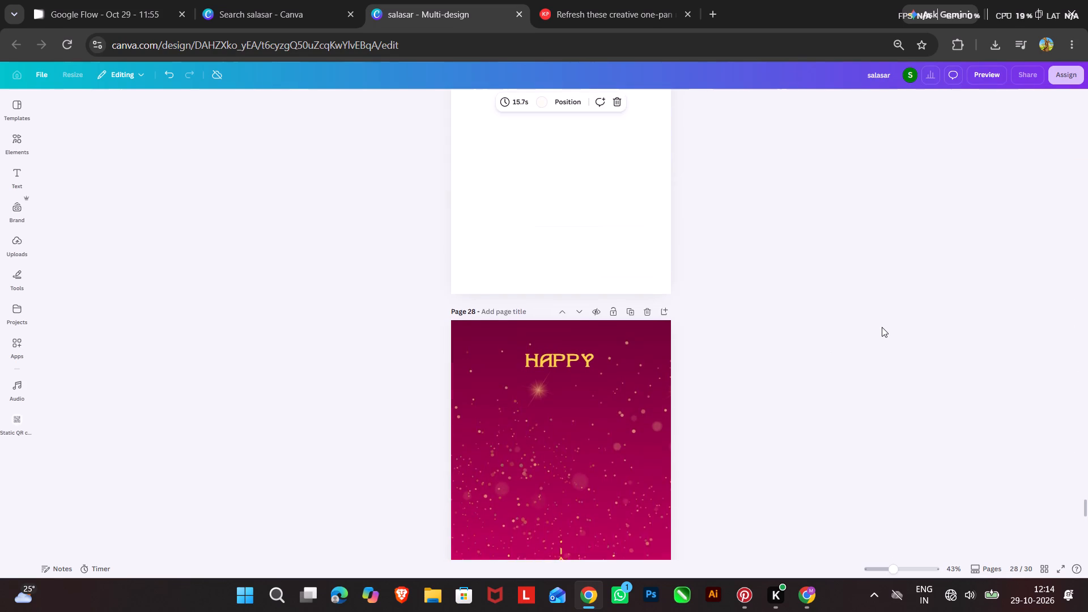
scroll(882, 327, down, 3)
click(578, 349)
scroll(578, 349, down, 5)
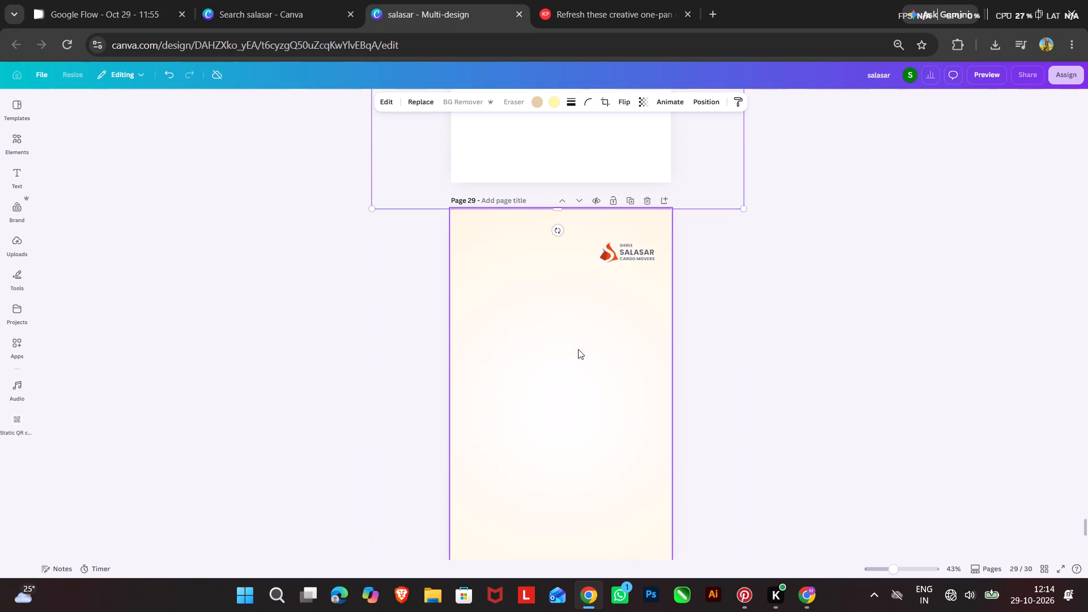
scroll(578, 349, down, 1)
click(490, 181)
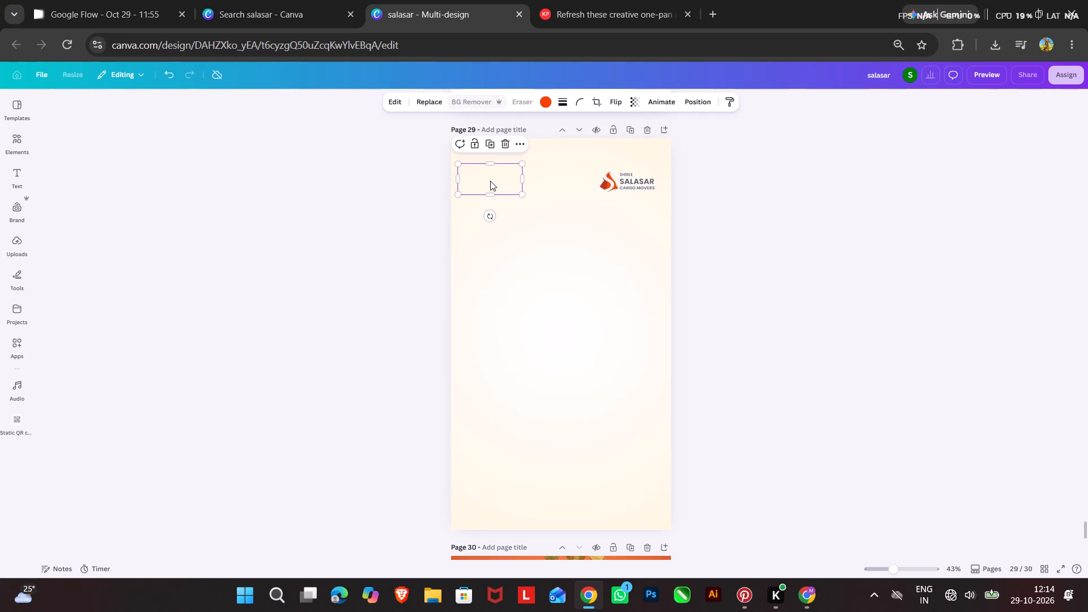
Copy both company logos from the cream page 29, remove them from it and delete that page.
drag(396, 173, 743, 194)
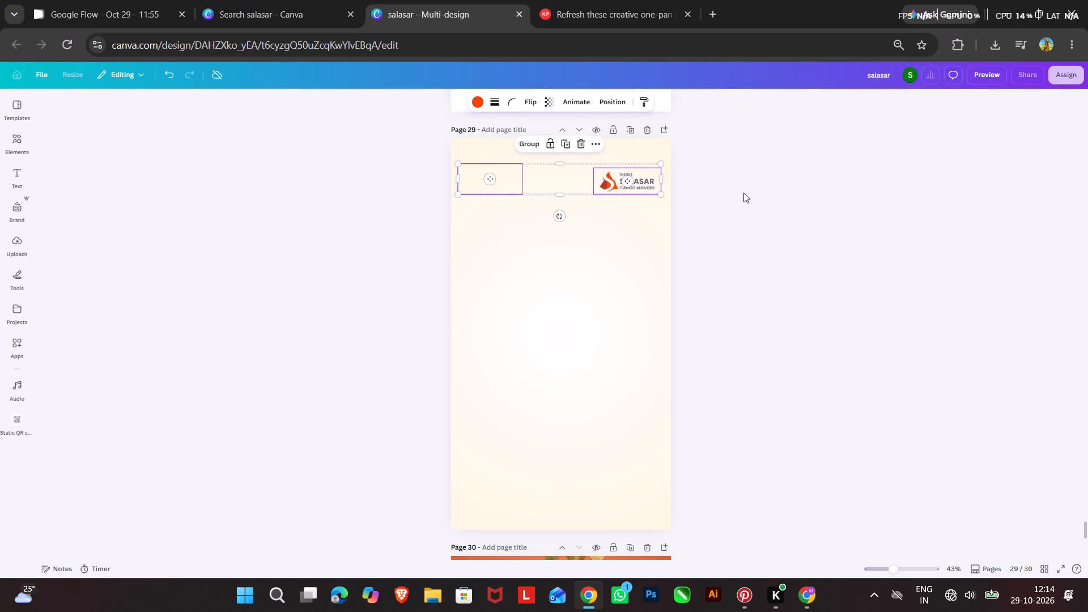
key(ctrl+c)
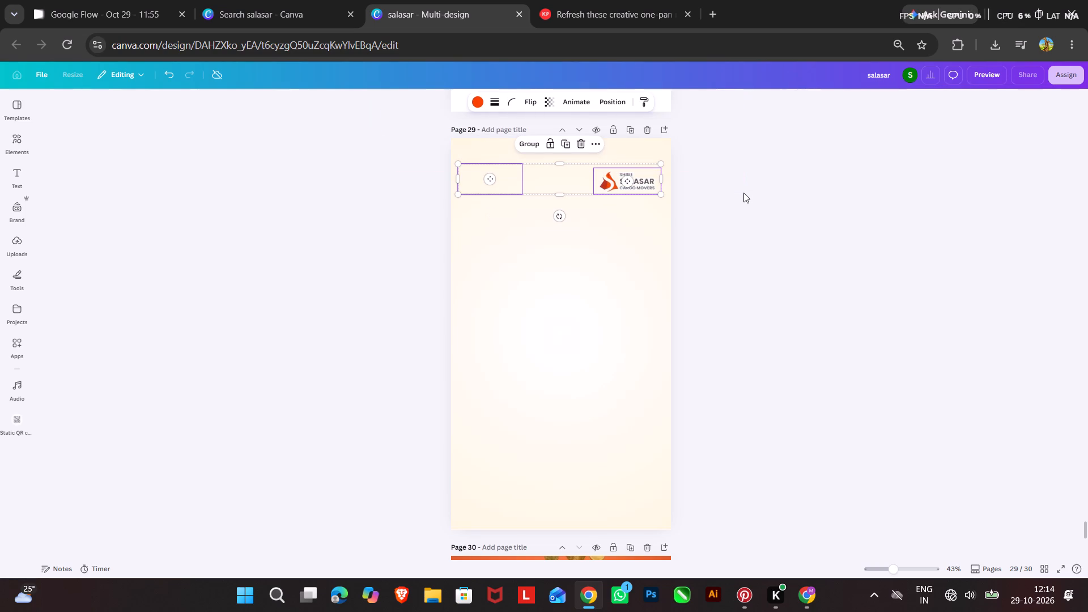
key(Delete)
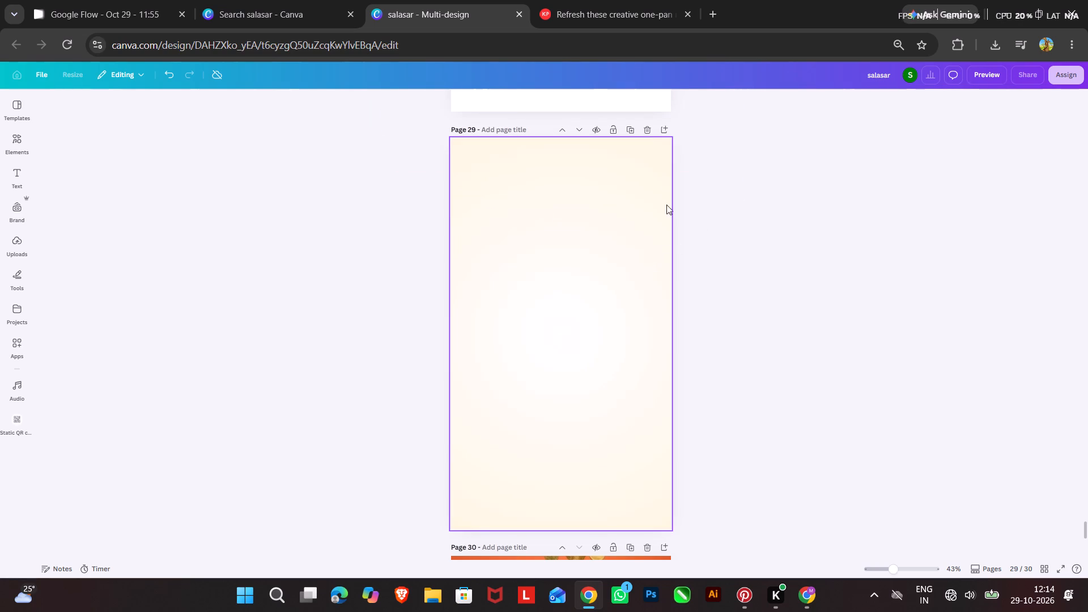
click(650, 129)
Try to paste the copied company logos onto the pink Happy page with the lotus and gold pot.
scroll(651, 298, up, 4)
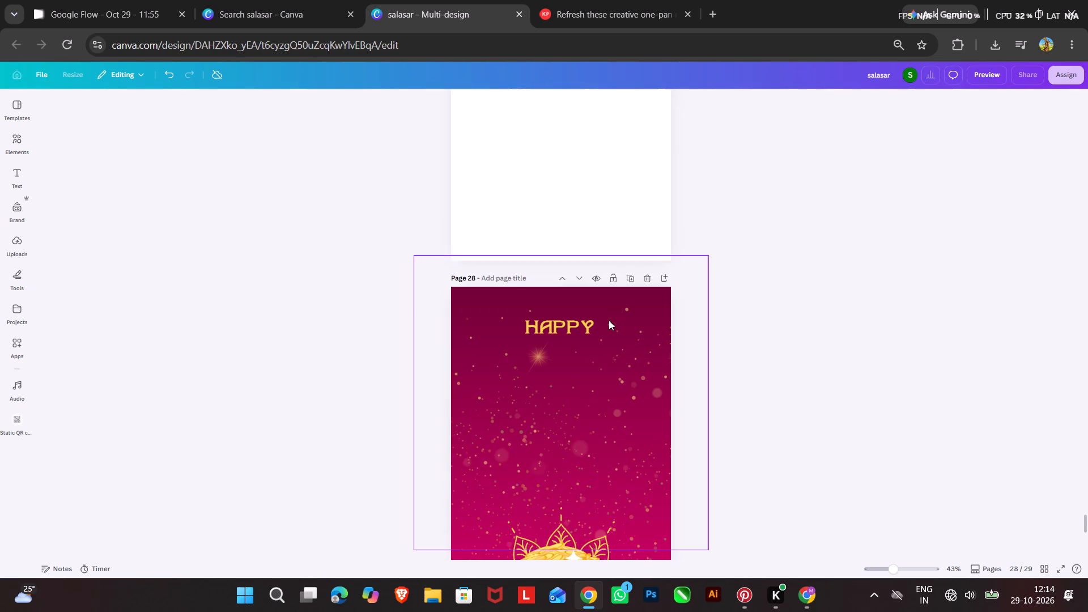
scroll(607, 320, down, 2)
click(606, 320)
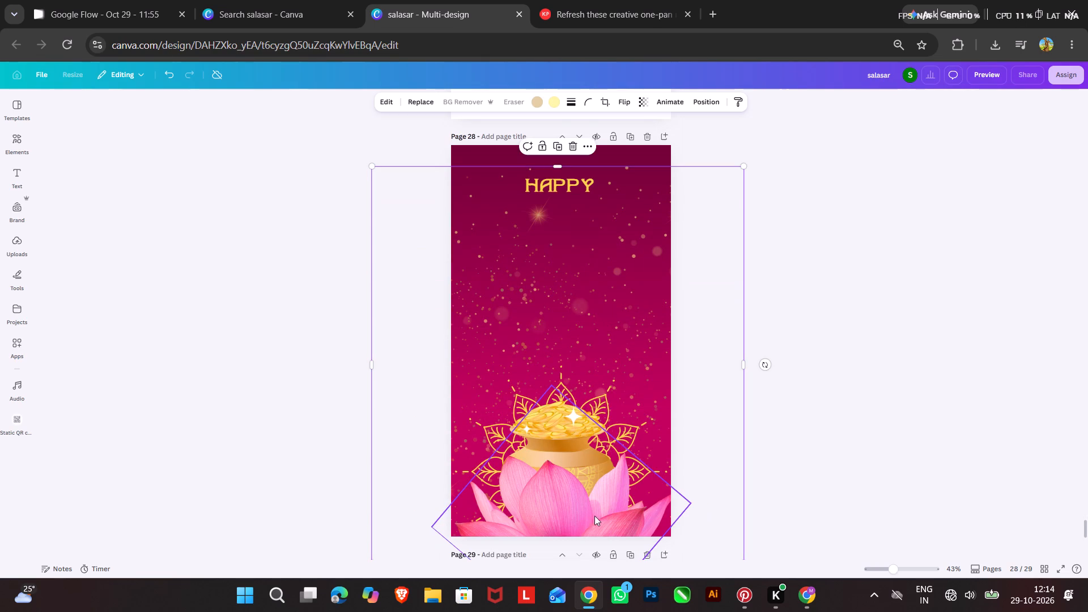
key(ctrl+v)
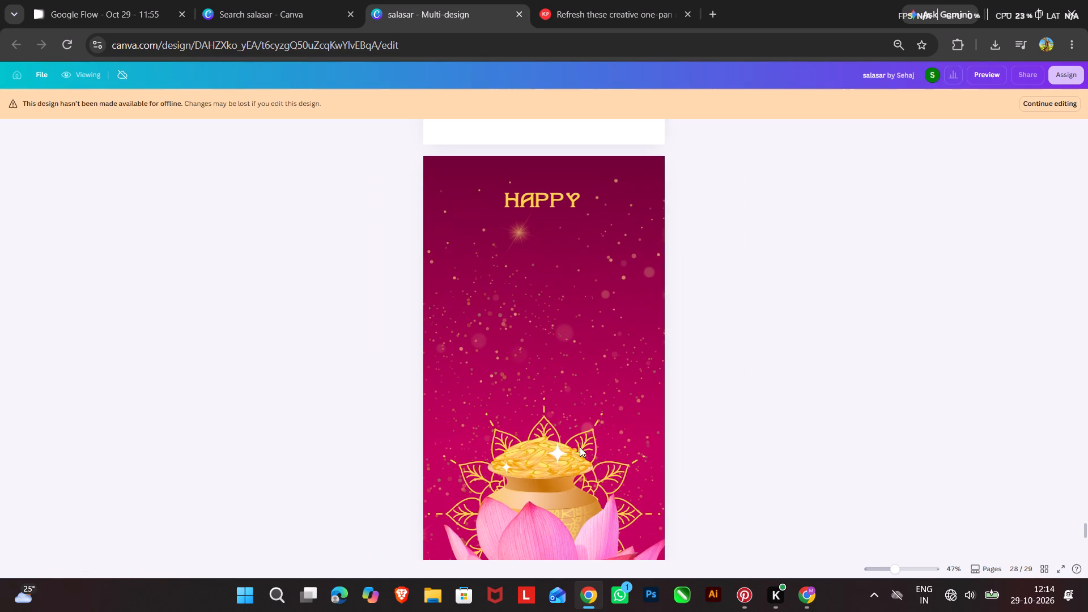
Connect the computer to the UCN_Mds office_5G Wi-Fi network and resume editing the design.
click(951, 594)
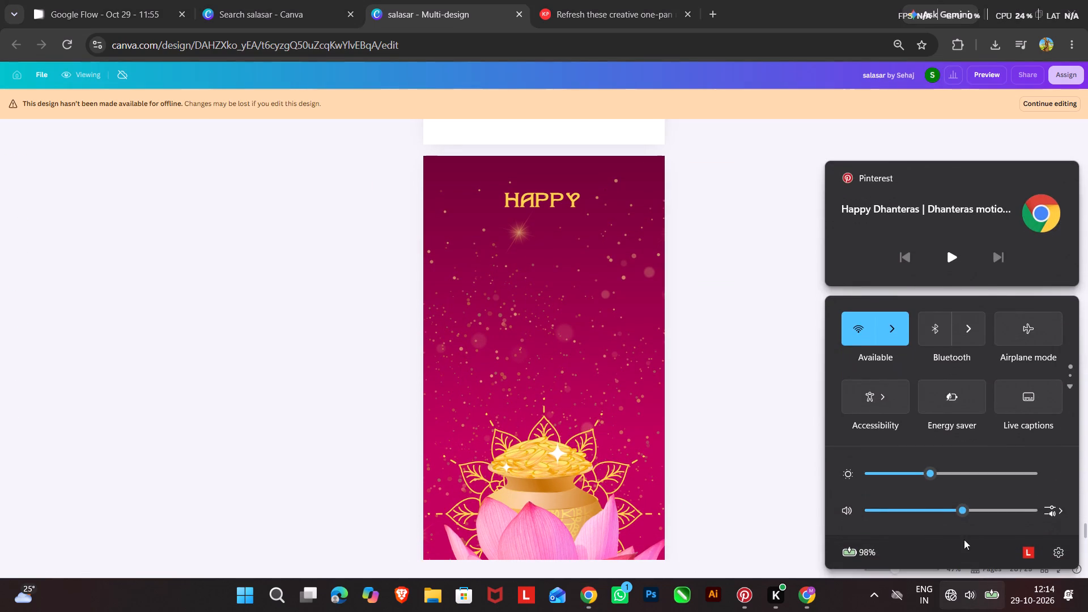
click(886, 323)
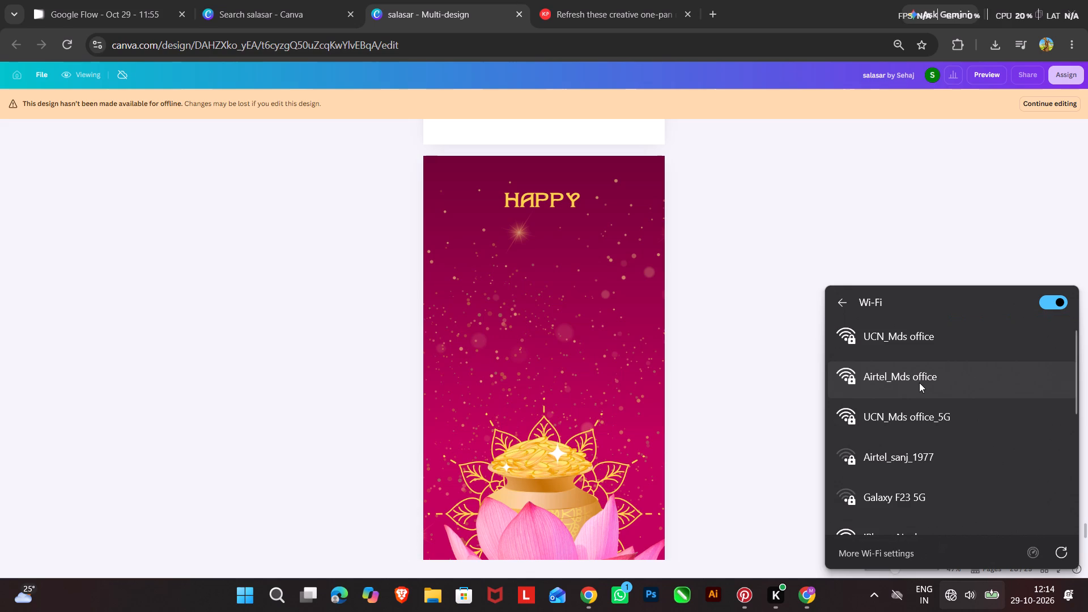
click(924, 414)
click(1018, 486)
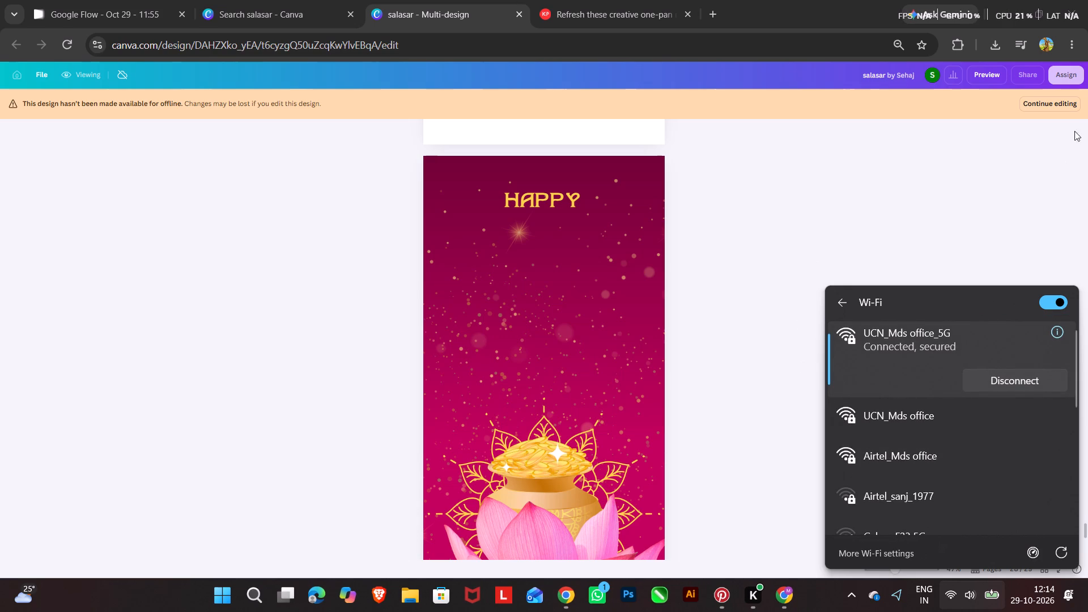
click(1070, 109)
Look through the pages from Akshaya Tritiya to Happy Dhanteras and check the pink lotus page for the company logos.
scroll(639, 300, up, 2)
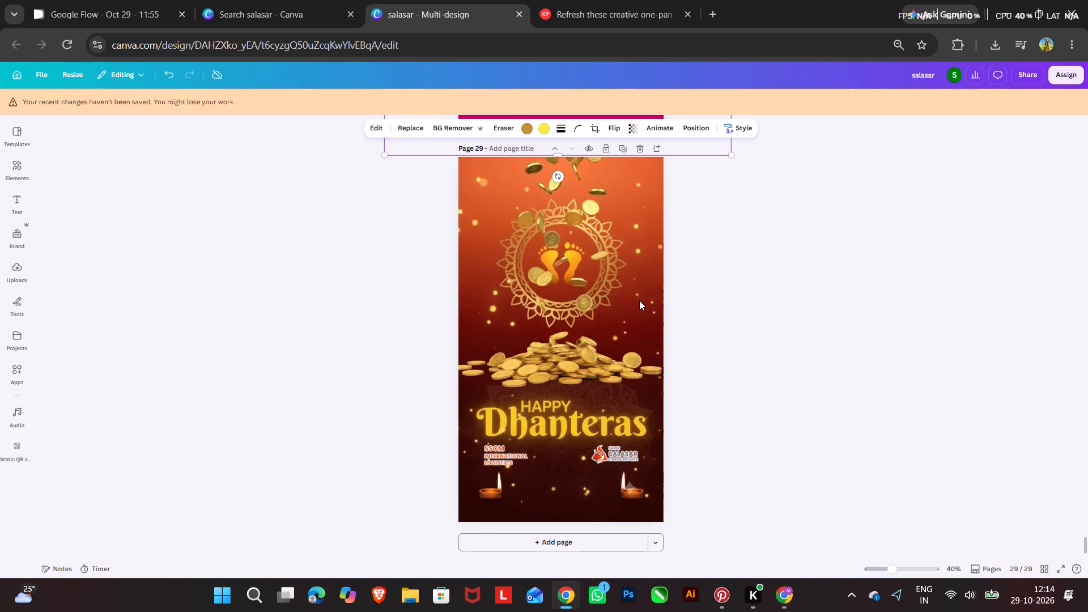
scroll(639, 300, up, 5)
scroll(649, 343, down, 4)
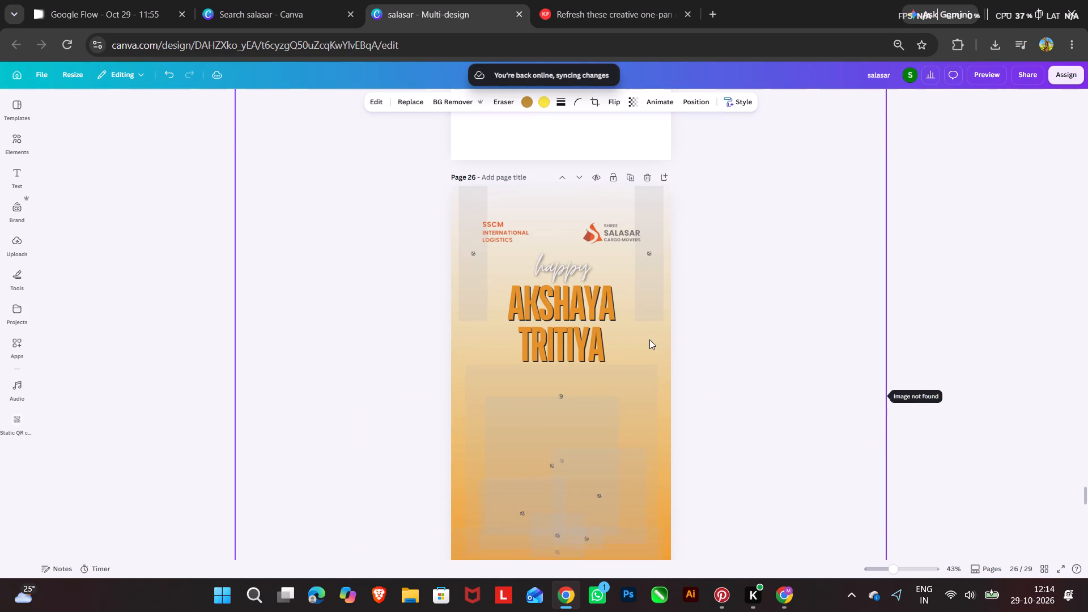
scroll(649, 339, down, 18)
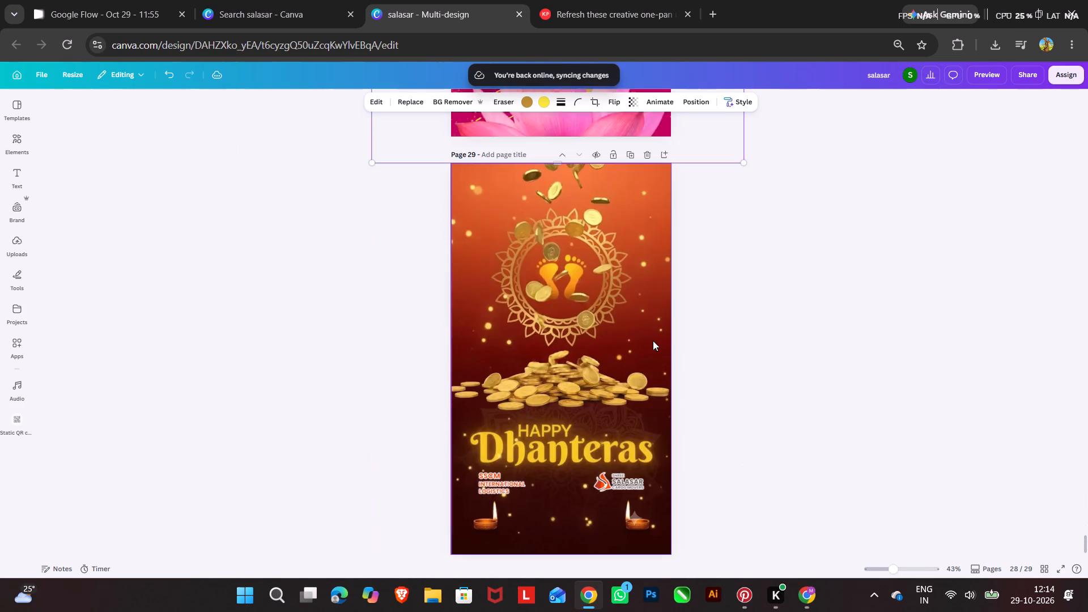
scroll(653, 341, up, 4)
scroll(653, 341, down, 2)
click(628, 335)
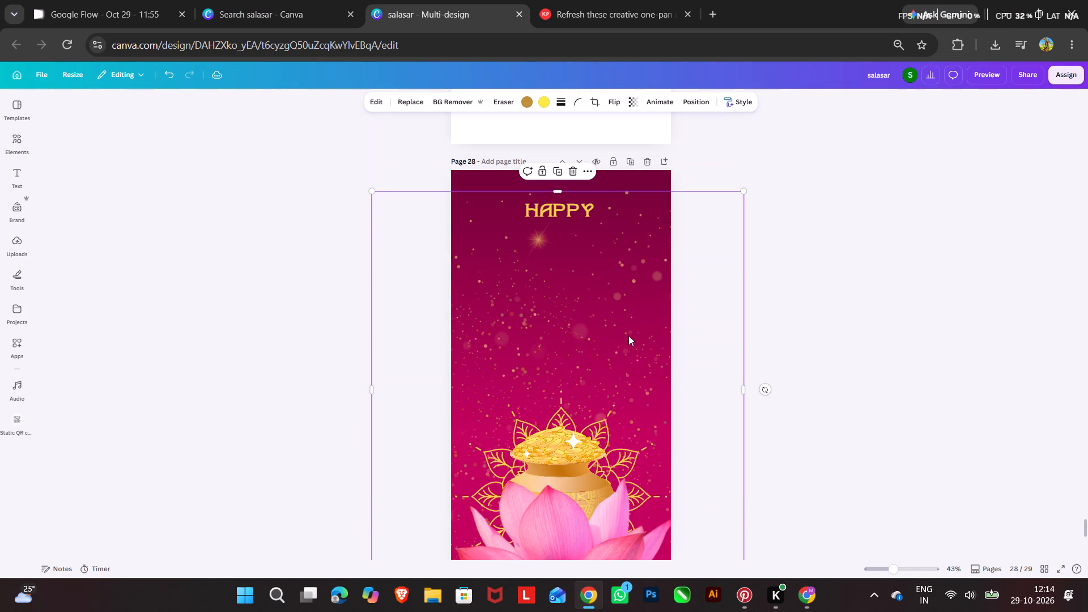
scroll(628, 335, down, 2)
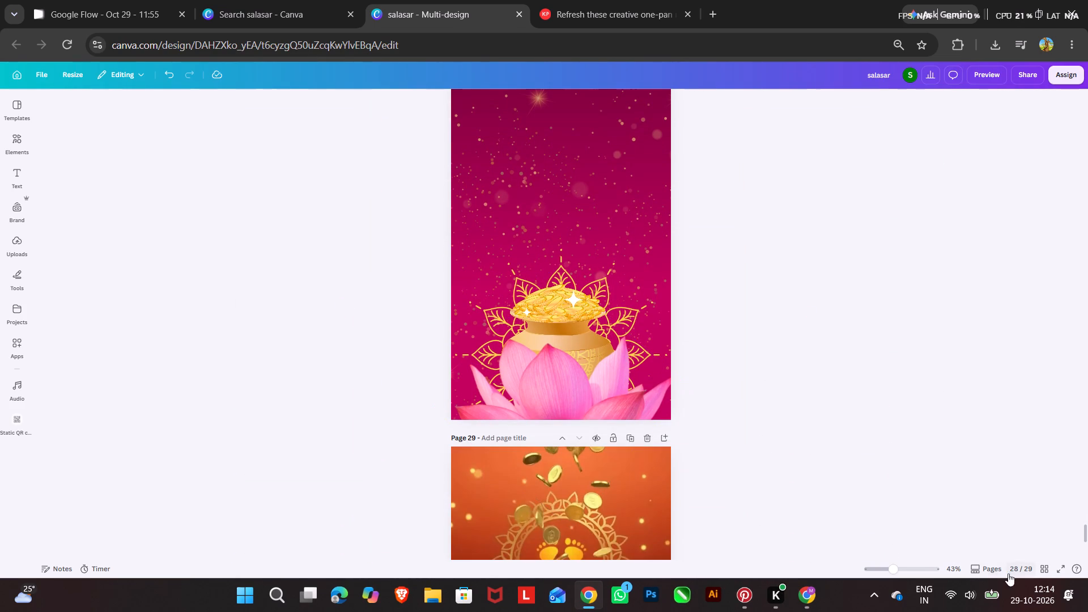
Preview the pink Dhanteras page in the timeline view, paste both company logos and move them below the greeting text.
click(989, 566)
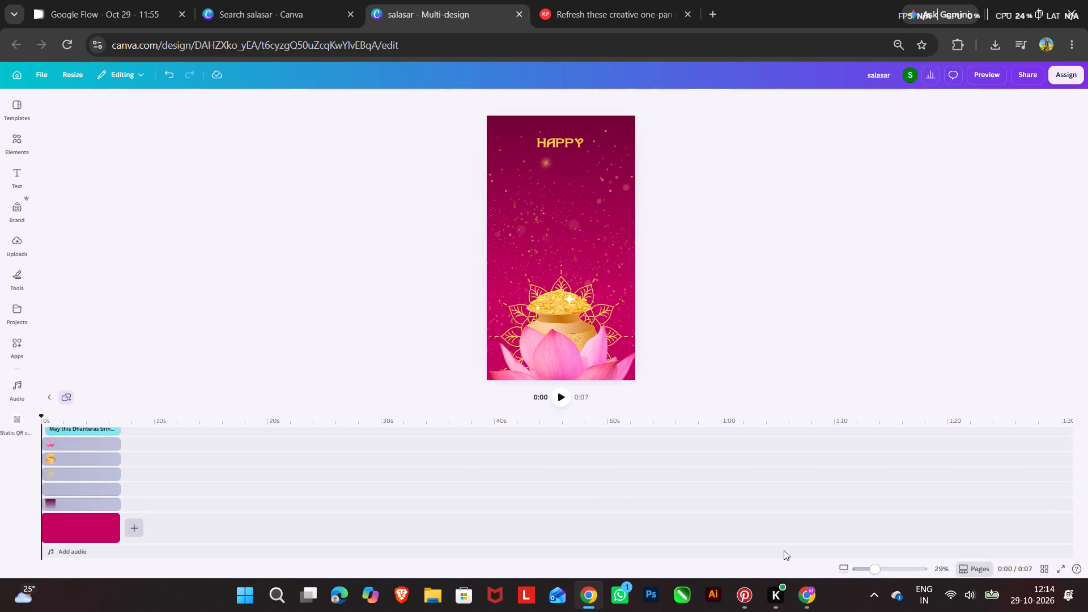
click(562, 398)
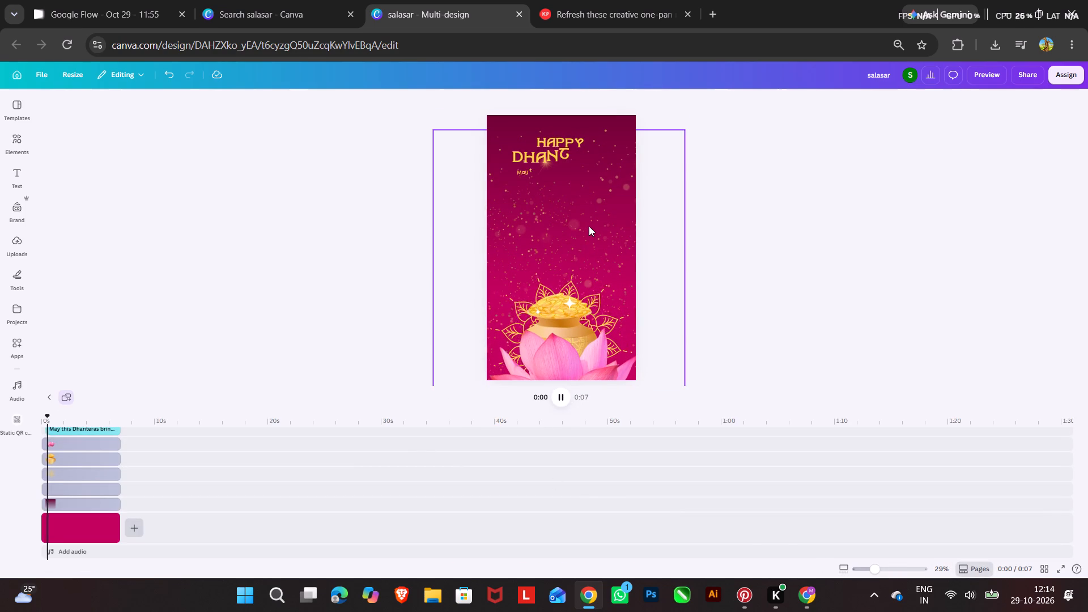
click(589, 226)
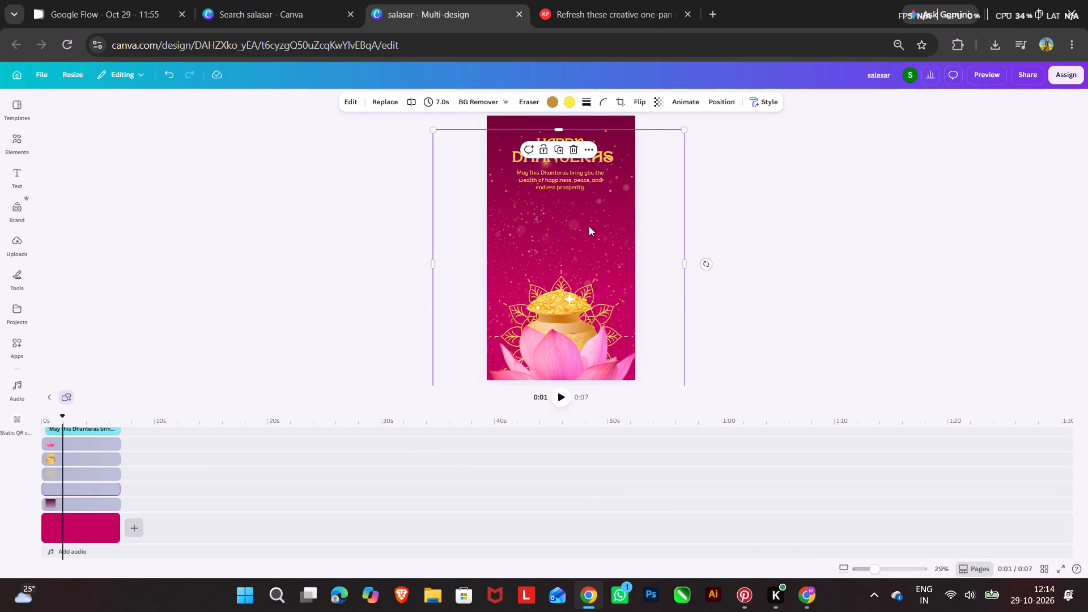
key(ctrl+v)
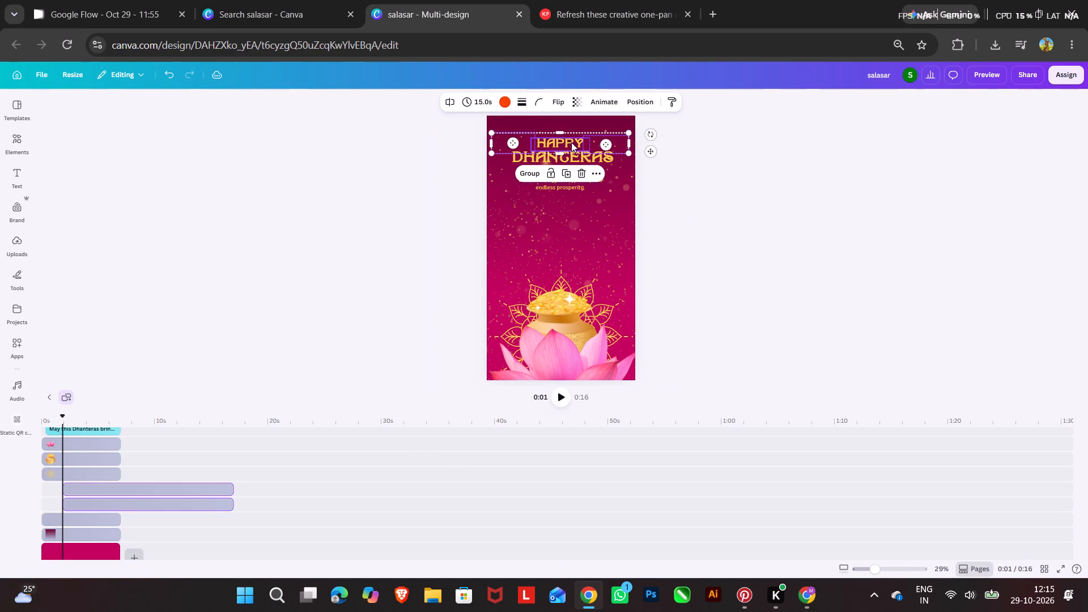
drag(595, 143, 596, 208)
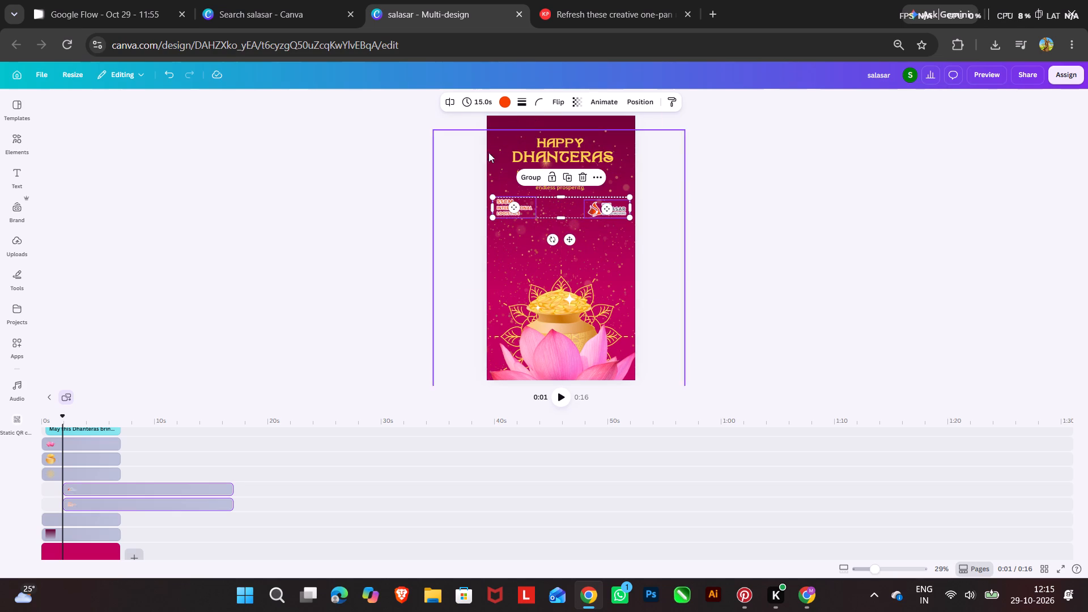
double_click(448, 180)
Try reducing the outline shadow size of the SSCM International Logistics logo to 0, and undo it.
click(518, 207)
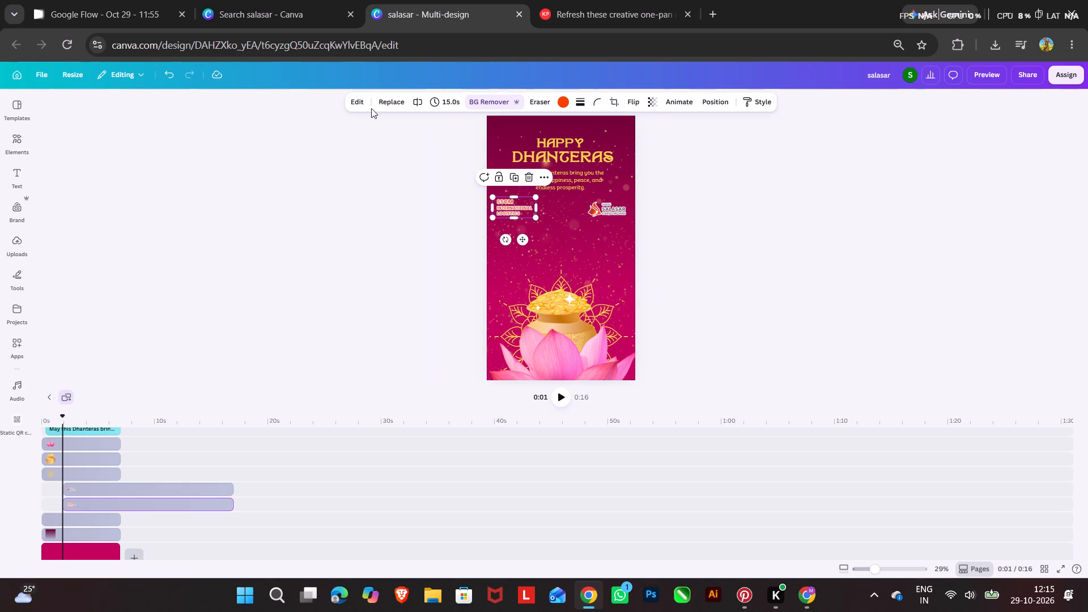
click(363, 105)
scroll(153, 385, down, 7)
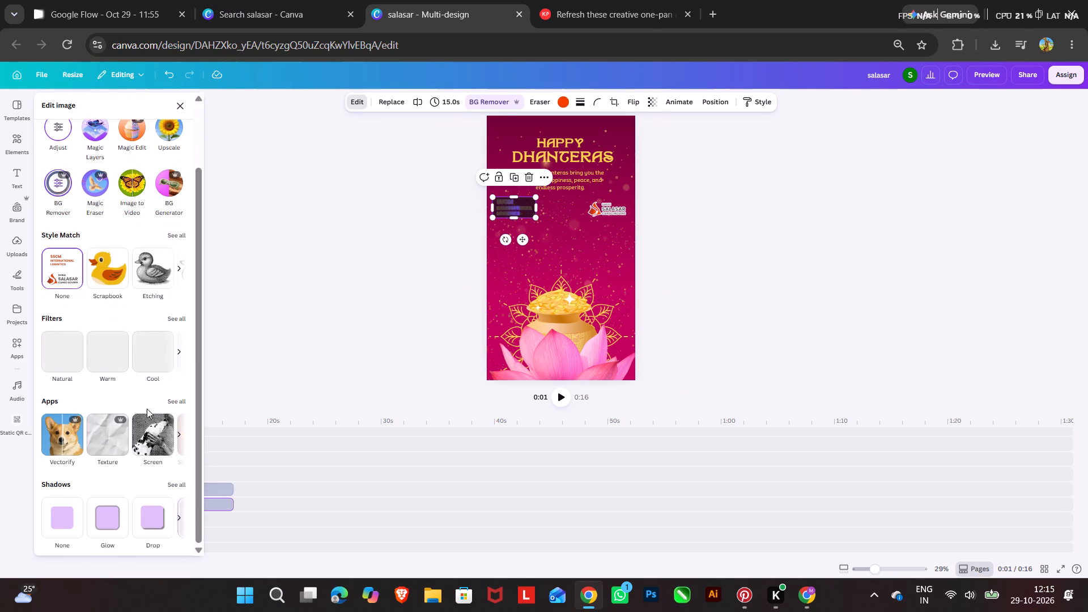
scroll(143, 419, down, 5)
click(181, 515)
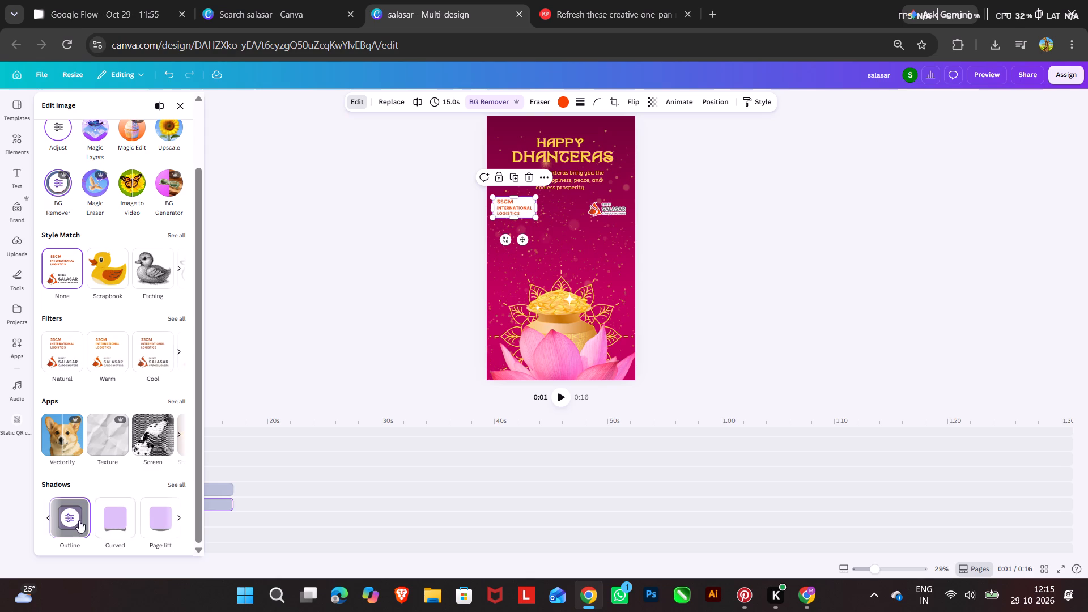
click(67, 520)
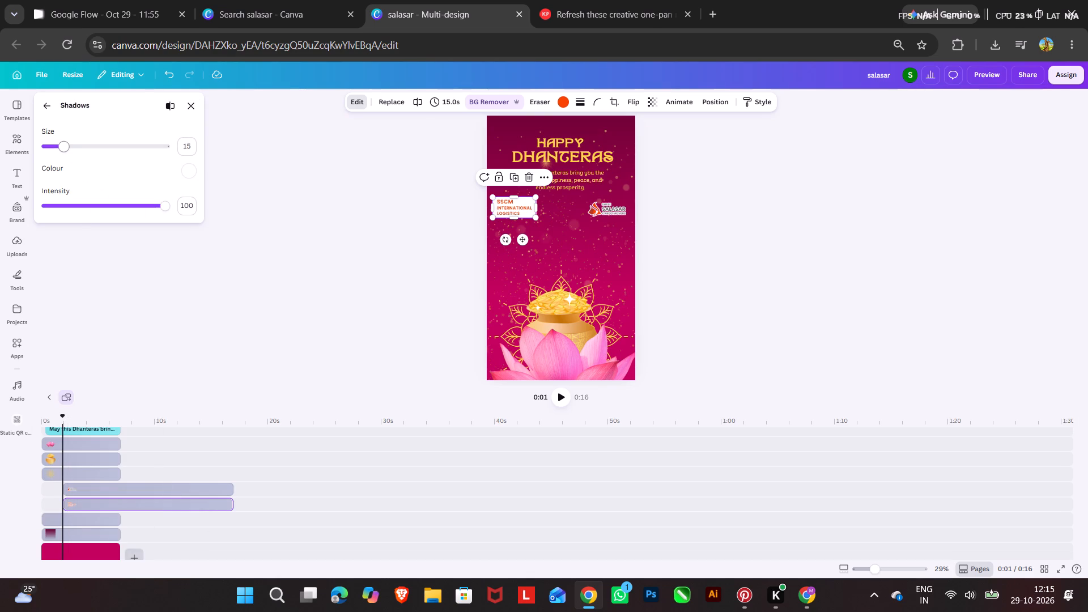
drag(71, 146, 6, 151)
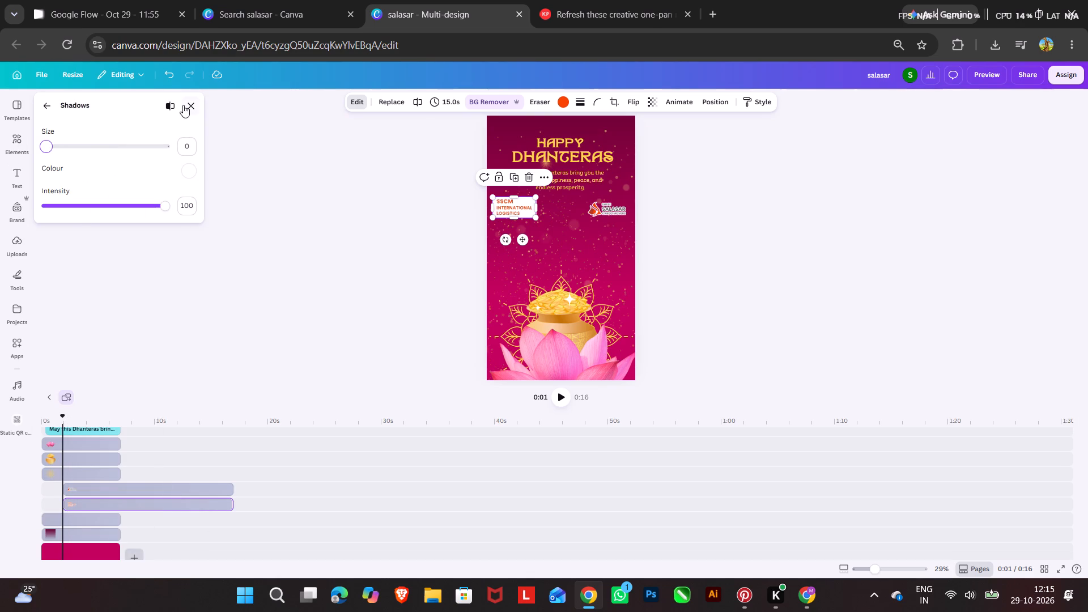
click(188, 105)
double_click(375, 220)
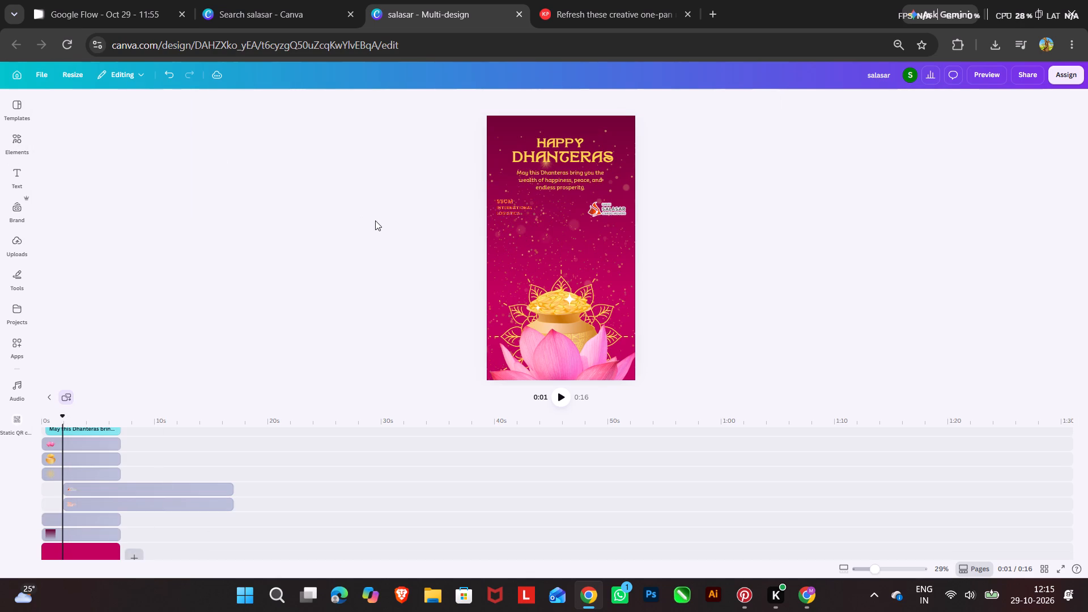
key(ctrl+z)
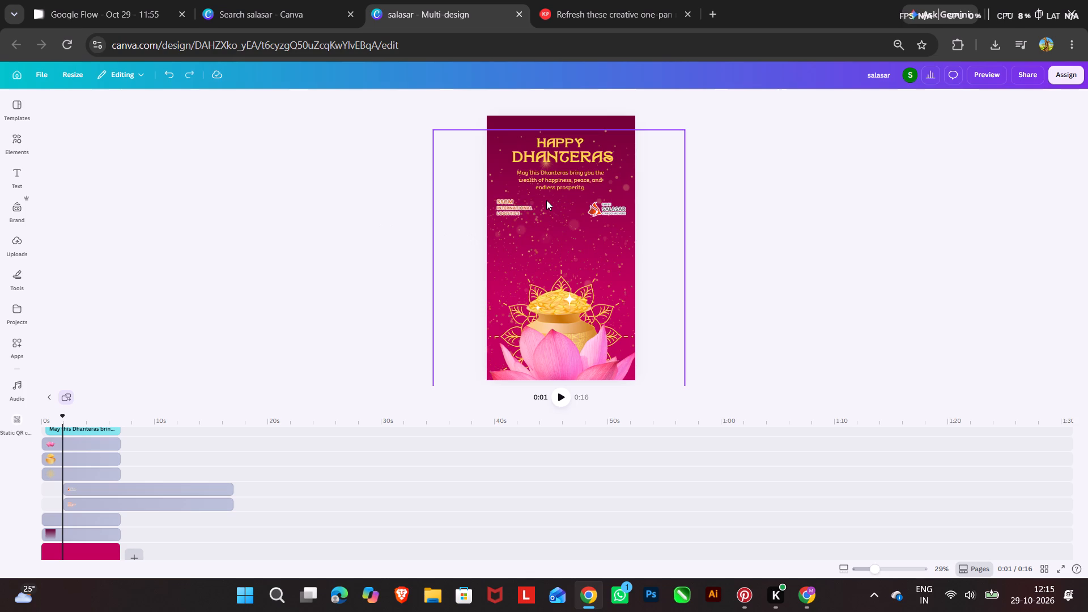
Enlarge the SSCM and Salasar logos and place them side by side below the greeting message, the Salasar logo about 440 wide.
click(504, 203)
drag(507, 205, 518, 215)
click(518, 215)
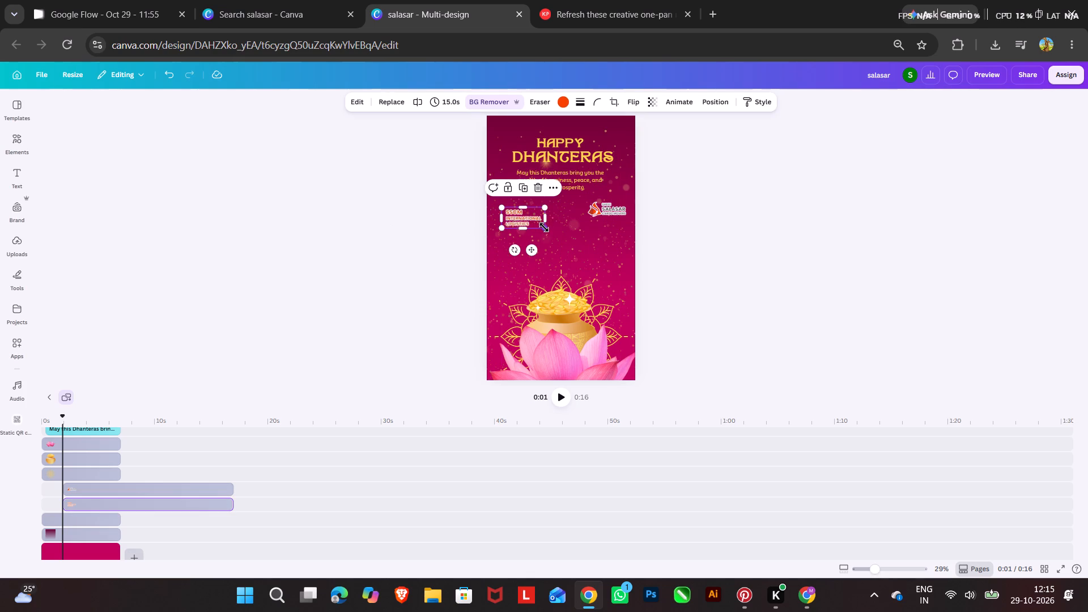
drag(544, 227, 555, 240)
click(611, 207)
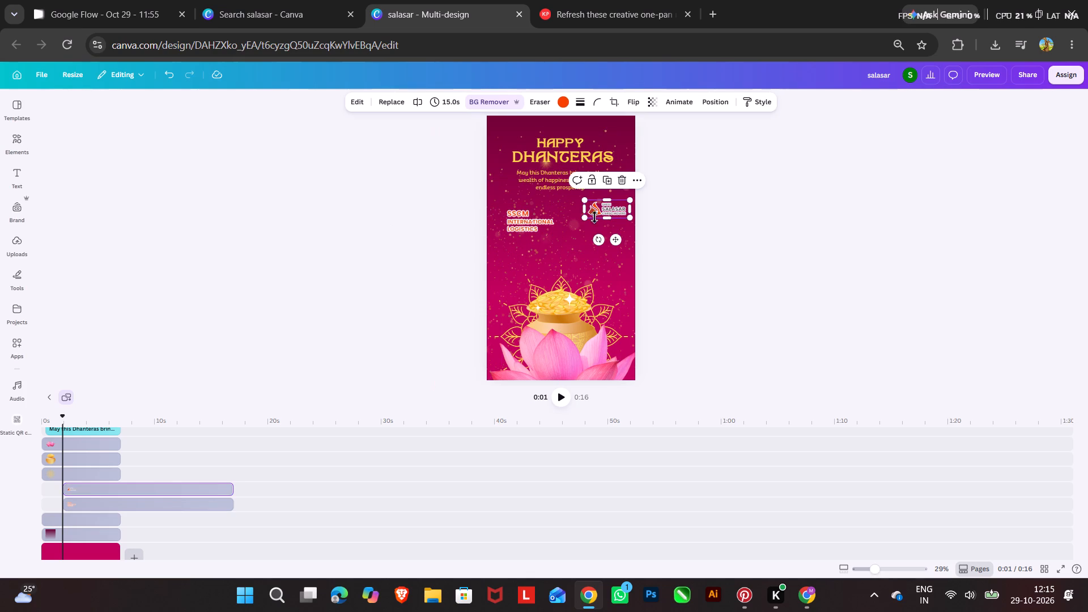
drag(613, 207, 604, 215)
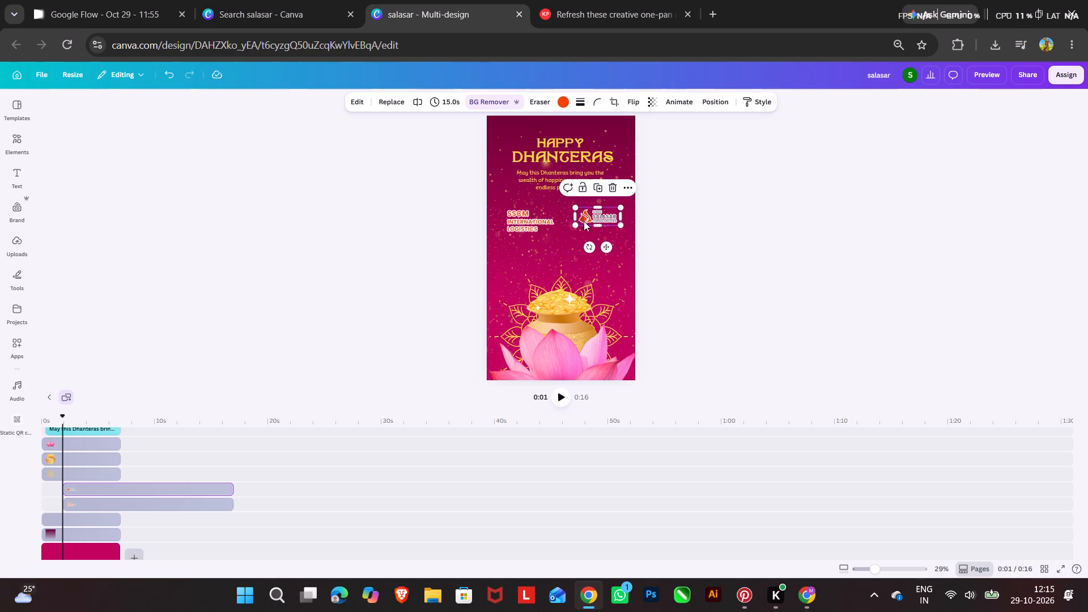
drag(576, 227, 564, 241)
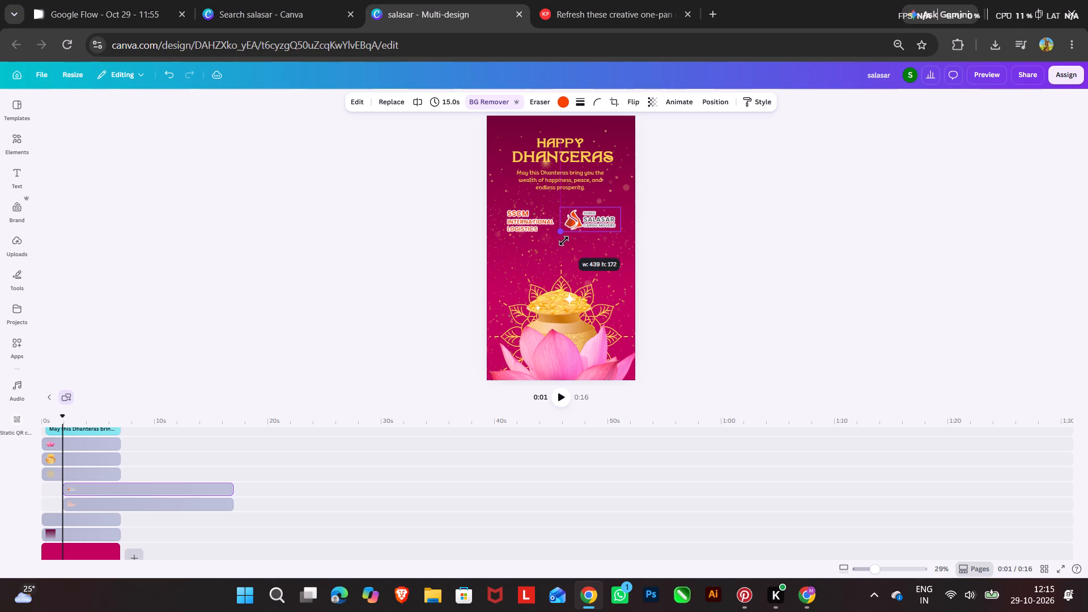
drag(564, 241, 566, 241)
double_click(755, 229)
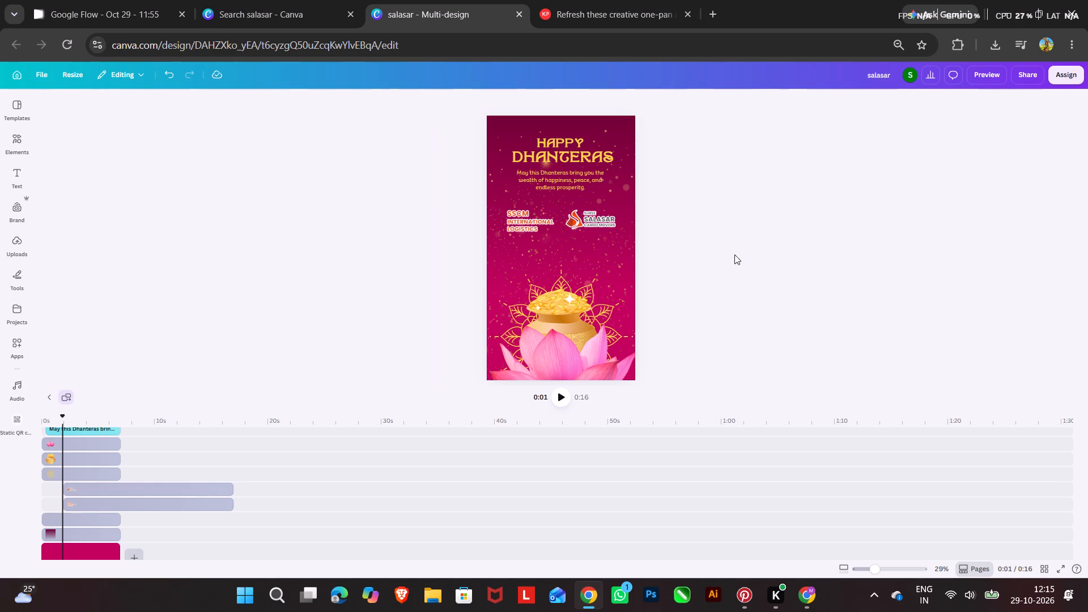
Move the greeting message and the HAPPY and DHANTERAS heading lines slightly down, closer to the logos.
drag(563, 177, 563, 185)
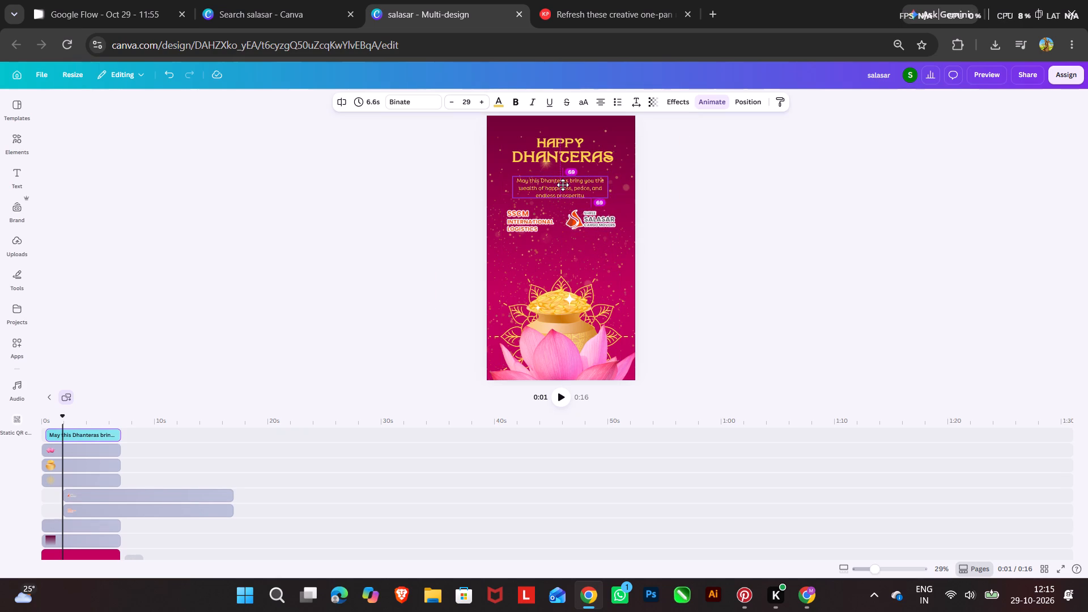
drag(563, 185, 563, 185)
click(562, 139)
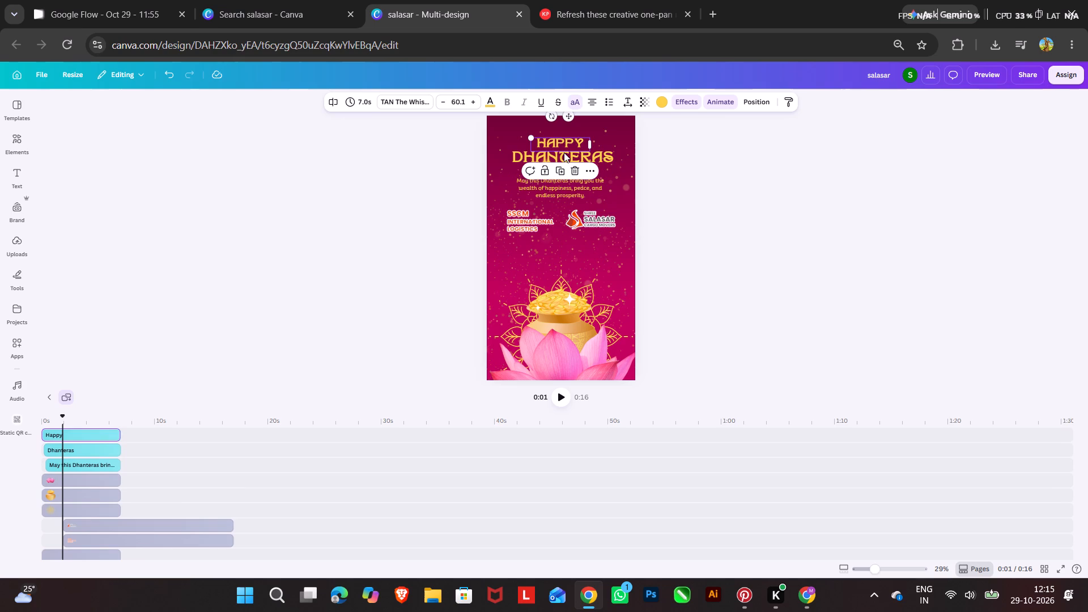
drag(565, 156, 565, 161)
click(566, 144)
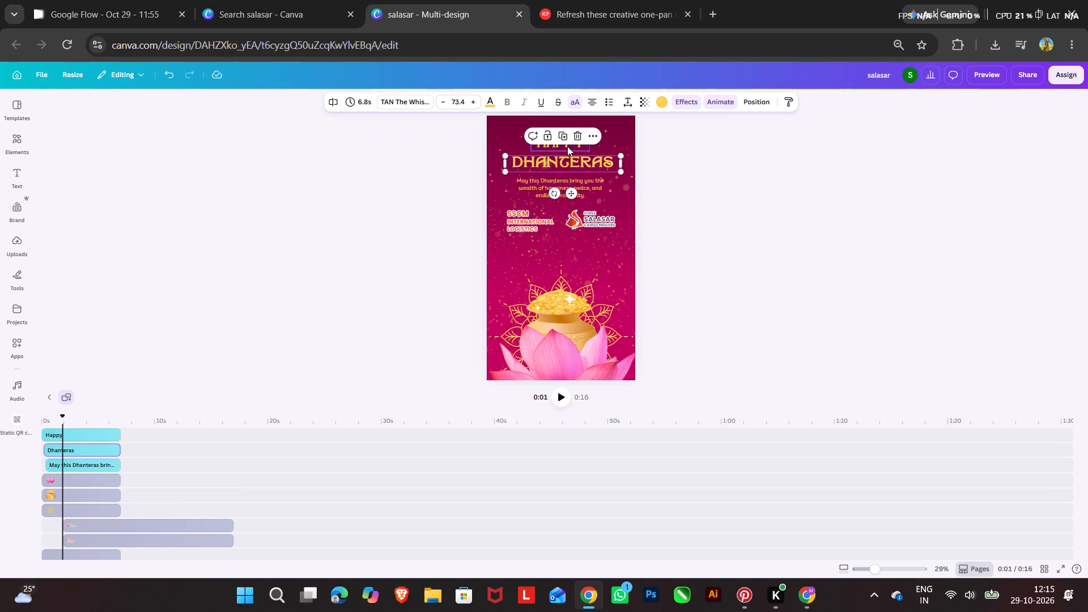
double_click(567, 146)
click(787, 163)
click(787, 163)
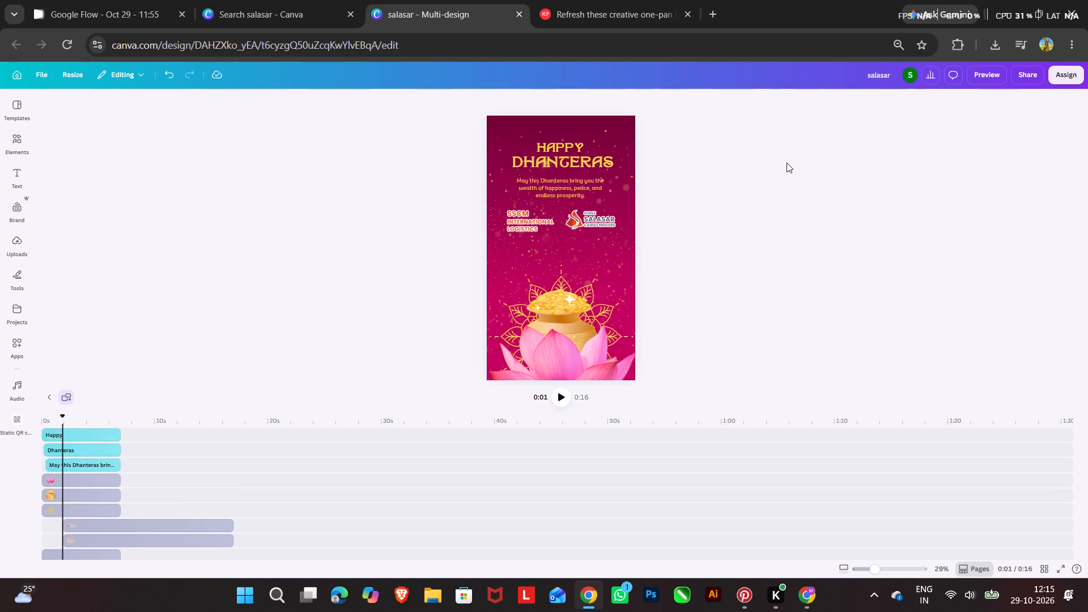
Play the pink Dhanteras page to check how long the logos and the template elements stay on screen.
click(559, 307)
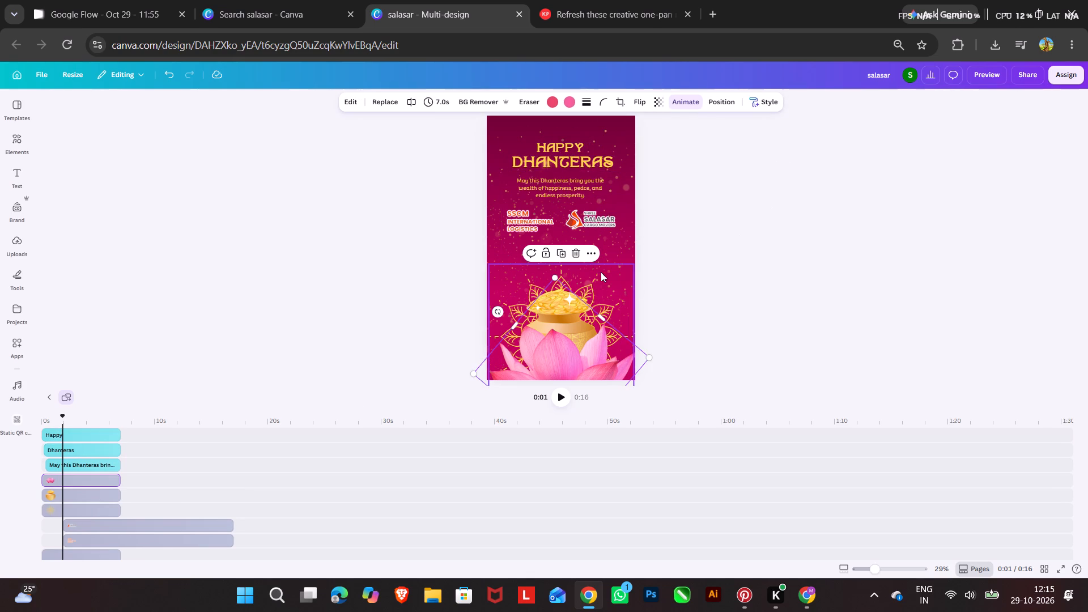
click(699, 241)
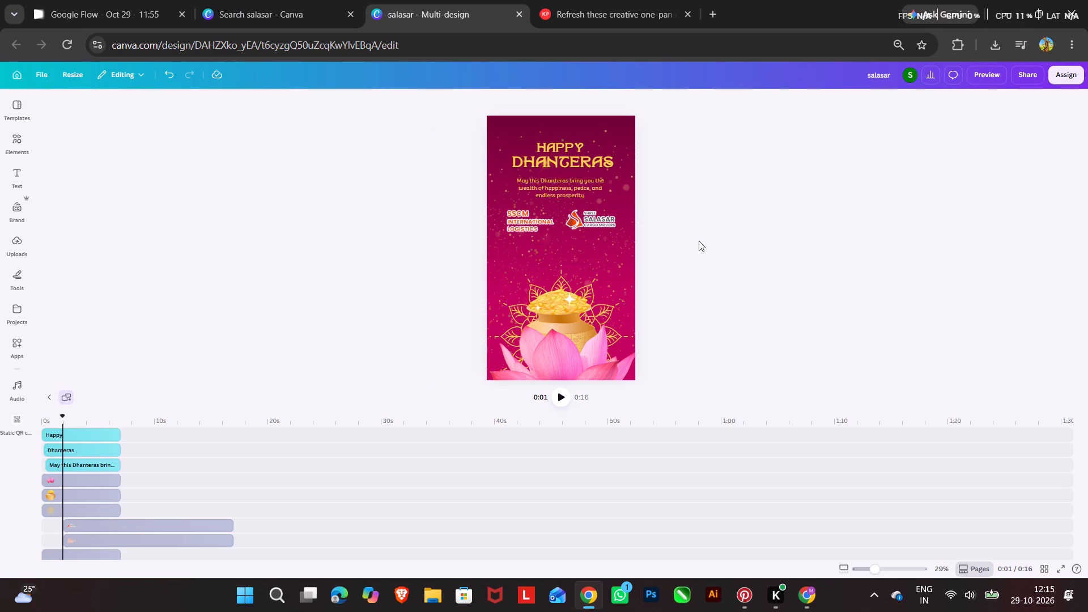
click(558, 396)
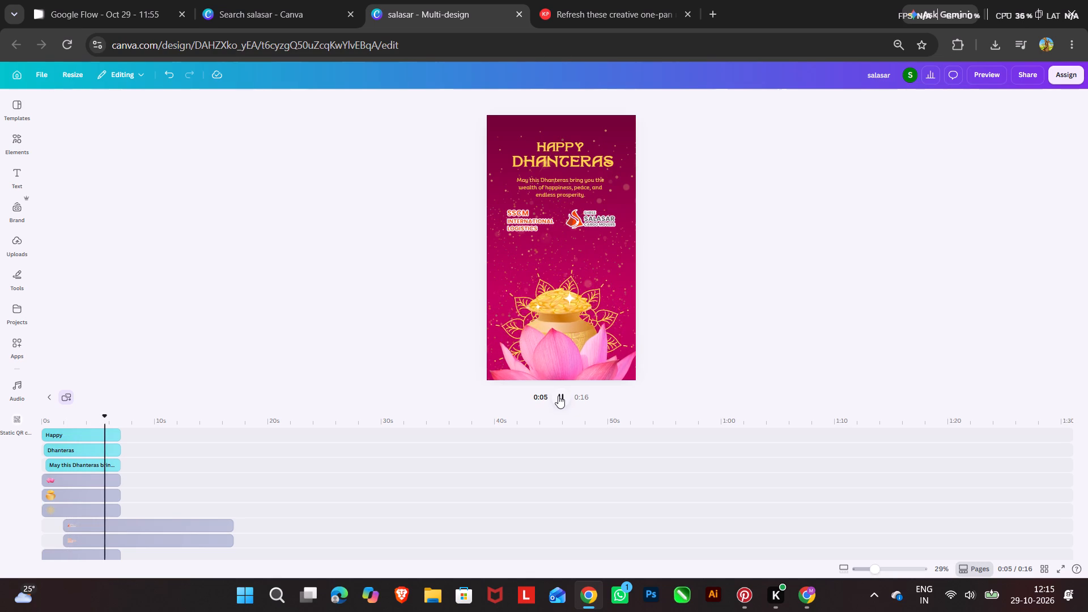
Shift the Salasar and SSCM logo clips in the timeline so both start at 0 s.
click(202, 518)
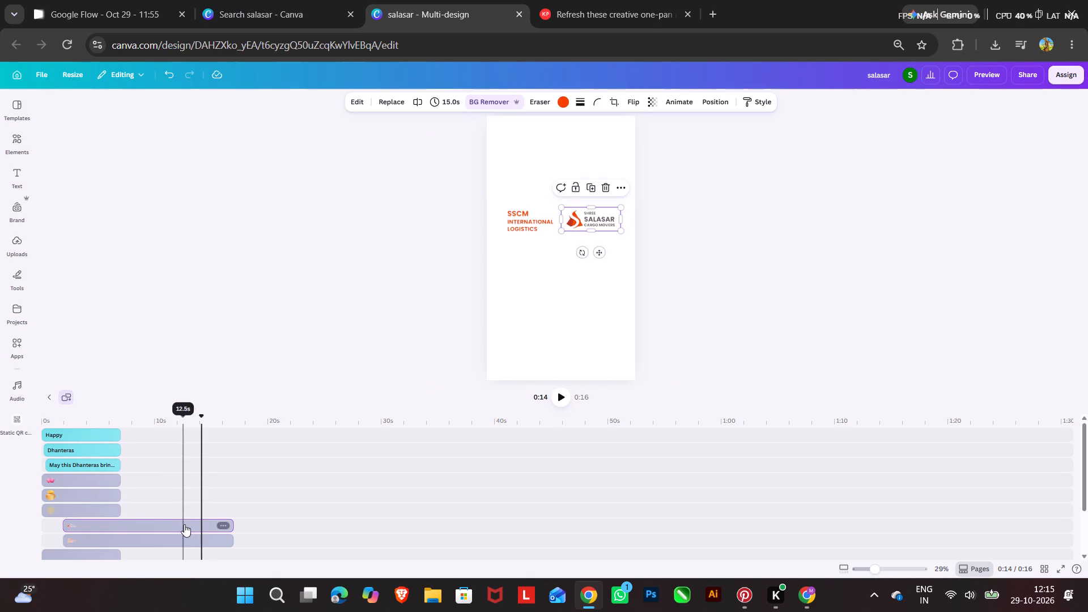
drag(143, 525, 137, 525)
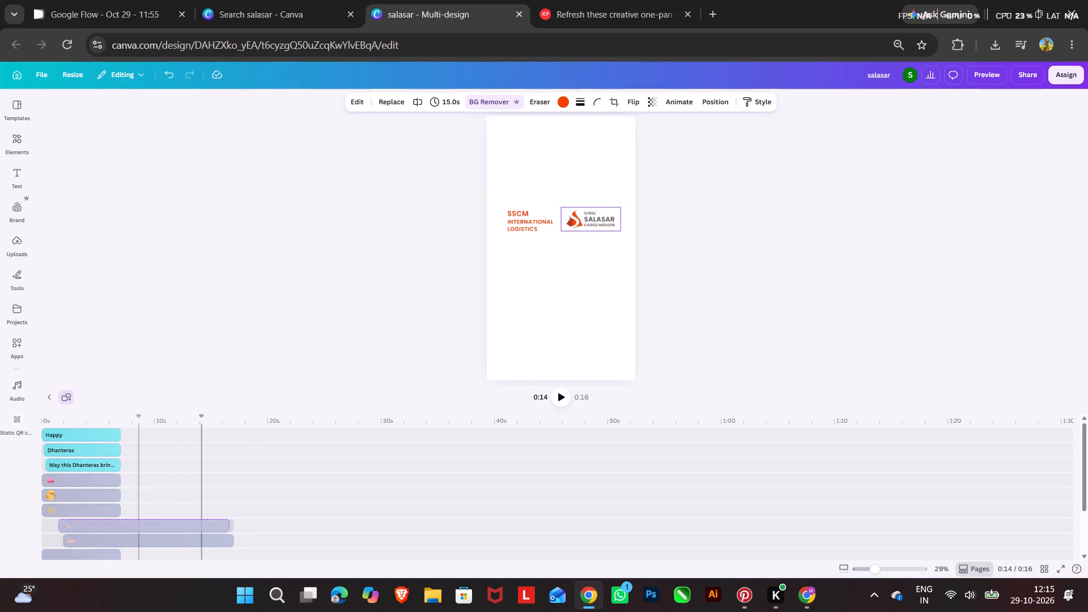
drag(137, 525, 121, 525)
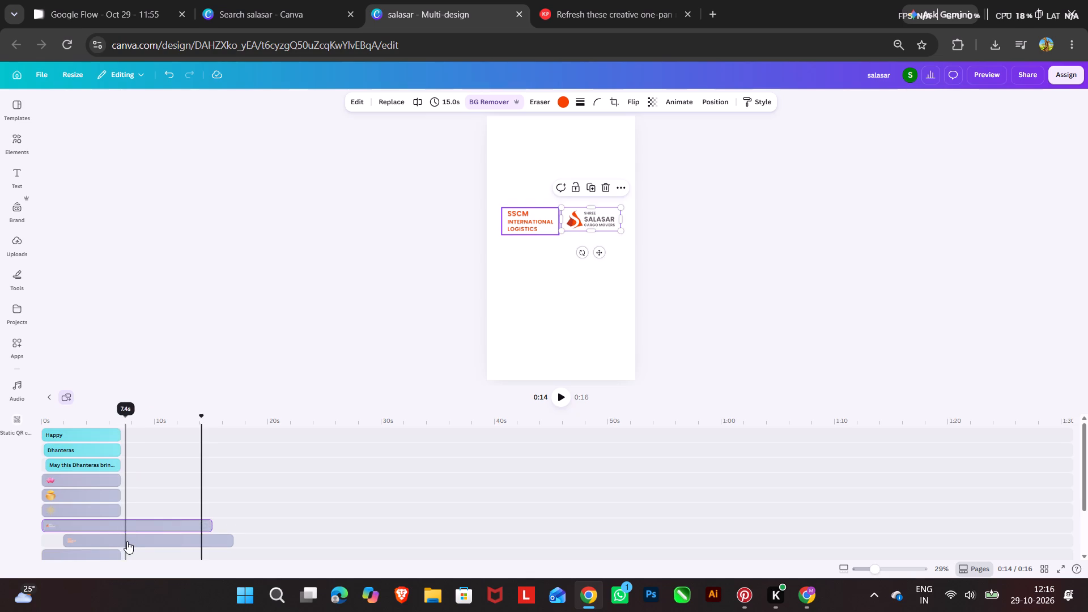
drag(127, 541, 106, 541)
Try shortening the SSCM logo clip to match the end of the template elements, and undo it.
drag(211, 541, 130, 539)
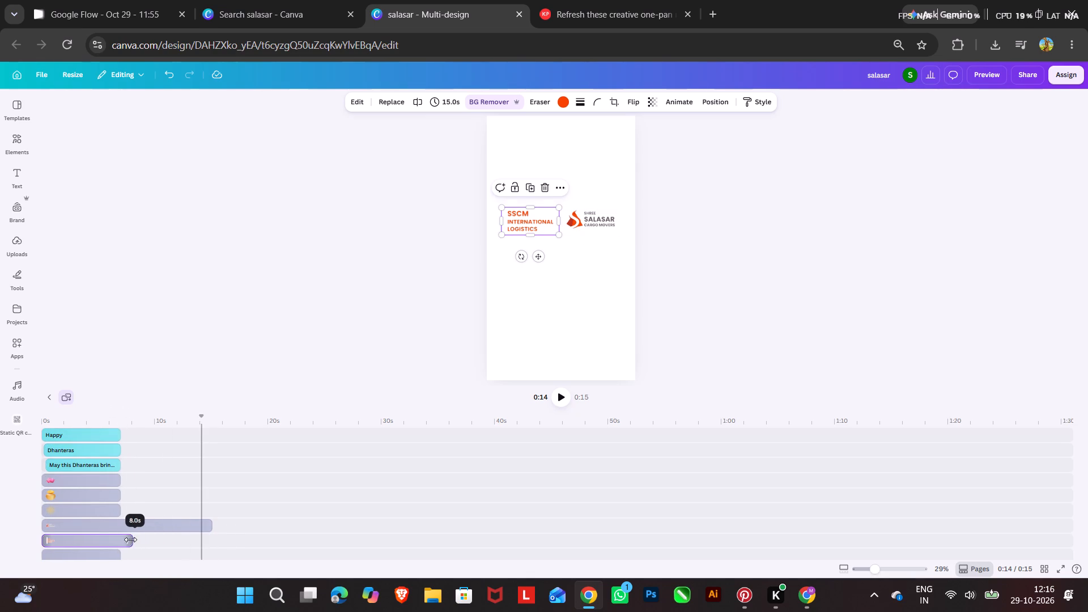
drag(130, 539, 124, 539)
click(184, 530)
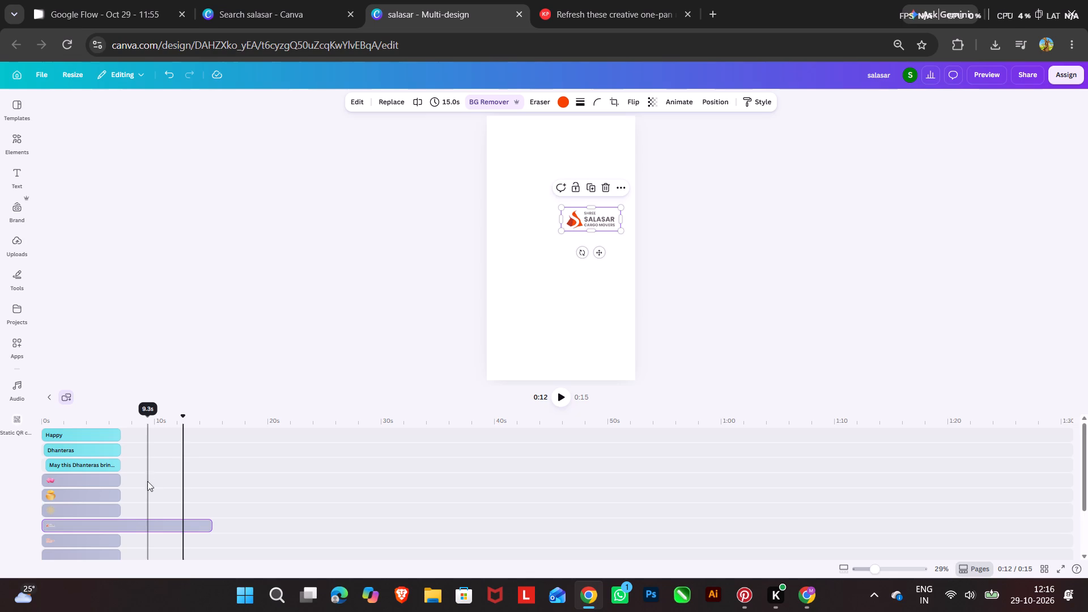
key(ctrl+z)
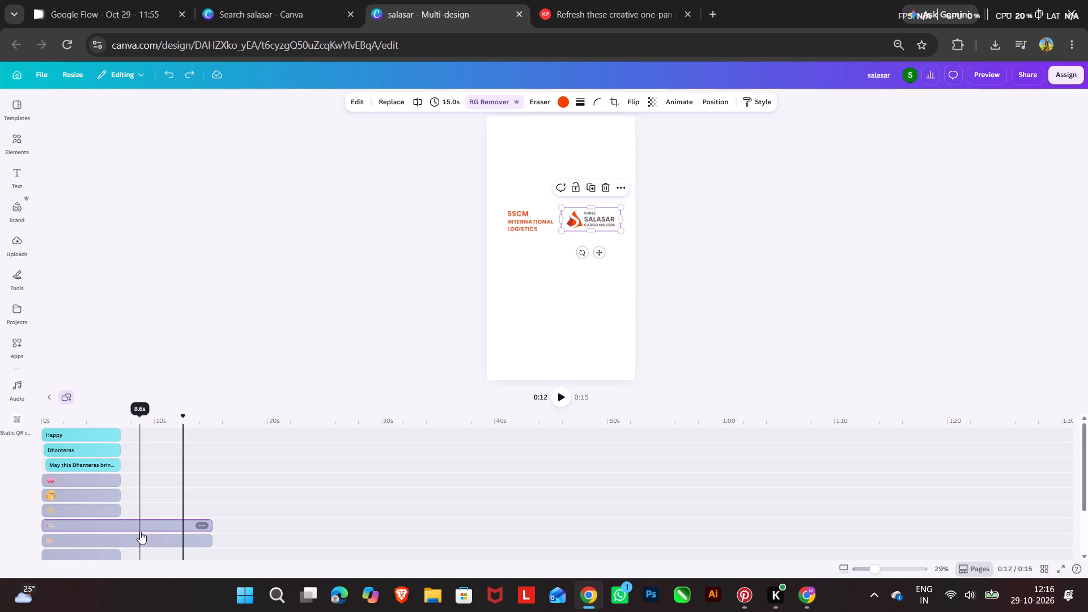
Extend the timeline clips of the gold mandala, the coin pot and the pink lotus to 15.0 s.
click(113, 513)
drag(113, 512, 194, 518)
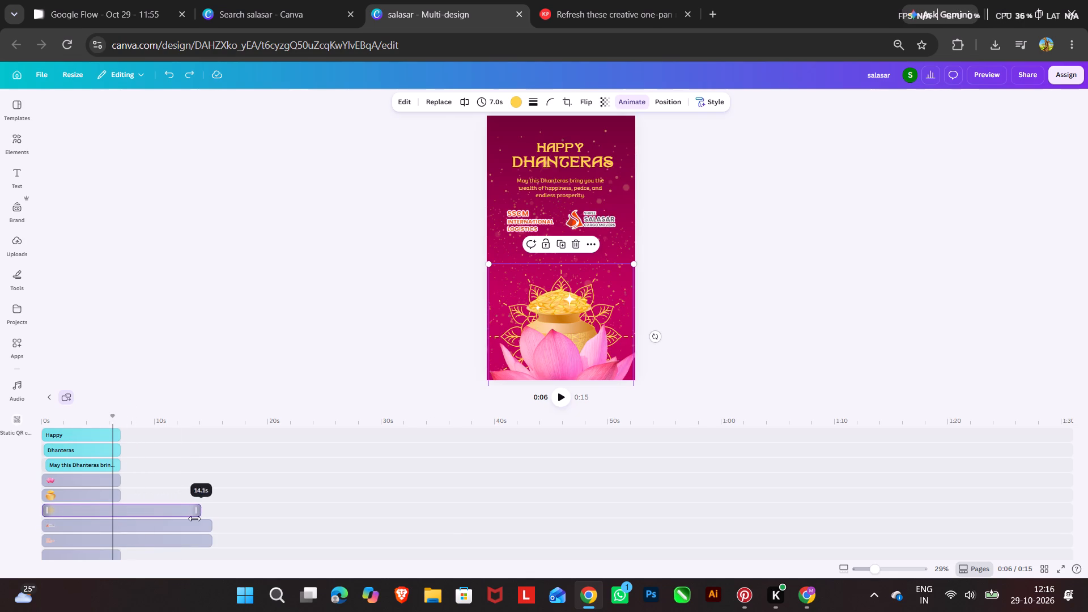
drag(194, 518, 202, 521)
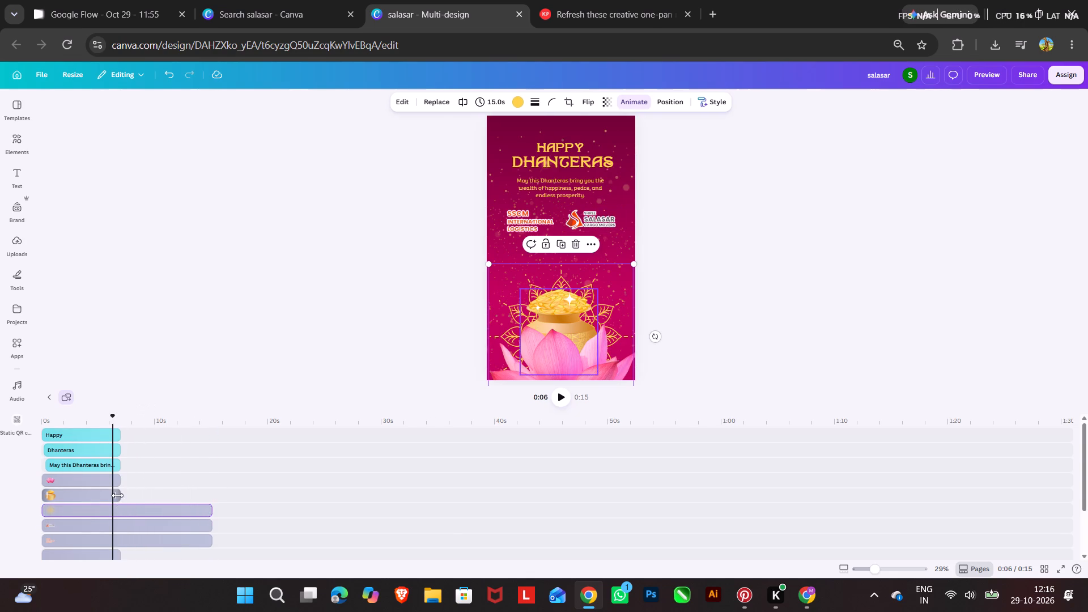
drag(117, 495, 206, 509)
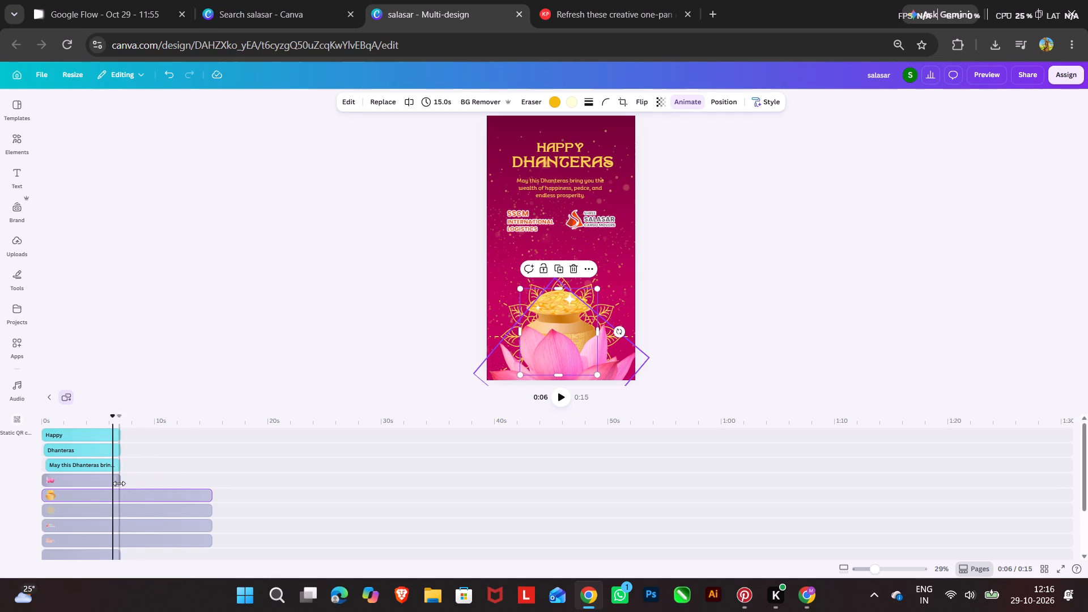
drag(118, 483, 207, 498)
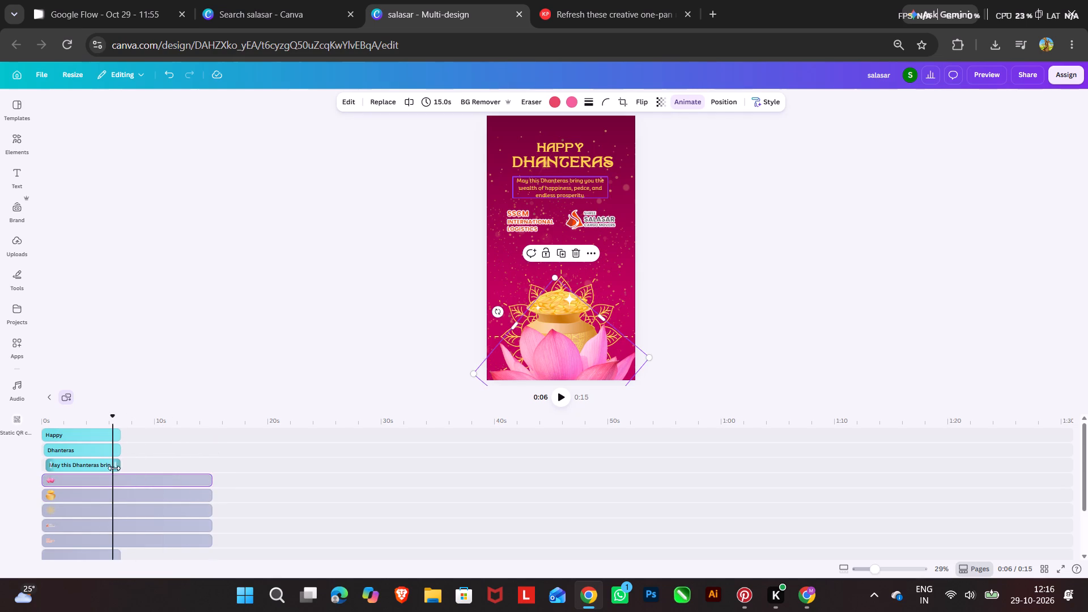
Extend the greeting message, Dhanteras and Happy text clips so they all end at 15.0 s.
drag(115, 467, 203, 488)
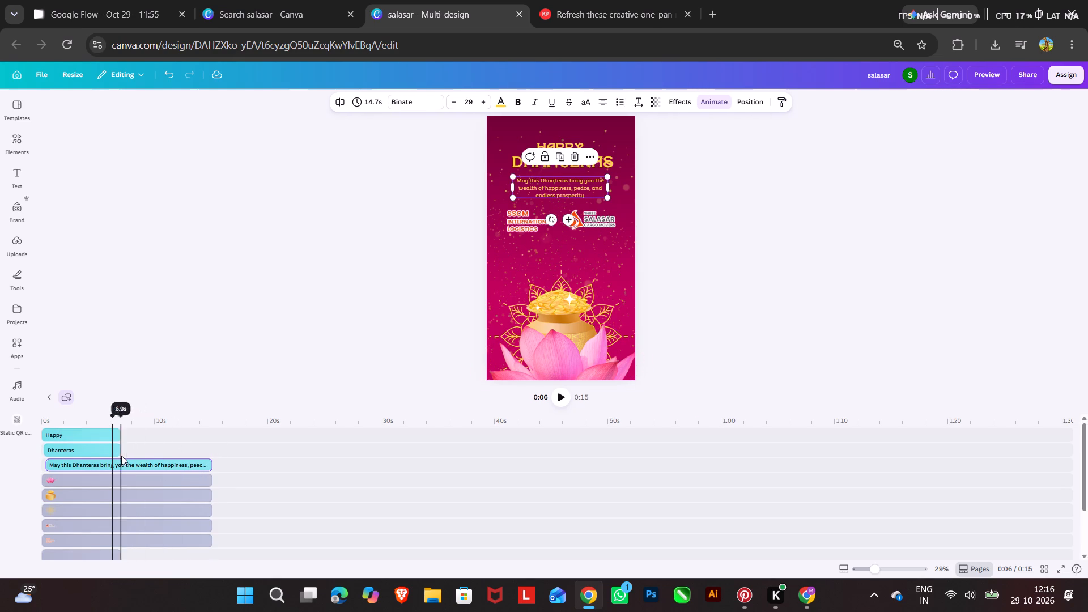
drag(119, 454, 206, 479)
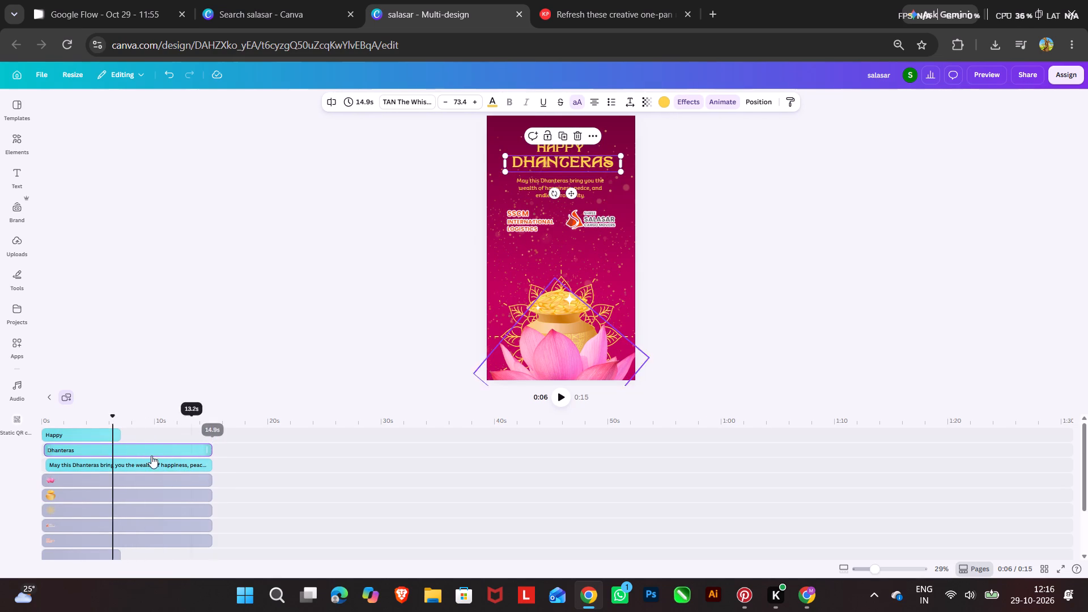
drag(118, 436, 206, 475)
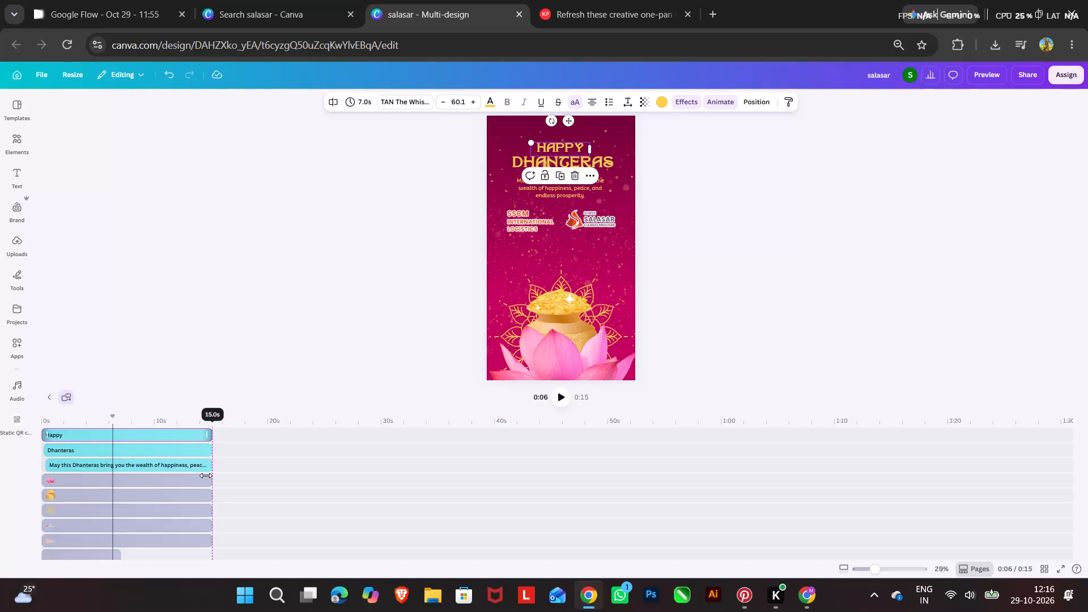
drag(206, 475, 206, 475)
Extend the gold sparkle overlay, the dark gradient and the pink page background to 15.0 s.
drag(119, 559, 191, 561)
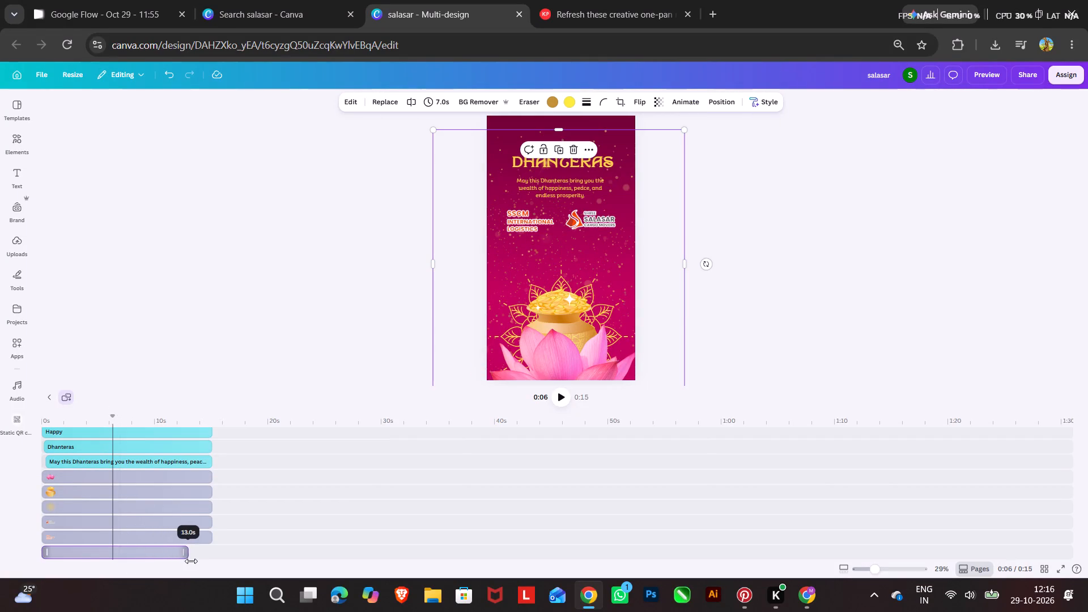
drag(191, 561, 209, 562)
scroll(151, 520, up, 5)
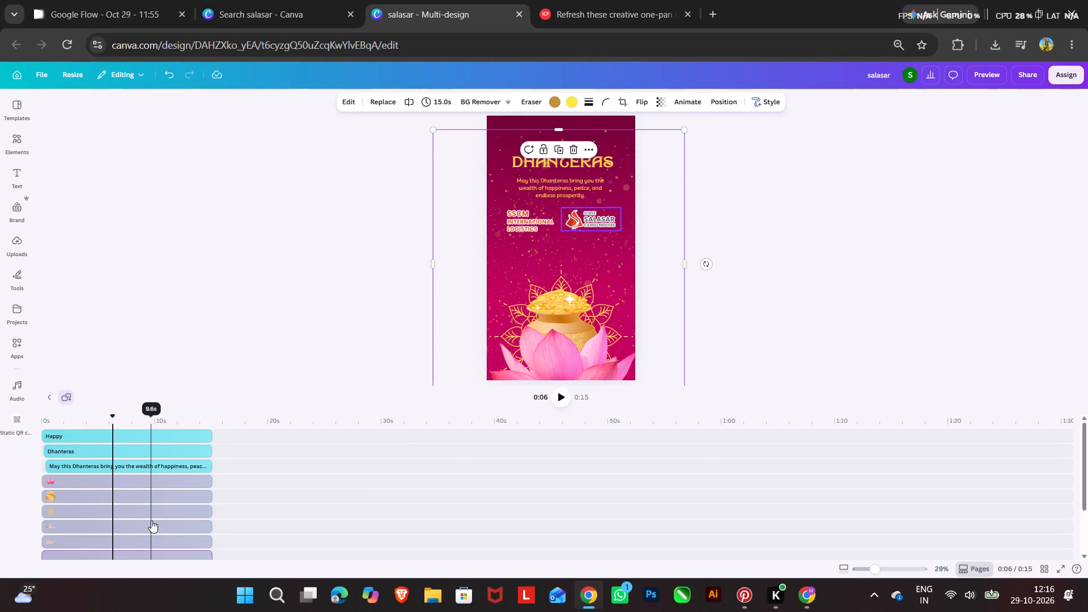
scroll(151, 517, down, 7)
drag(117, 504, 206, 529)
drag(113, 533, 201, 548)
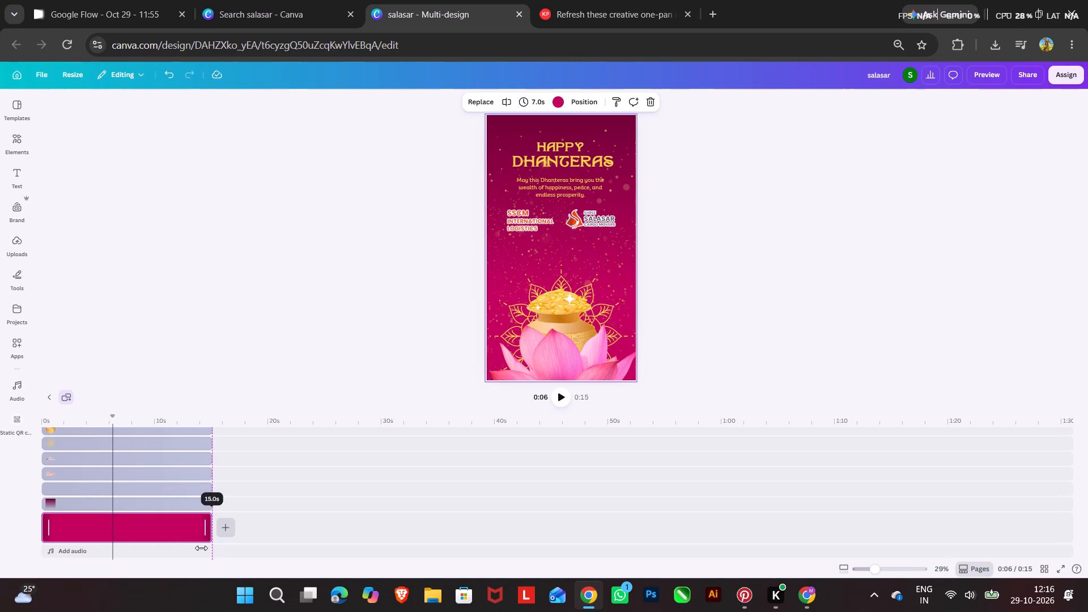
Extend the pink page background clip so that it ends at 15.0 s.
drag(201, 548, 202, 548)
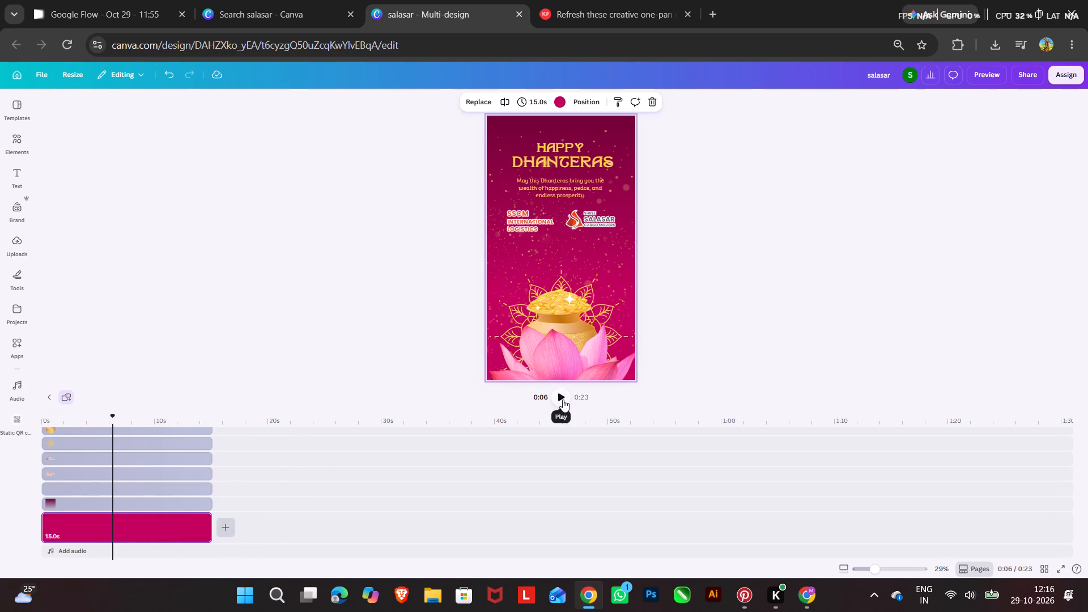
Play the page from the beginning of the timeline to preview its animations.
click(563, 399)
drag(130, 420, 0, 414)
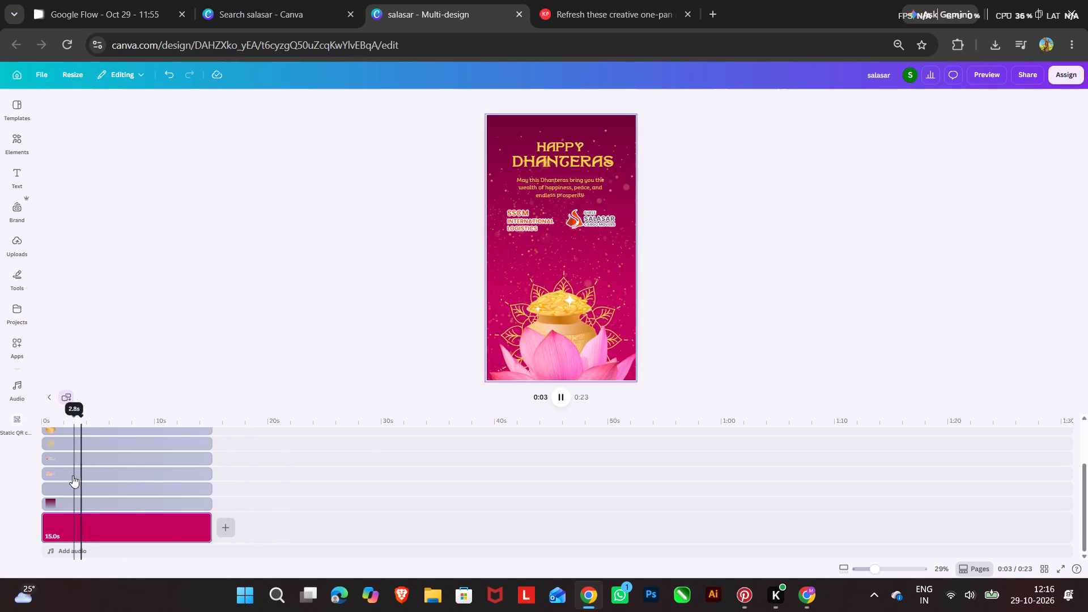
Raise the Drift animation intensity of the pink lotus to its maximum.
click(580, 357)
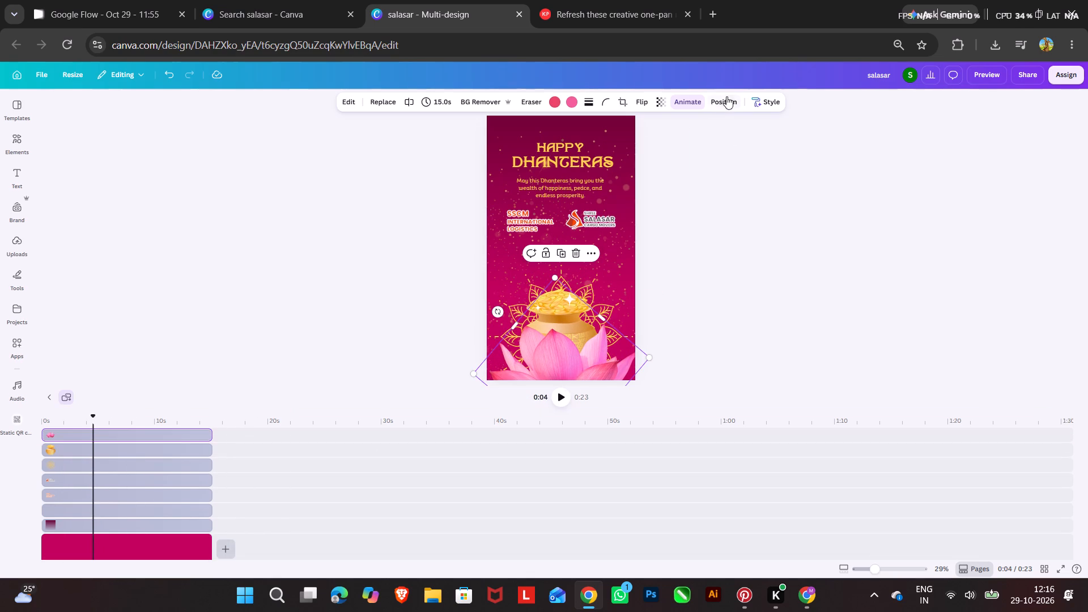
click(681, 102)
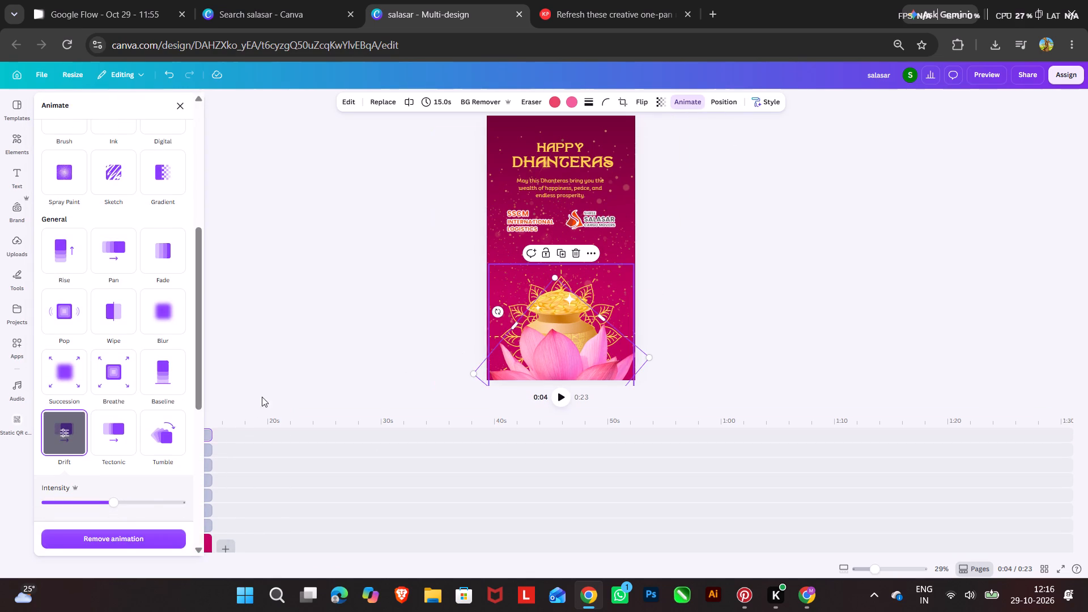
scroll(126, 492, down, 3)
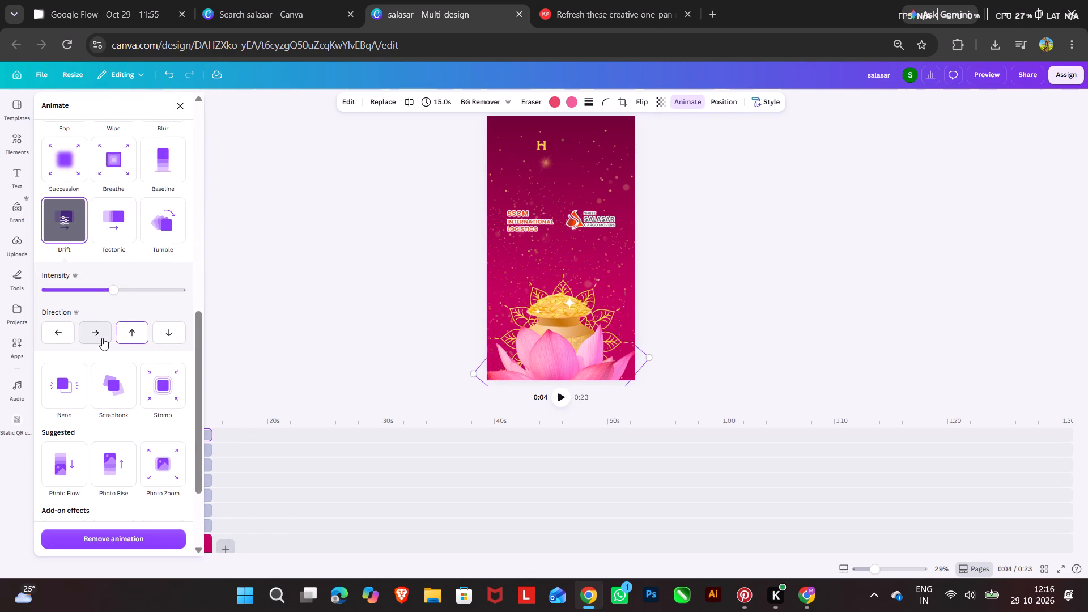
drag(112, 285, 306, 258)
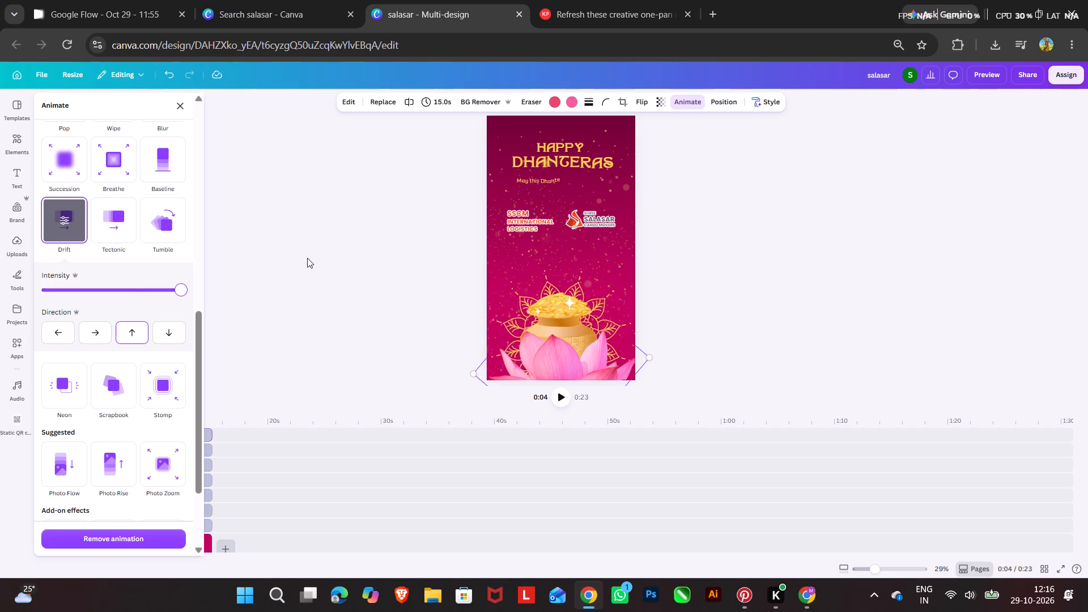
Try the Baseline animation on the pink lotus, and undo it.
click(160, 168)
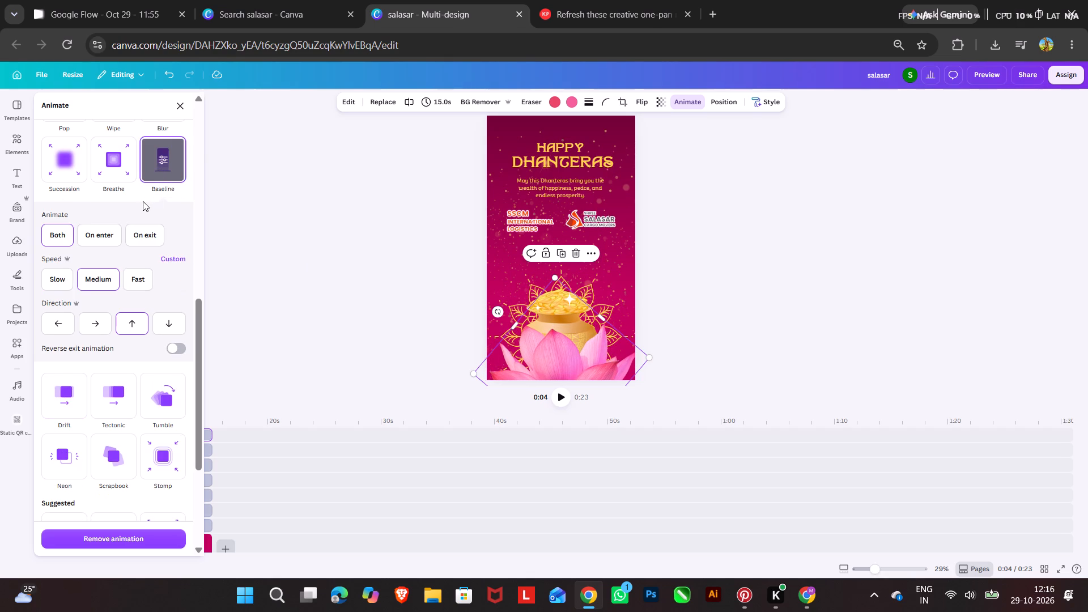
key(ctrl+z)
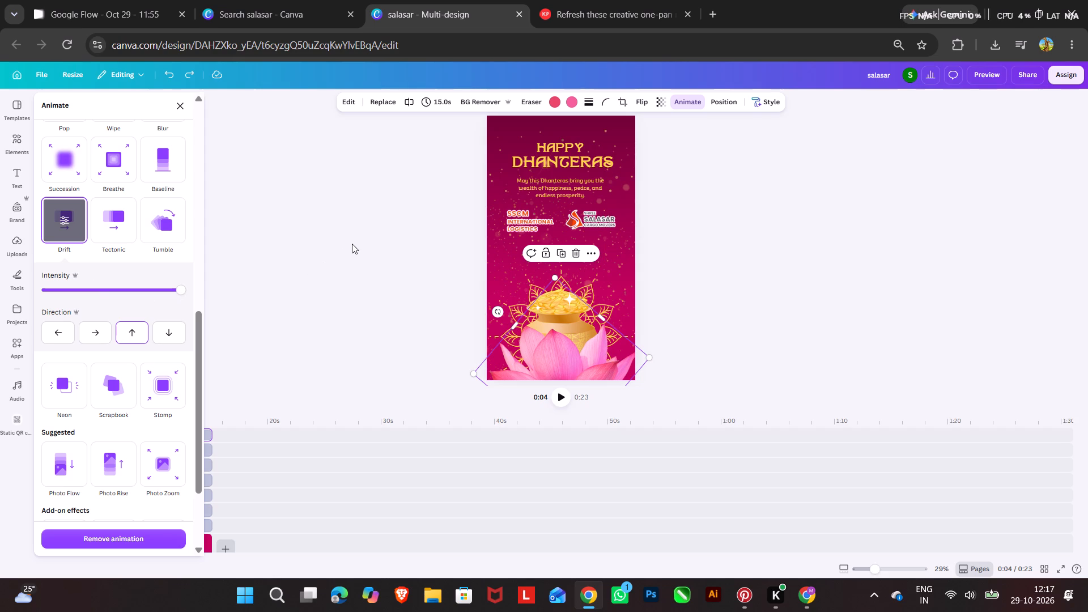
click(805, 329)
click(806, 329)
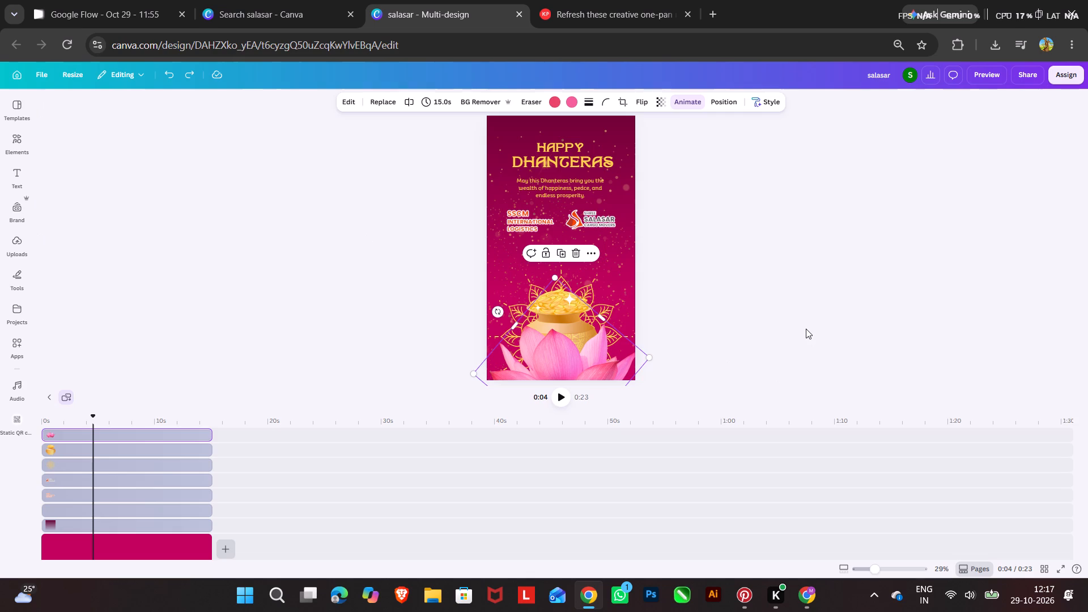
Play the page to preview the pink lotus animation.
click(560, 401)
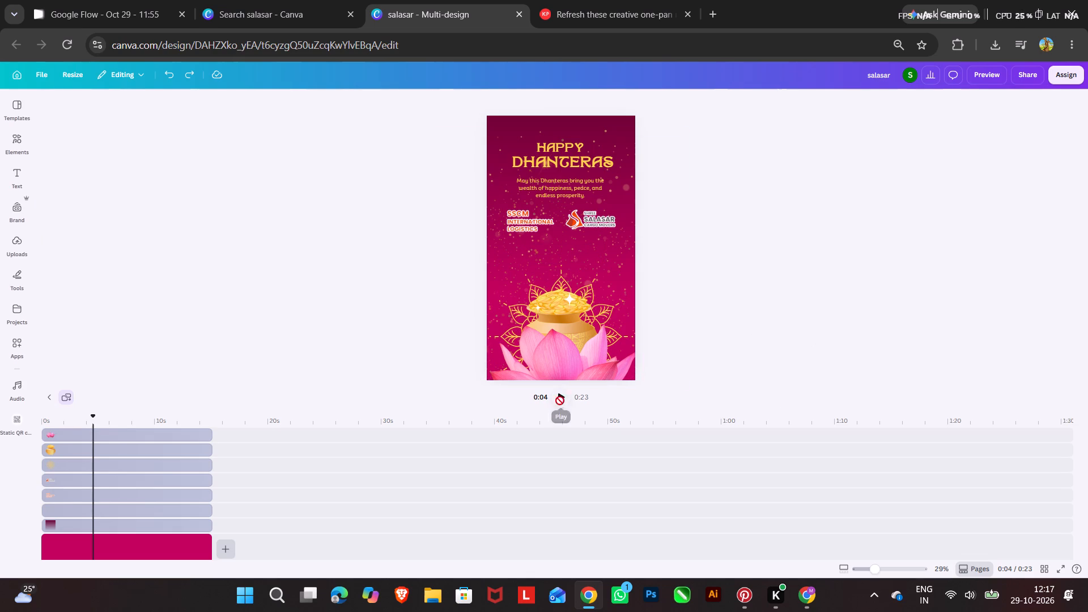
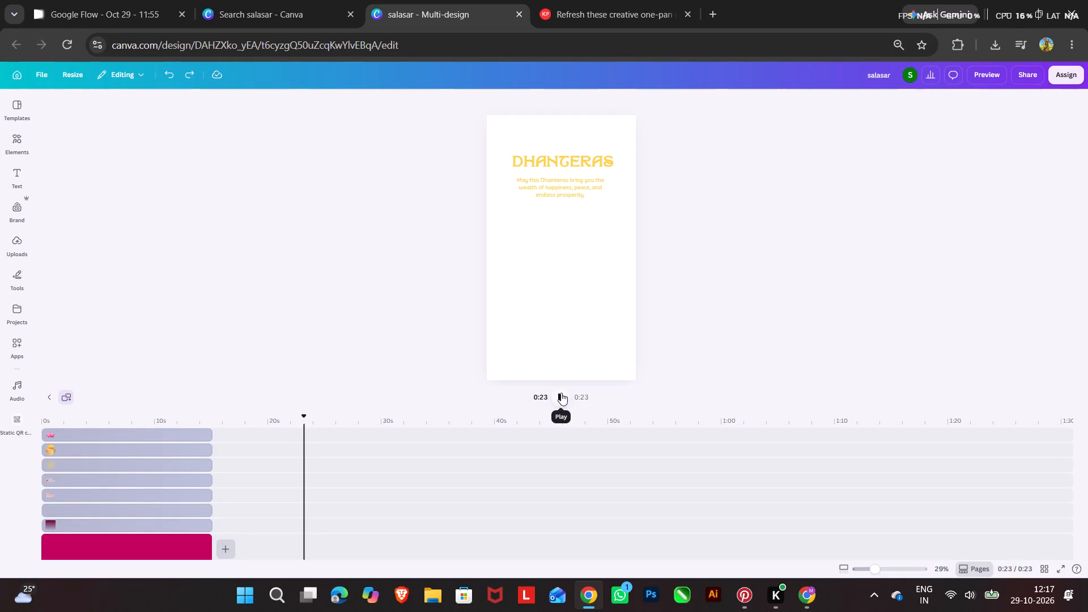
Shorten the greeting message clip to 14.7 s and the Dhanteras clip to 14.9 s, ending both with the page.
scroll(308, 503, down, 11)
scroll(328, 498, up, 12)
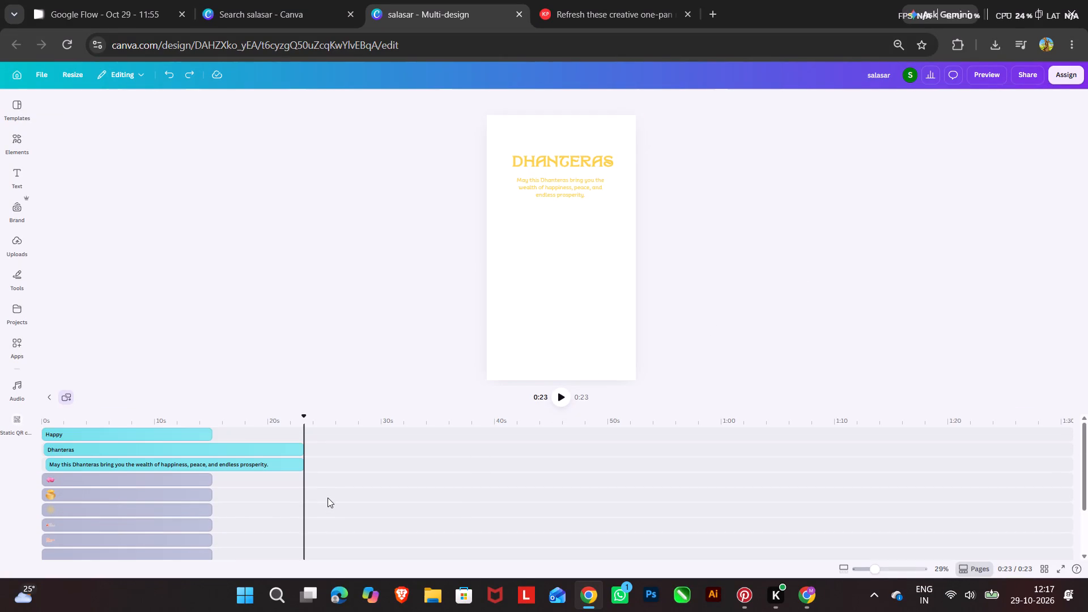
scroll(328, 498, up, 3)
drag(301, 468, 296, 469)
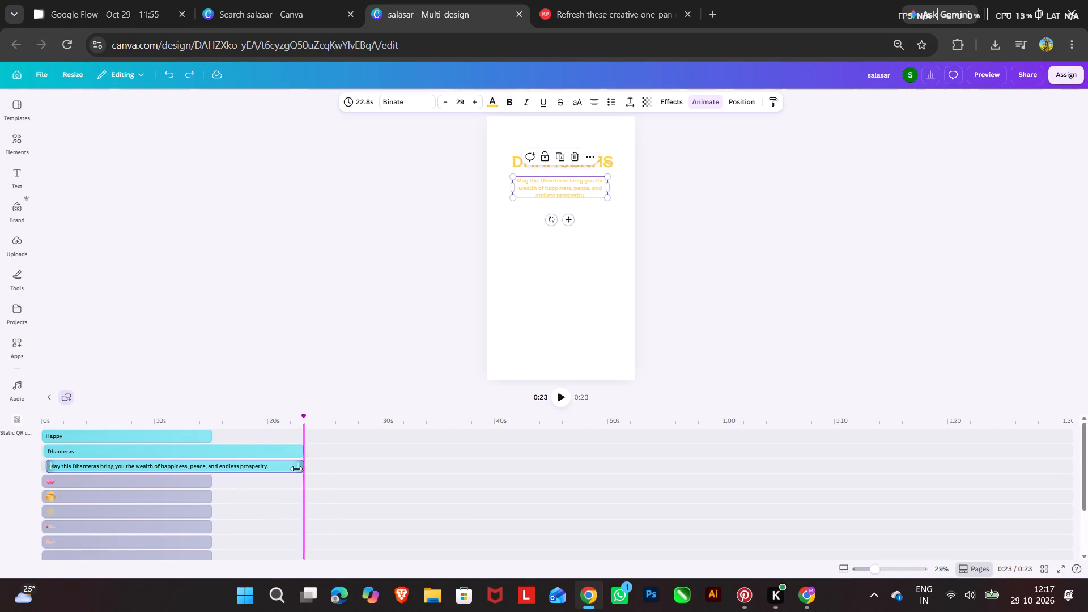
drag(296, 469, 212, 491)
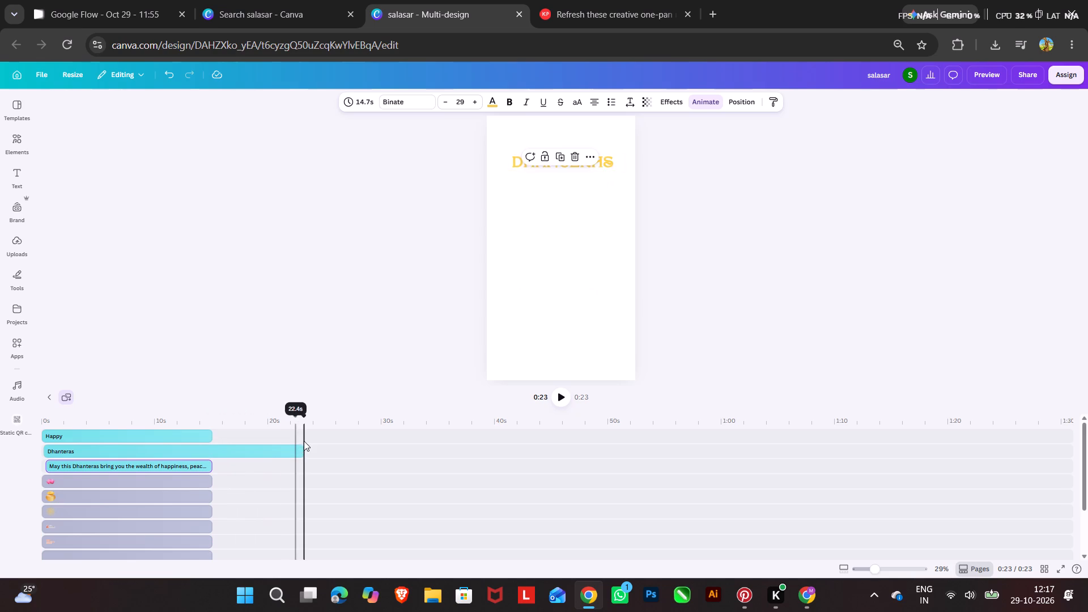
click(294, 452)
drag(301, 453, 217, 472)
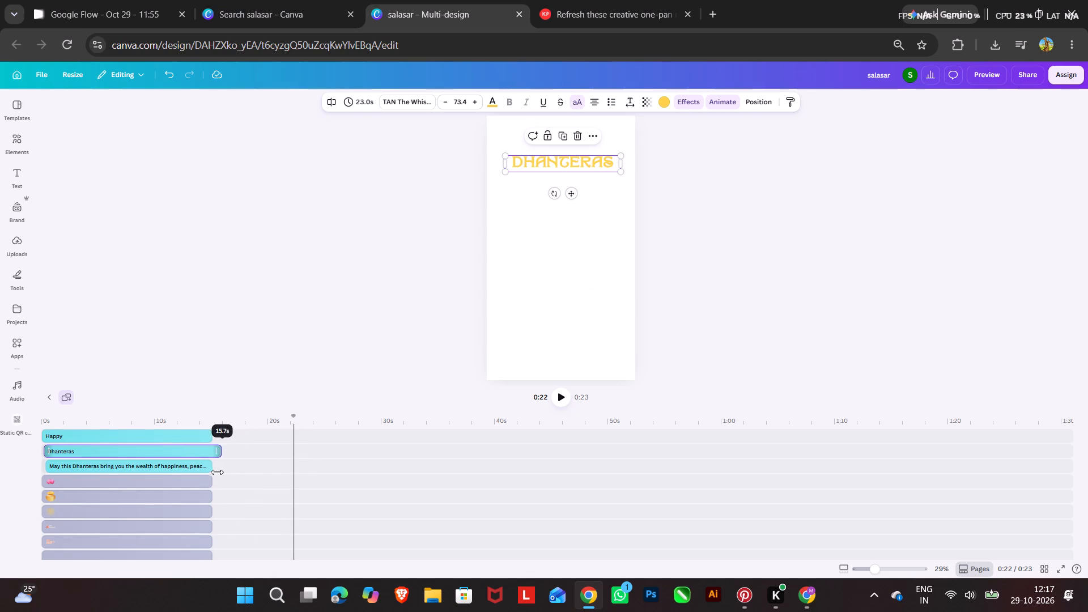
drag(217, 472, 213, 474)
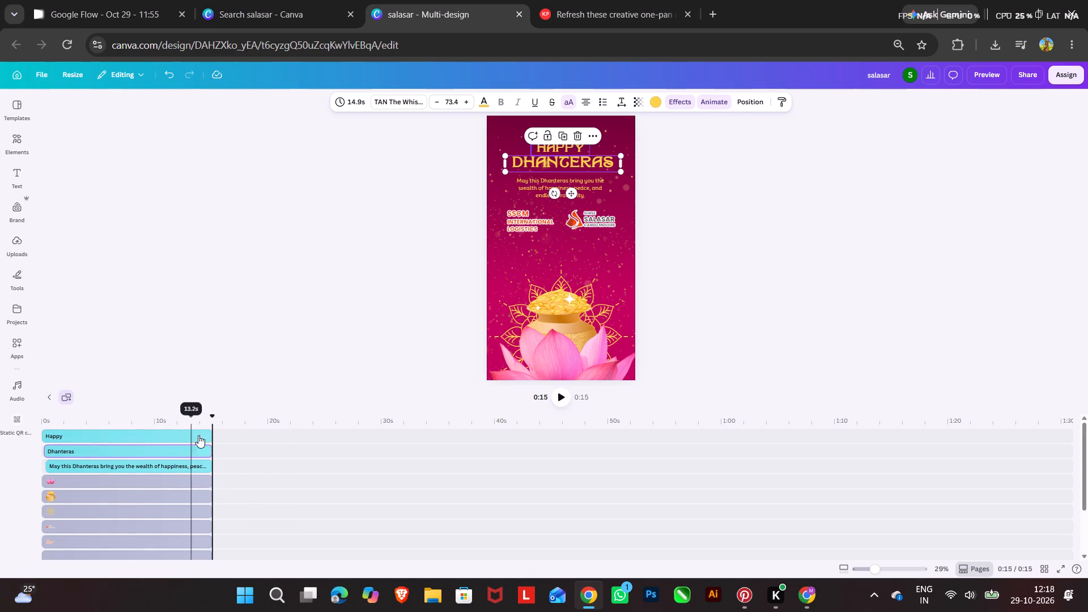
Play the page briefly from the beginning of the timeline to preview its animations.
drag(212, 418, 0, 428)
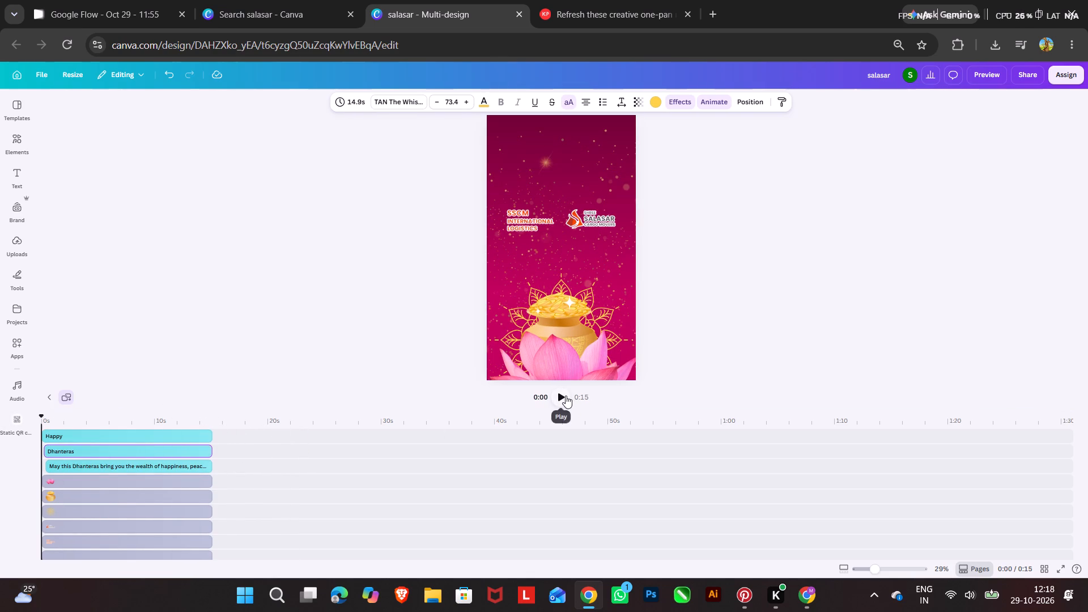
click(566, 396)
click(556, 400)
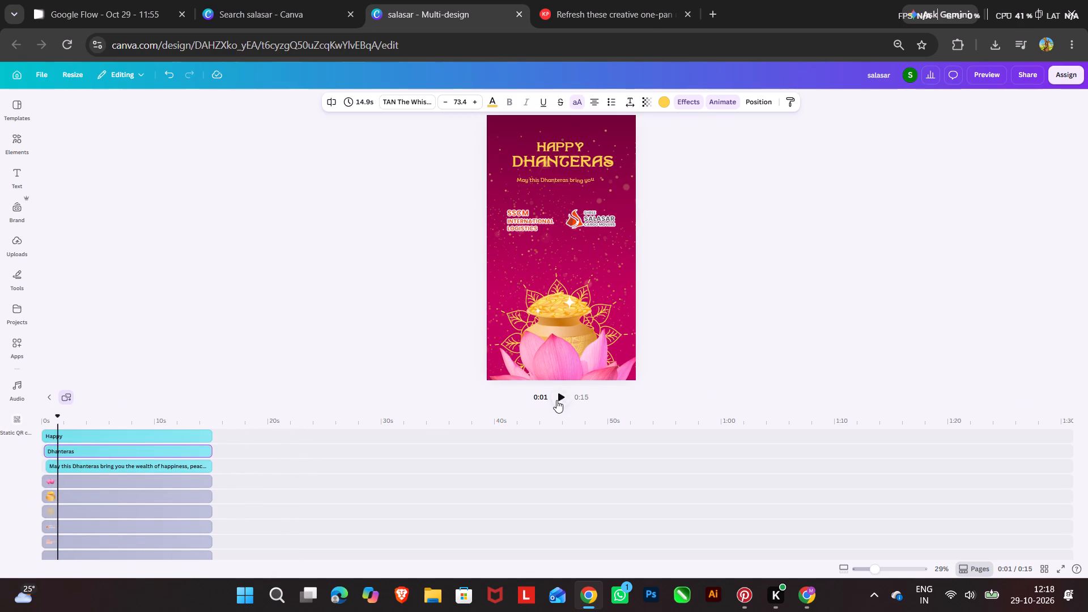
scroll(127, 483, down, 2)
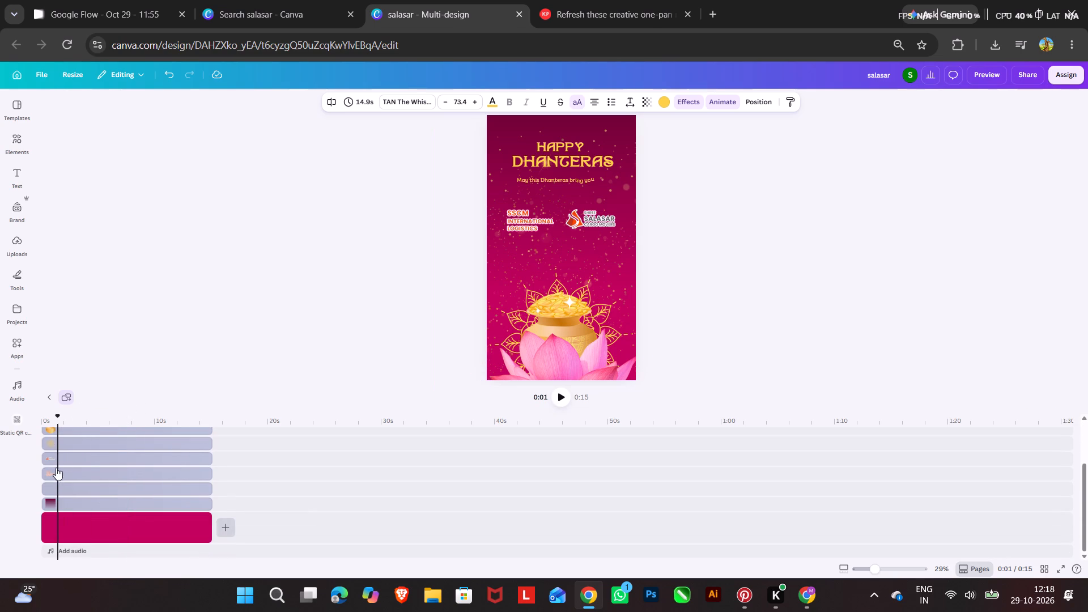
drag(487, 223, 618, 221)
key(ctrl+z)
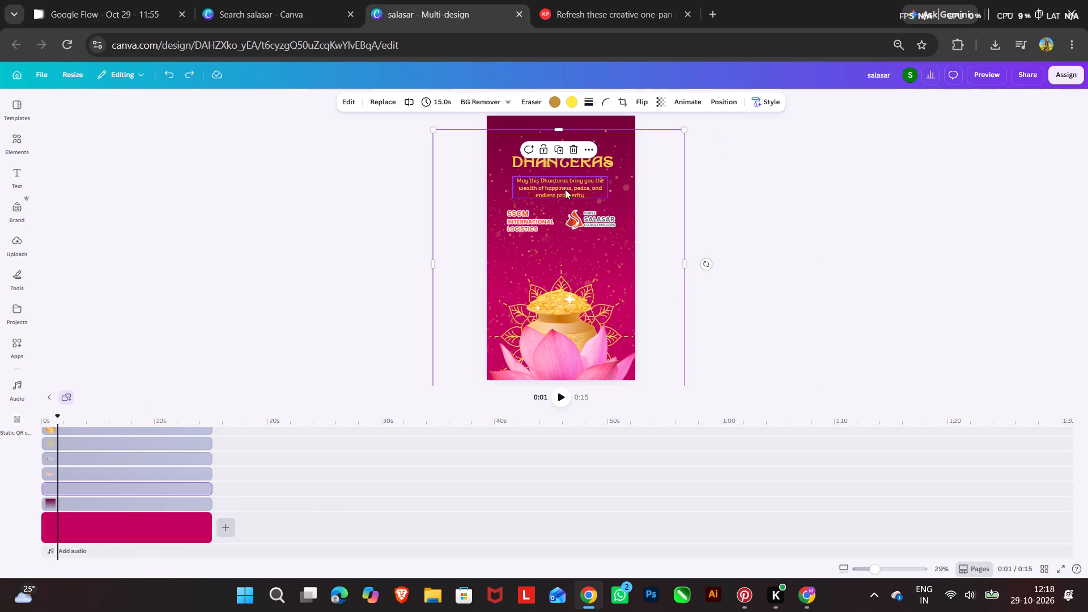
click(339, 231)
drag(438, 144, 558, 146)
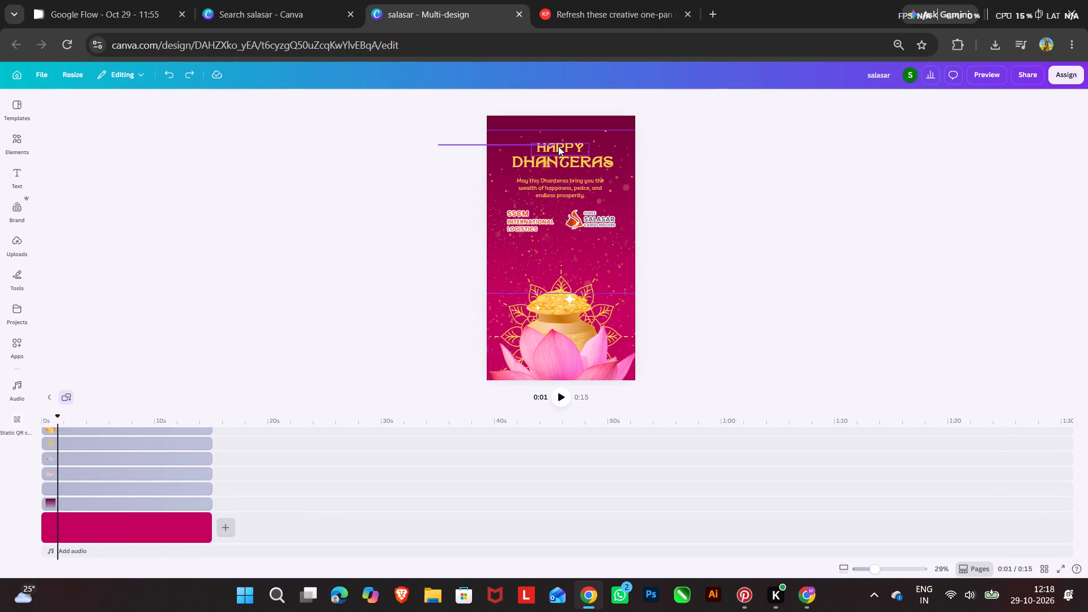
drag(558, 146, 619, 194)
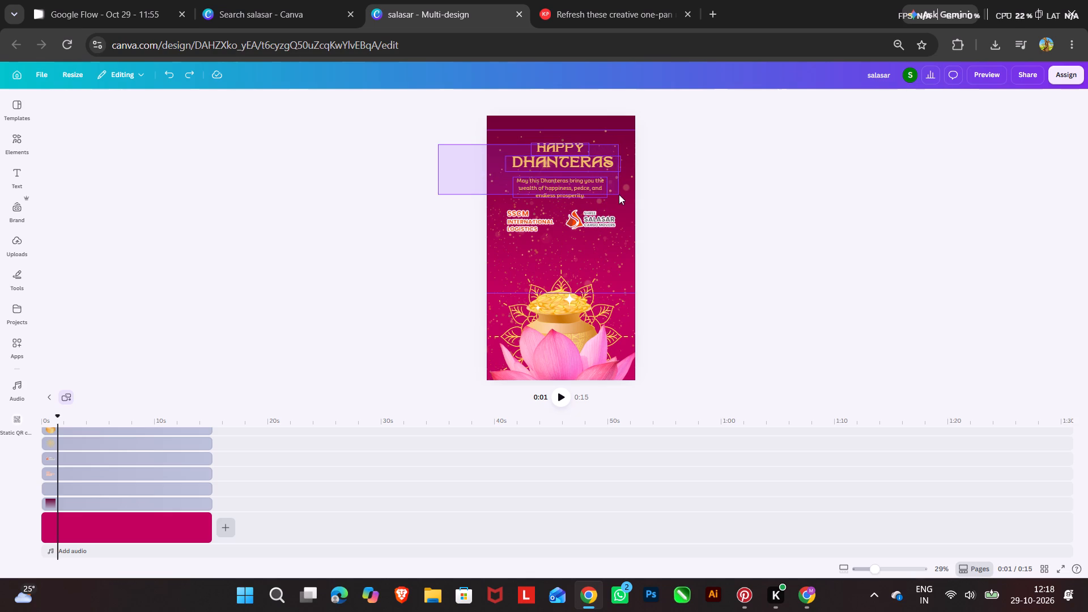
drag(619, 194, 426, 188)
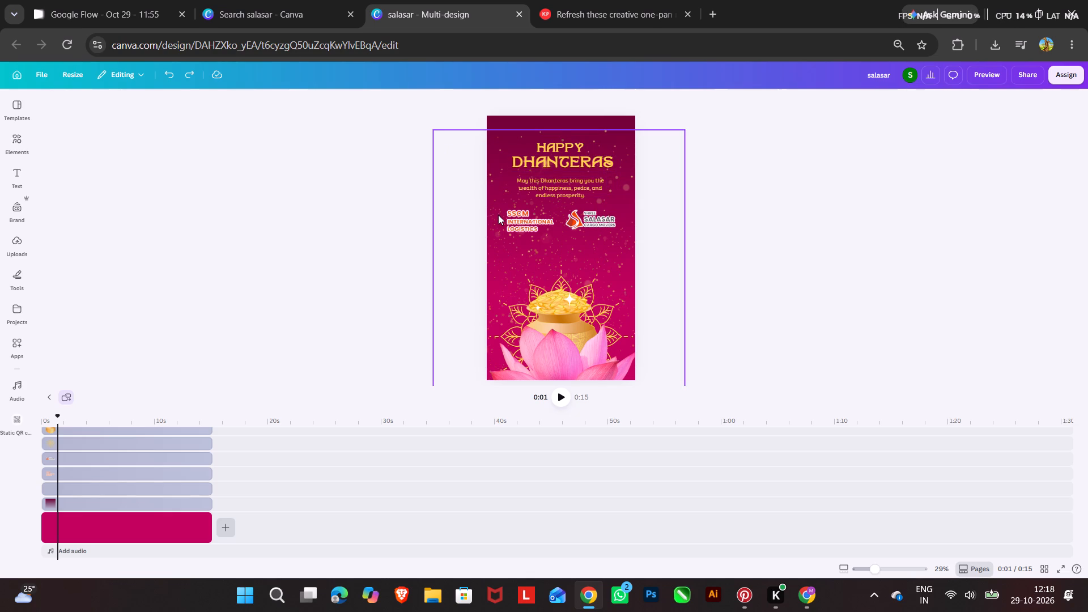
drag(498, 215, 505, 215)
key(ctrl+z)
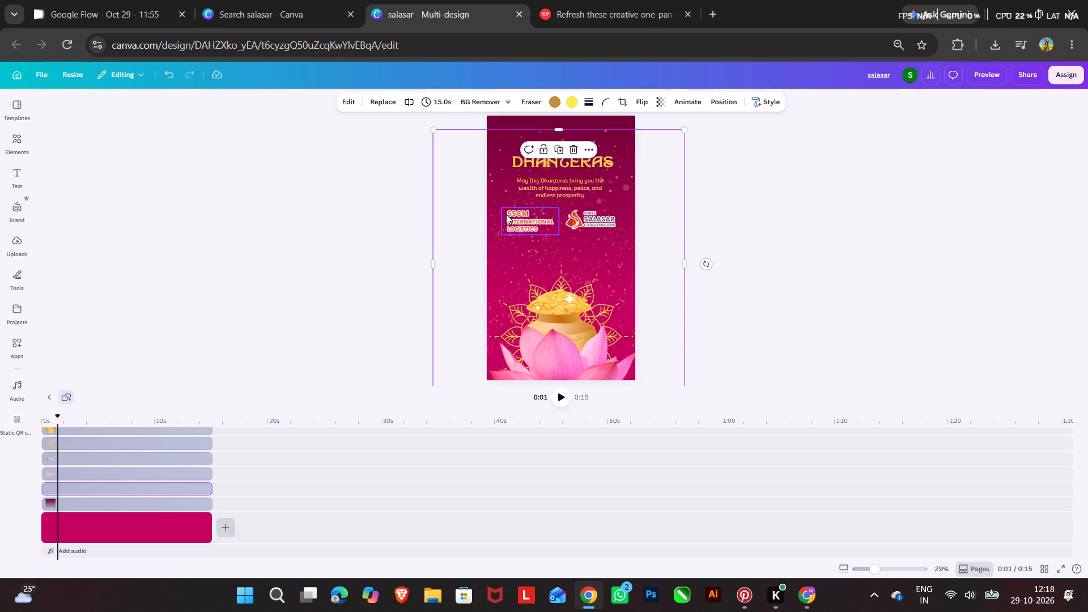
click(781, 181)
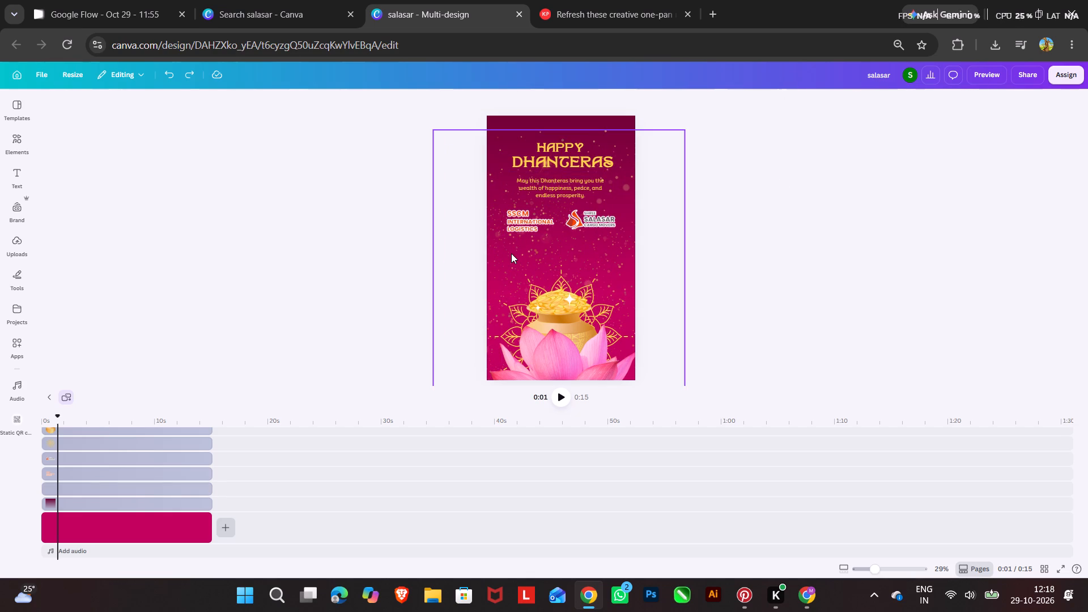
Select the SSCM International Logistics and Salasar logos together through the layer list and group them.
drag(511, 233, 518, 225)
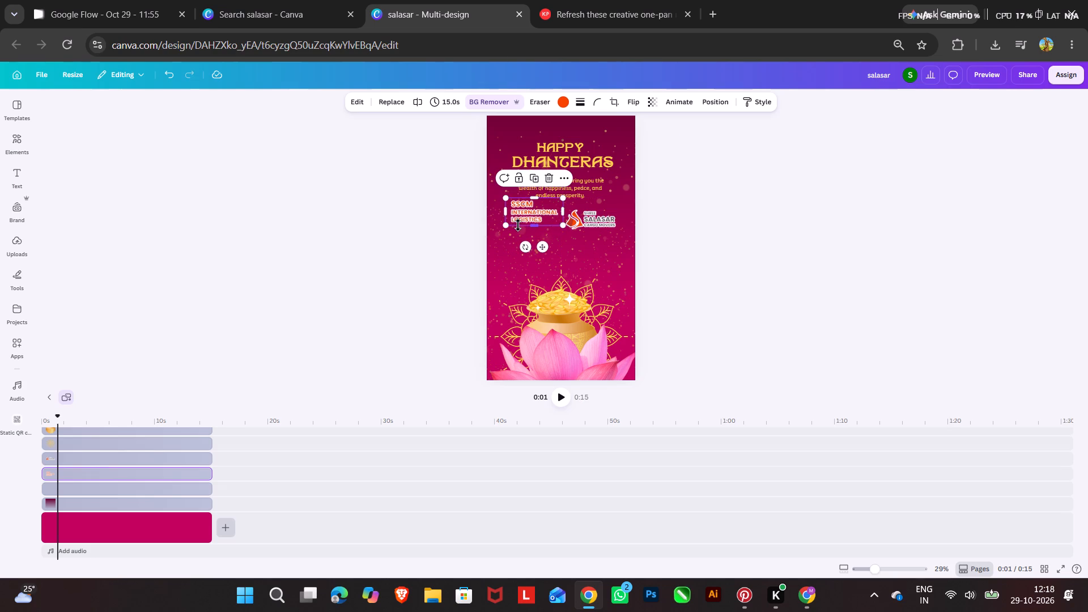
key(ctrl+z)
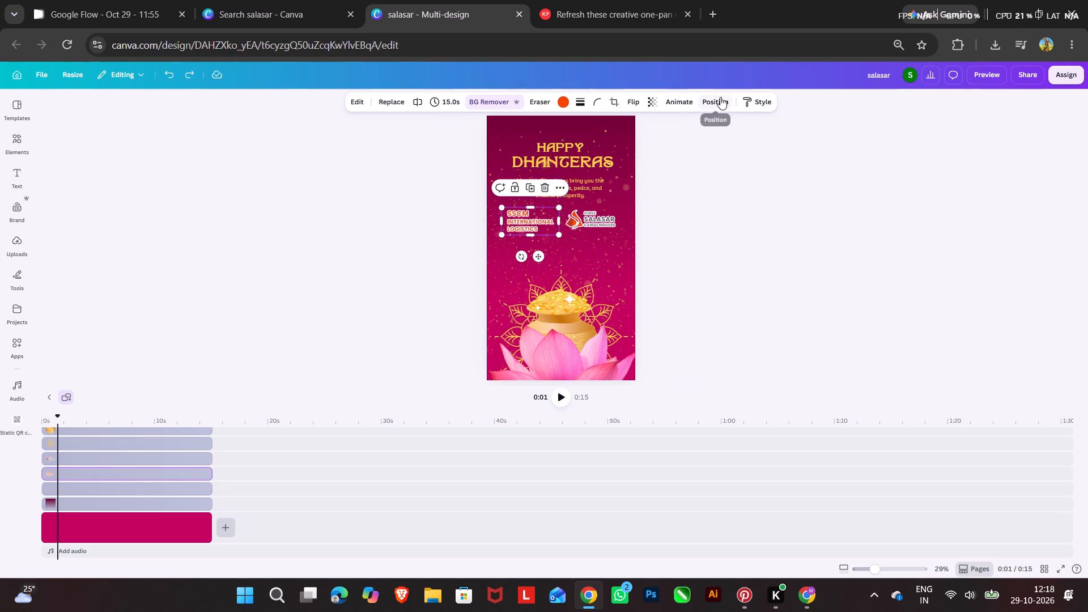
click(720, 97)
ctrl+click(143, 365)
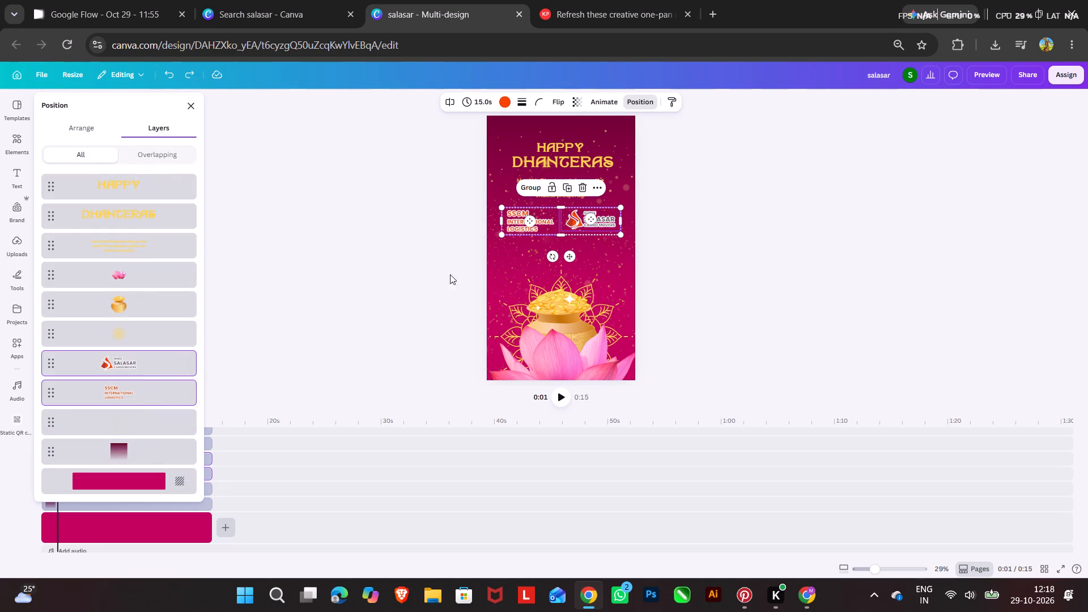
click(530, 186)
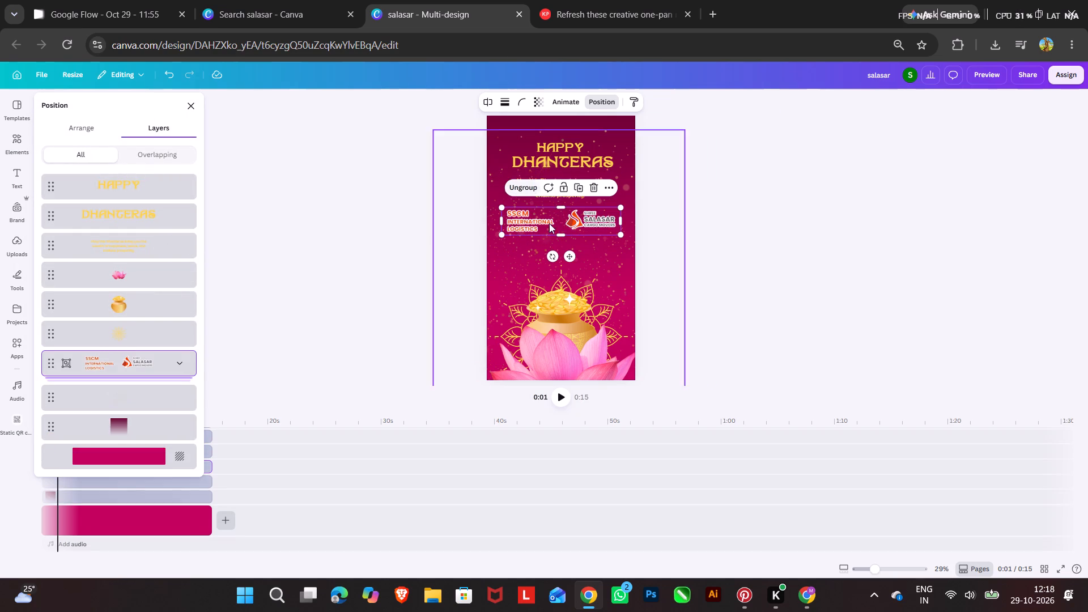
Move the logo group up to the top of the page, centred horizontally.
drag(568, 254, 564, 178)
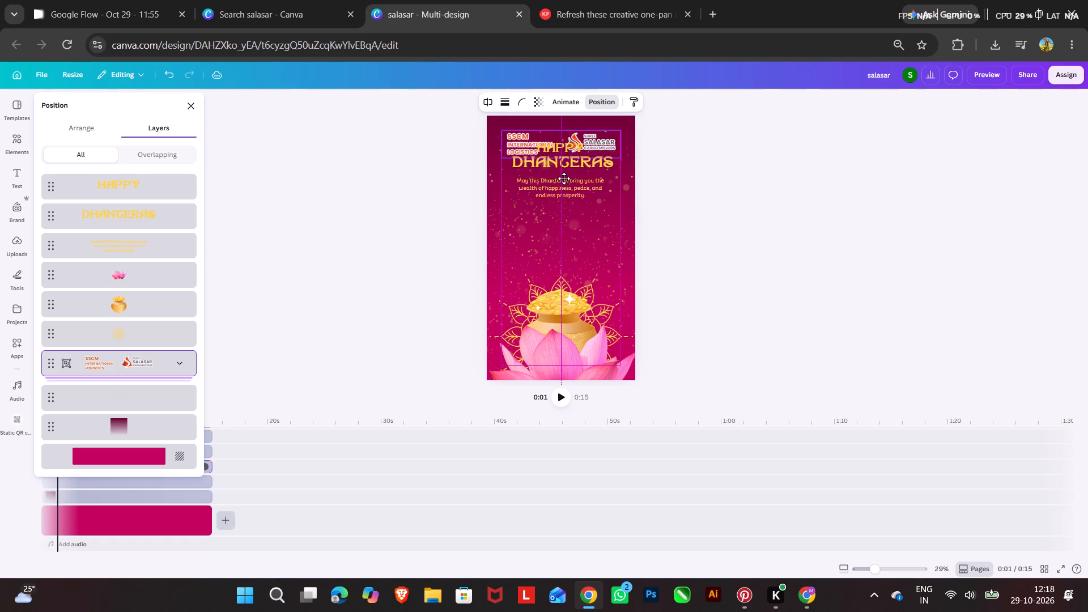
drag(564, 178, 568, 178)
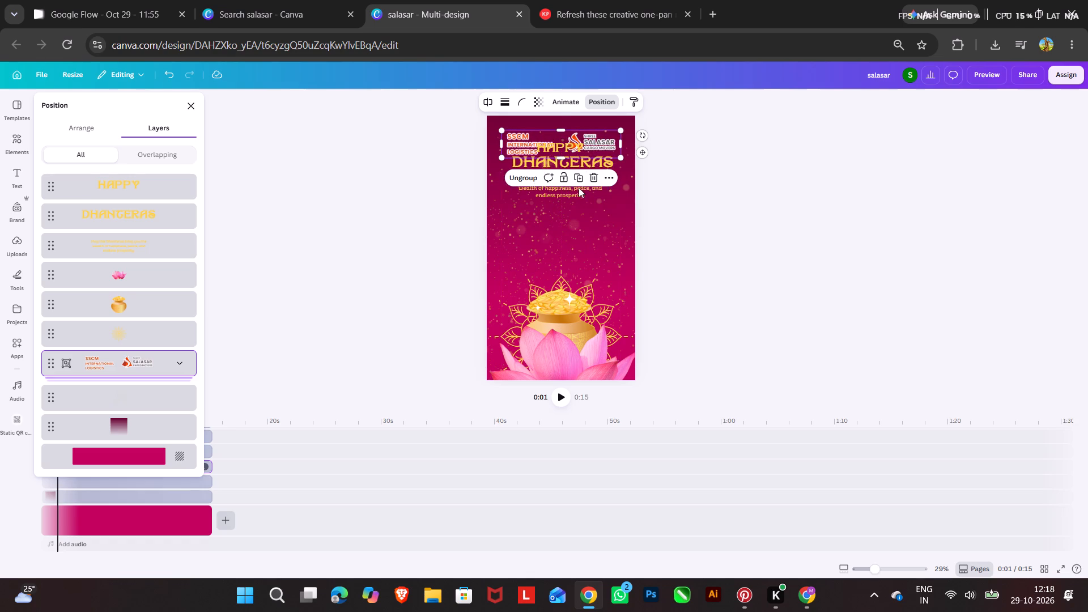
Move the greeting message, DHANTERAS and HAPPY down into a centred, closely stacked text block between the logos and the gold pot.
drag(571, 195, 571, 246)
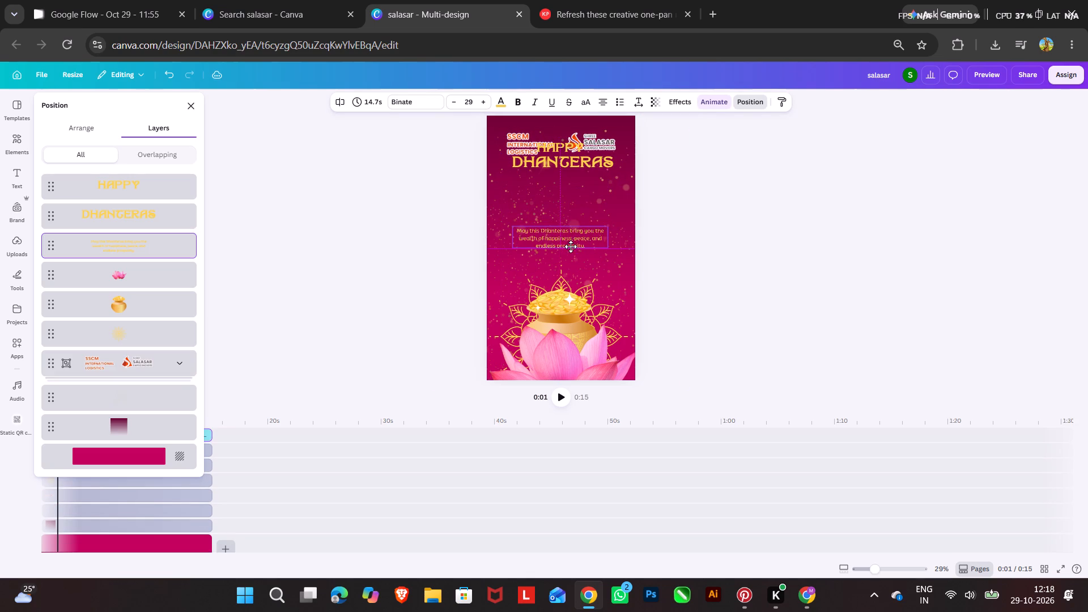
drag(571, 246, 571, 249)
drag(565, 167, 565, 195)
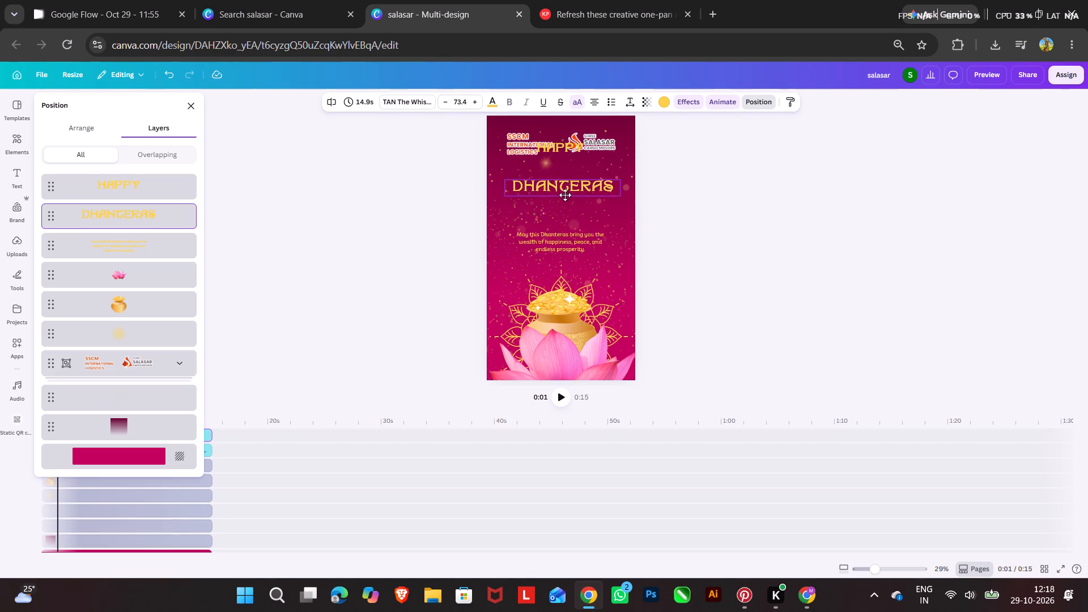
drag(565, 195, 563, 220)
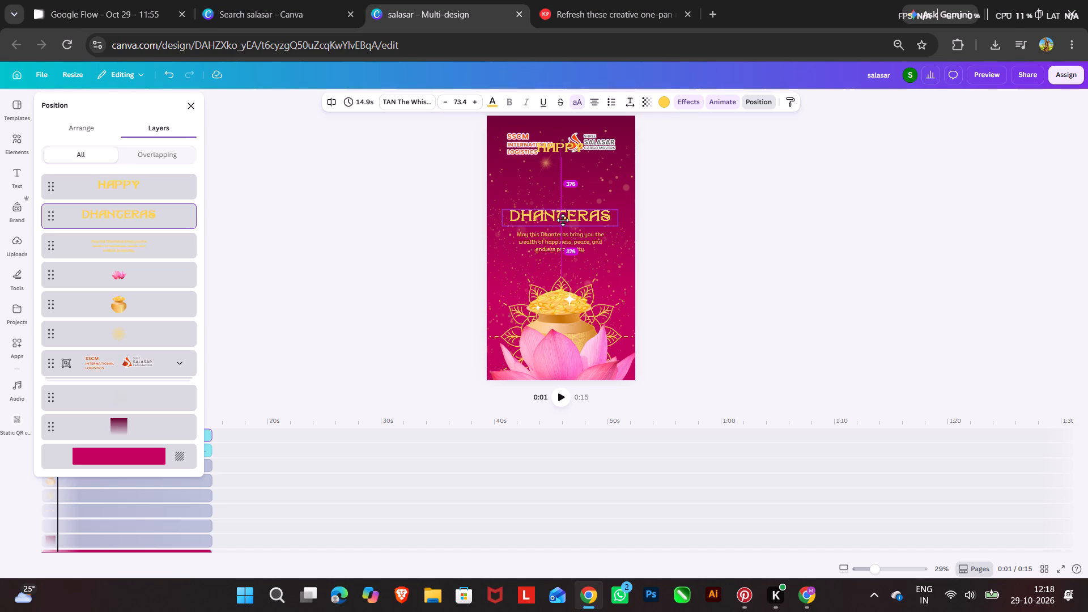
drag(563, 220, 559, 220)
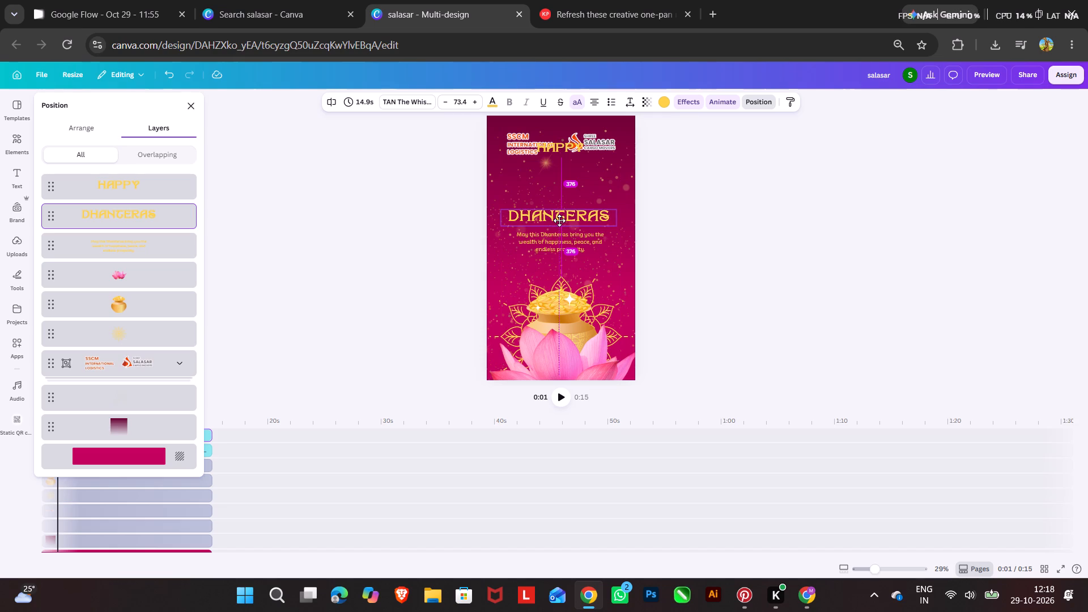
drag(559, 220, 562, 220)
click(617, 226)
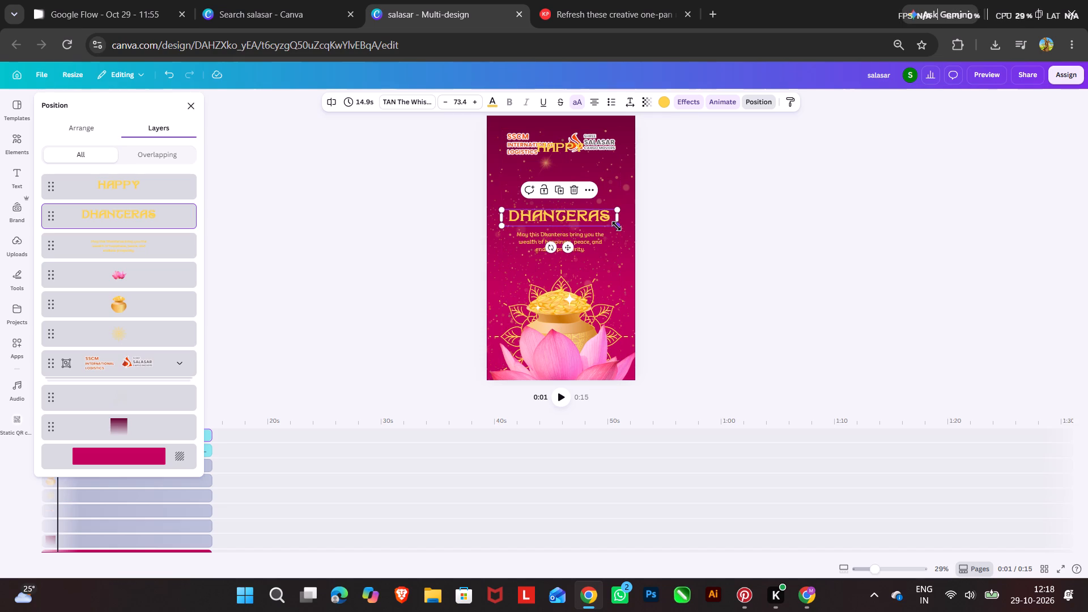
drag(558, 148, 559, 183)
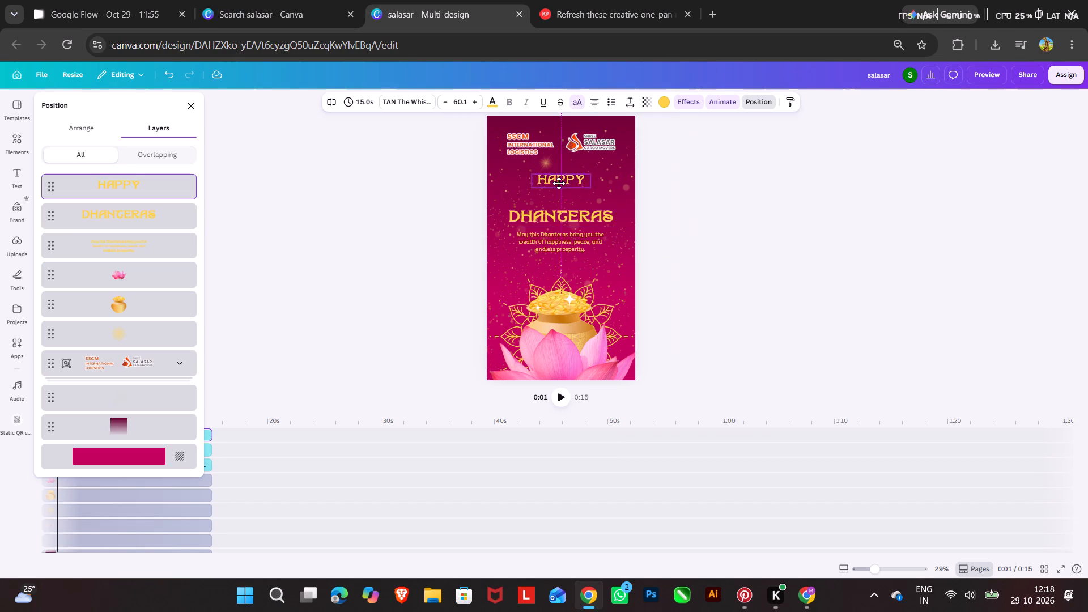
drag(559, 183, 559, 195)
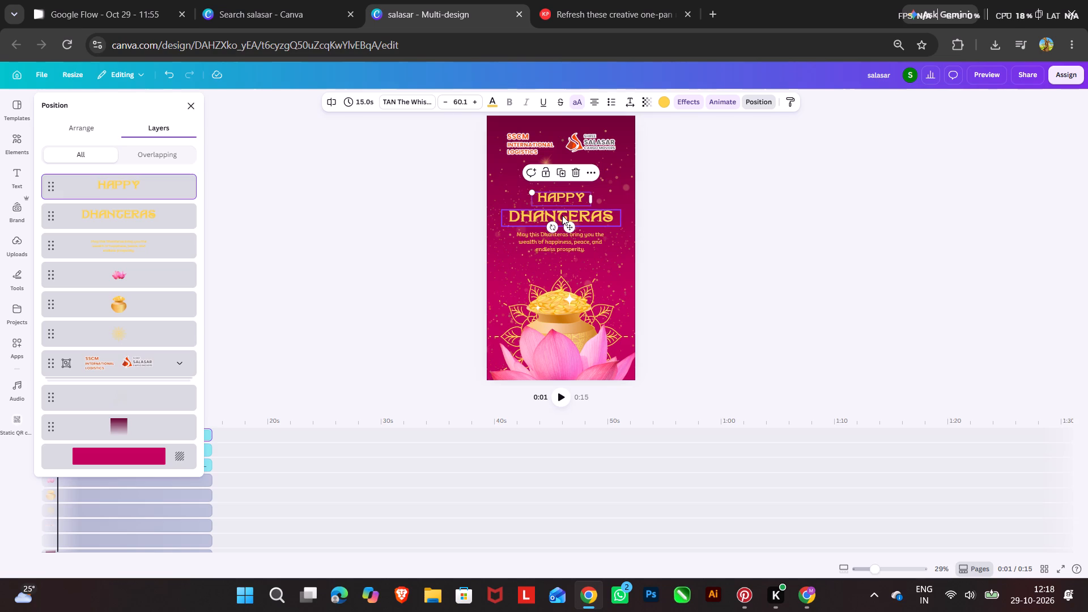
click(562, 215)
double_click(699, 215)
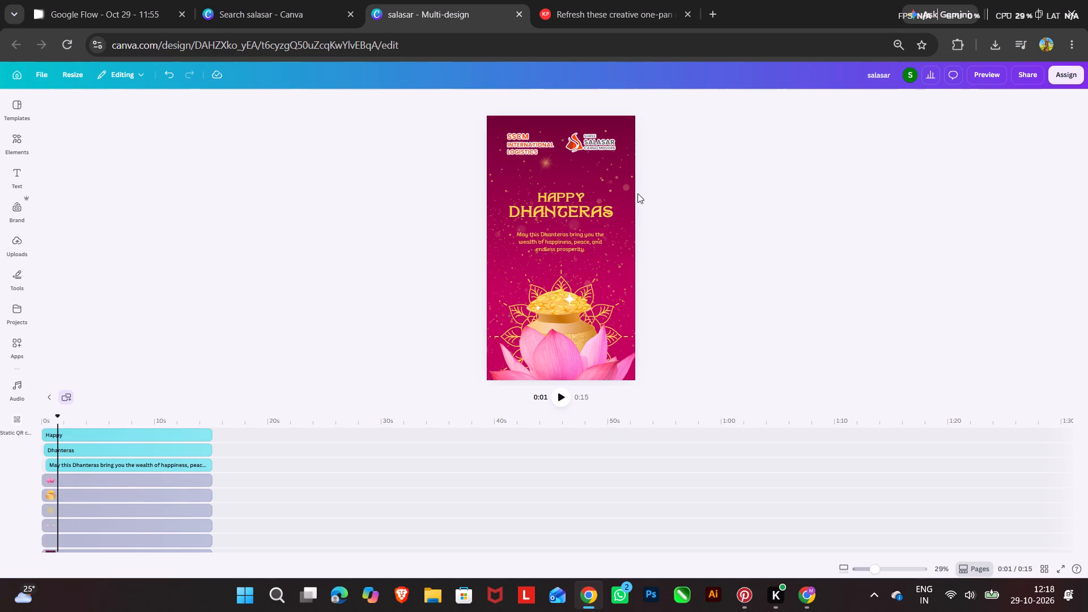
Lower the logo group slightly, keeping it centred above the HAPPY heading.
drag(571, 144, 572, 159)
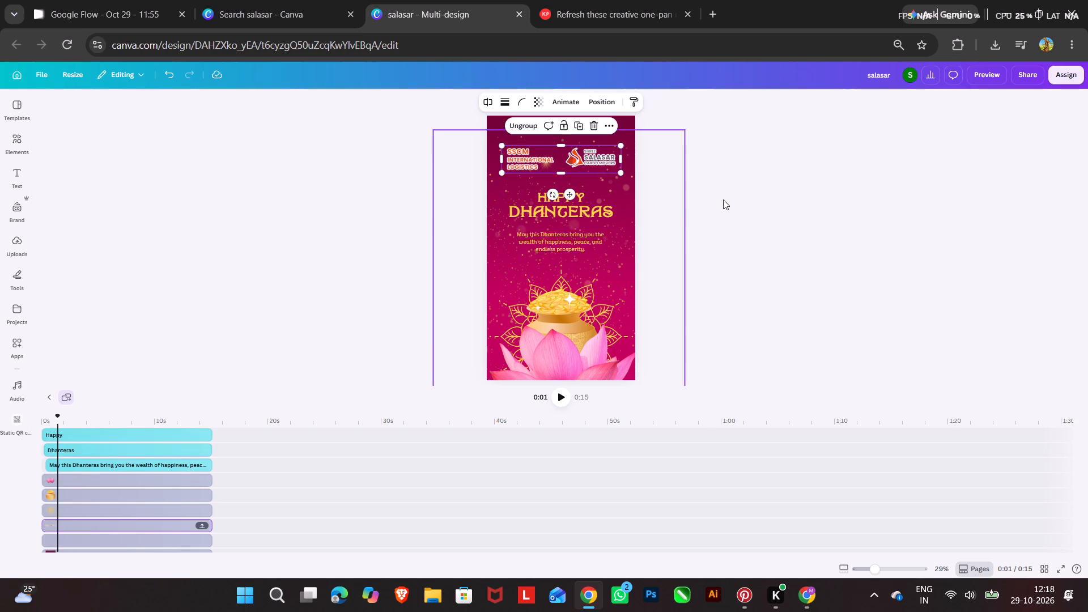
double_click(759, 198)
Enlarge the gold coin pot slightly, keeping it centred in front of the mandala.
click(563, 304)
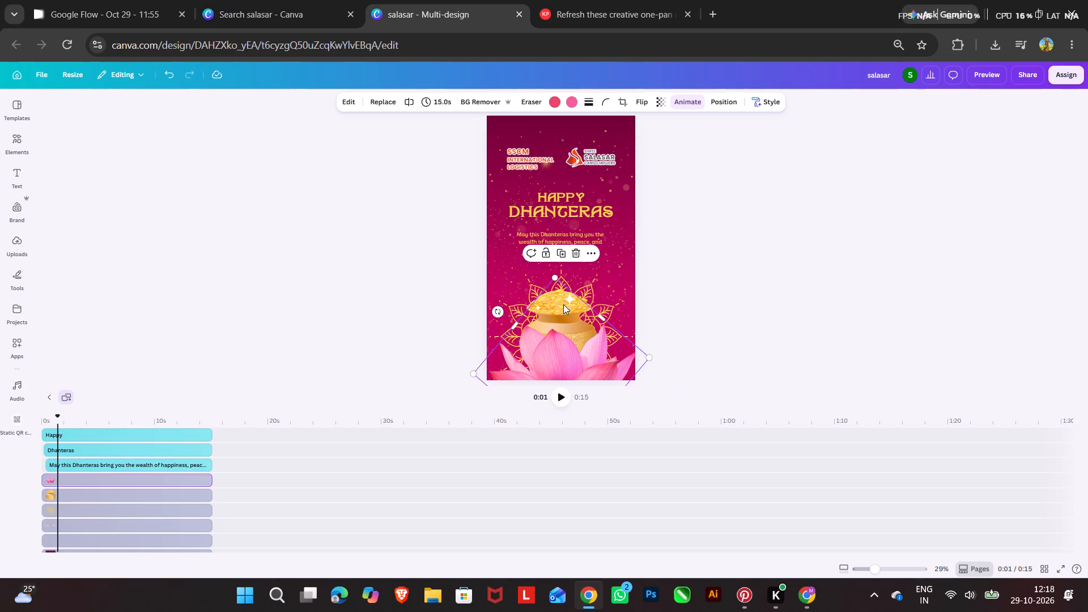
click(589, 288)
click(588, 288)
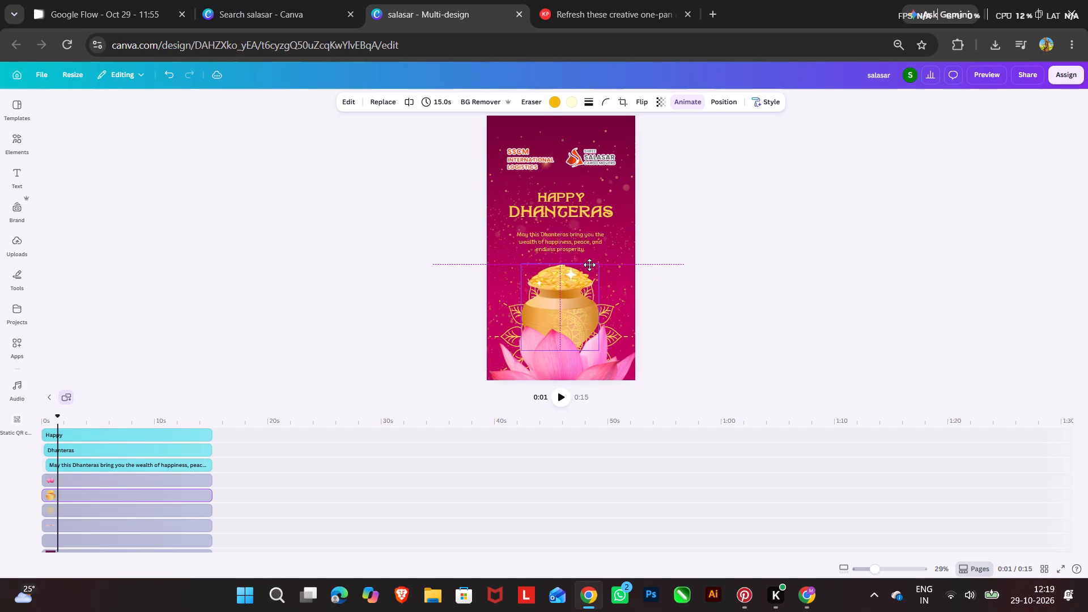
Enlarge the pink lotus slightly and reposition it over the pot's base at the bottom of the page.
click(620, 368)
drag(557, 275, 556, 253)
drag(569, 359, 570, 372)
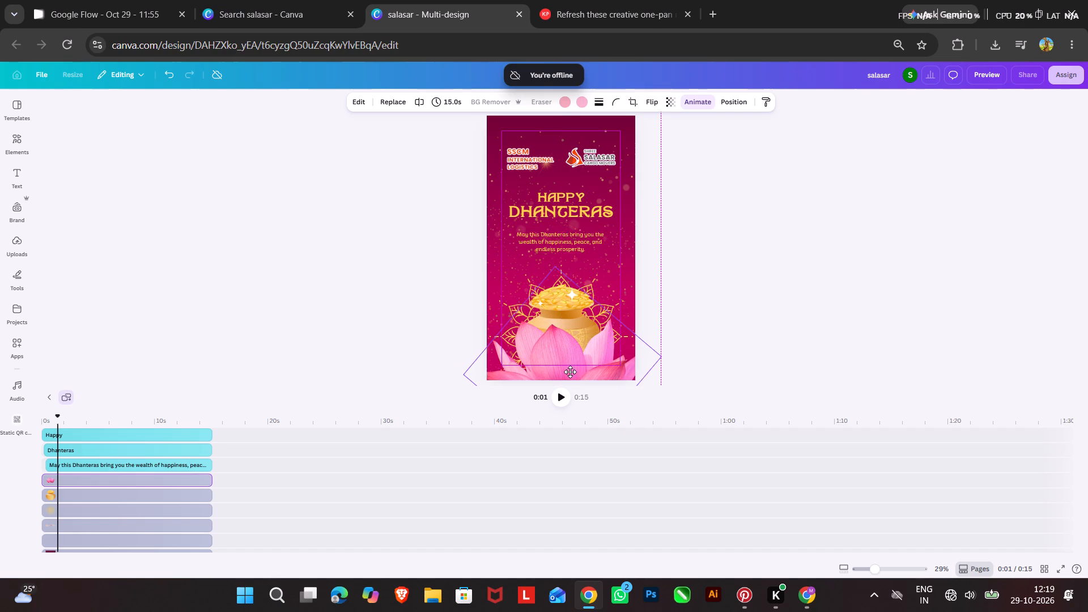
drag(570, 372, 568, 374)
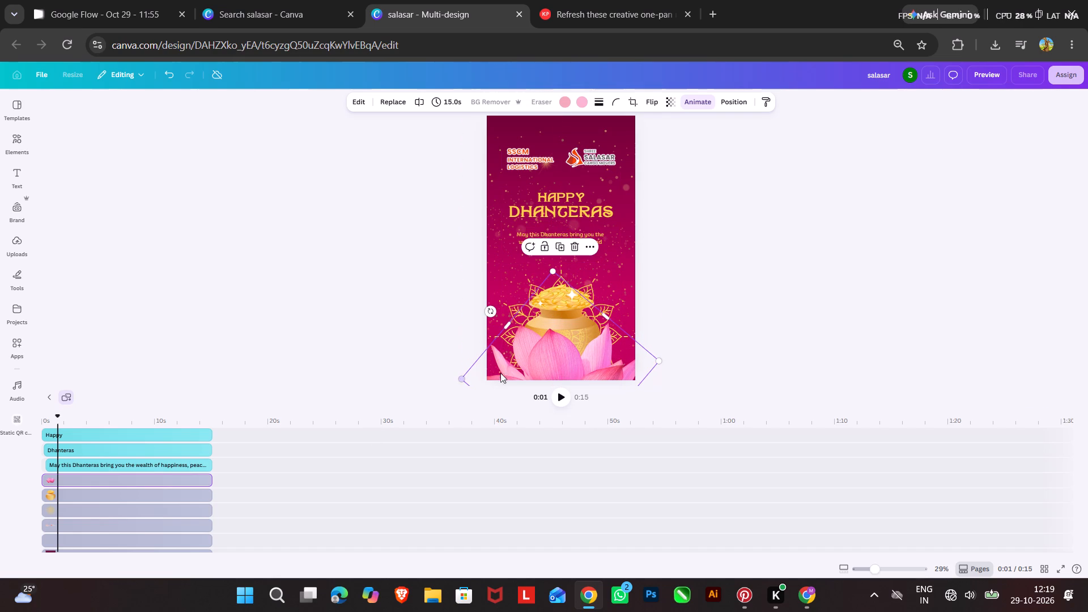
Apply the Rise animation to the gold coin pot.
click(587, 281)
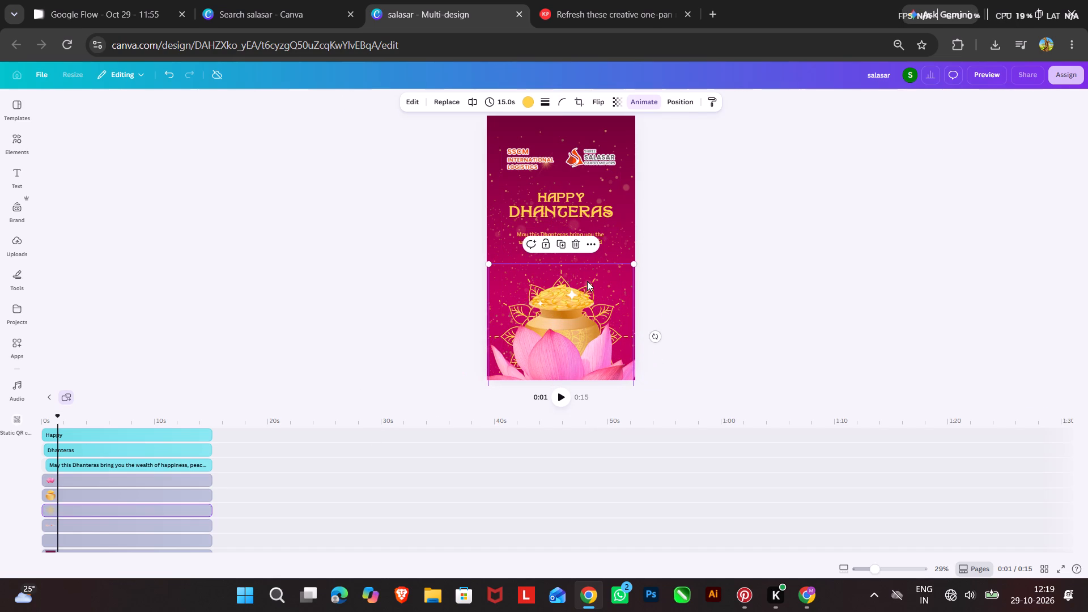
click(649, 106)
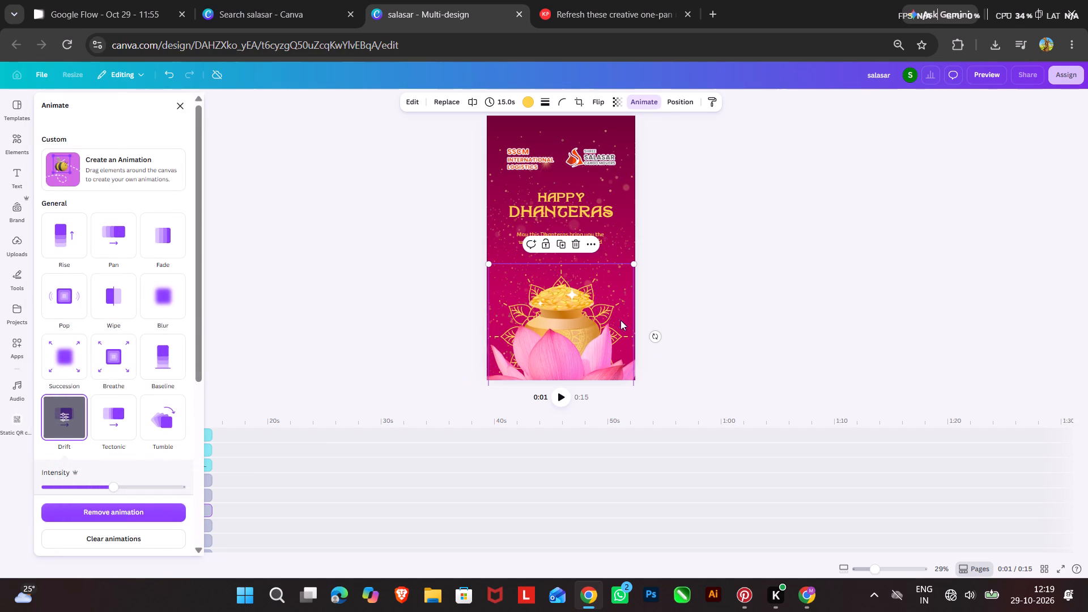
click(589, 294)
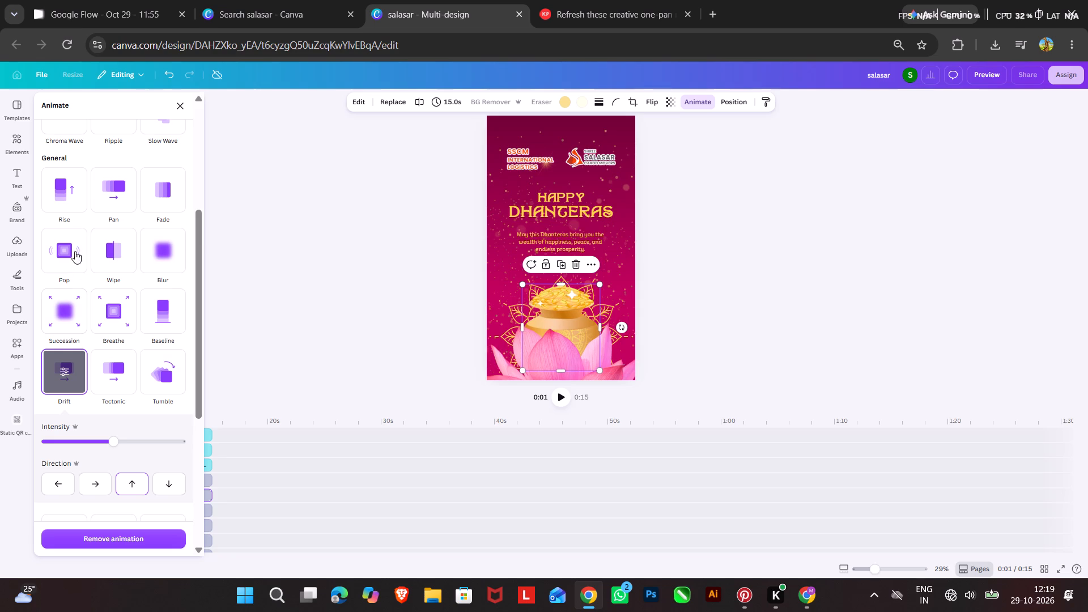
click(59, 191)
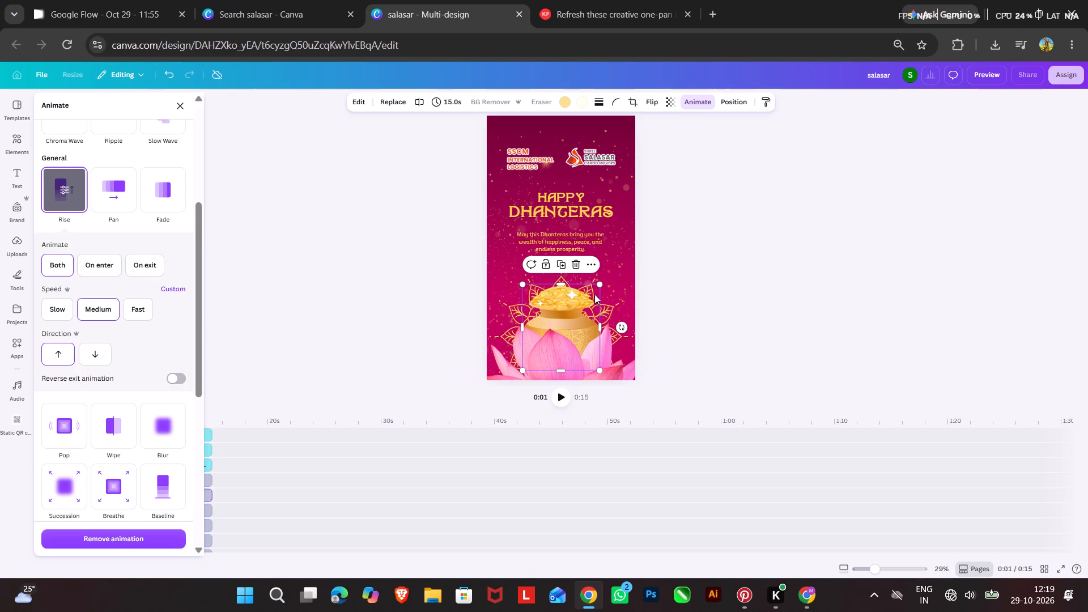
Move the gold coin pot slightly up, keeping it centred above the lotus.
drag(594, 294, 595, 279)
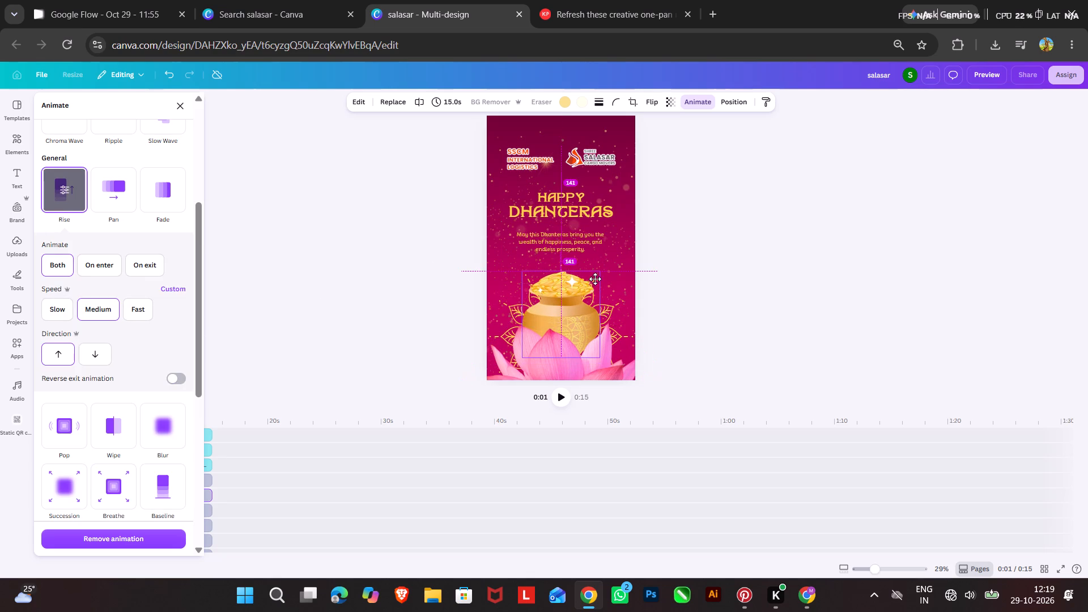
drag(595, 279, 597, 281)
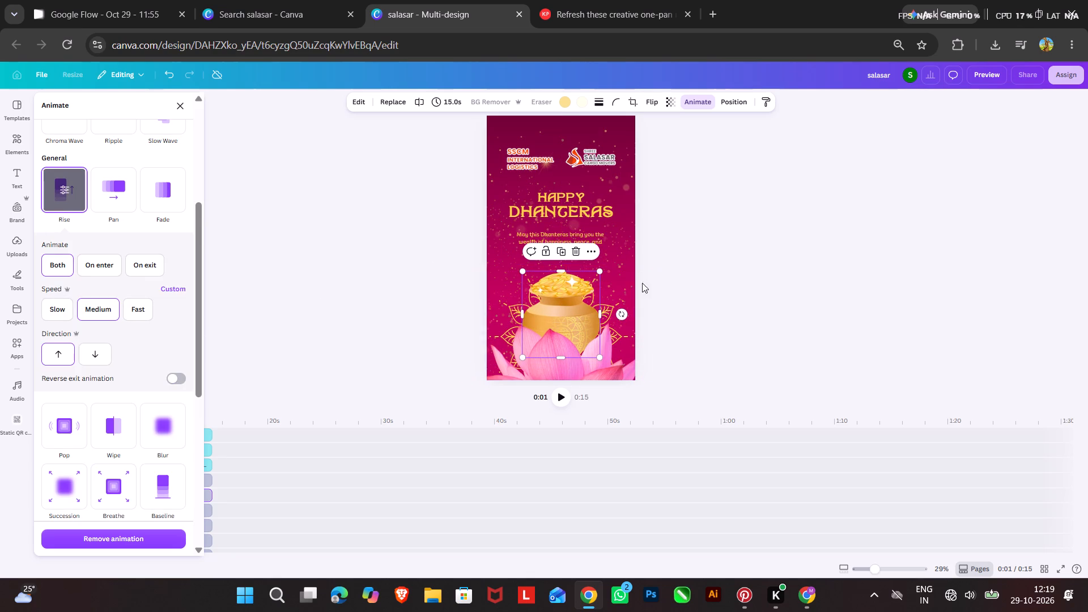
Enlarge the gold mandala until it spans about the full page width and centre it behind the pot.
click(624, 283)
drag(487, 264, 471, 245)
drag(634, 247, 652, 242)
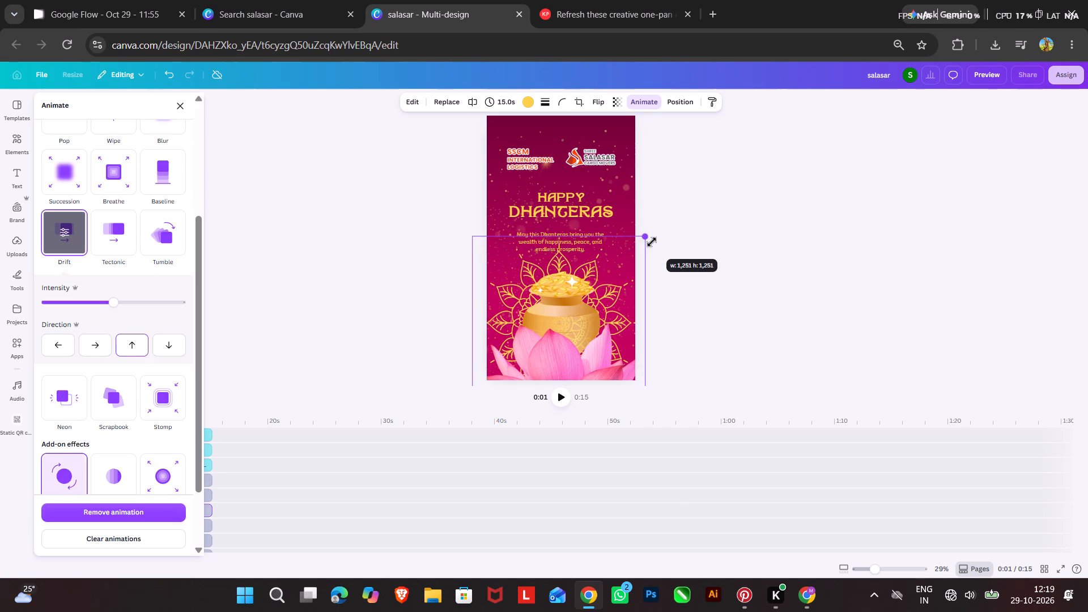
drag(652, 242, 658, 240)
drag(614, 283, 615, 297)
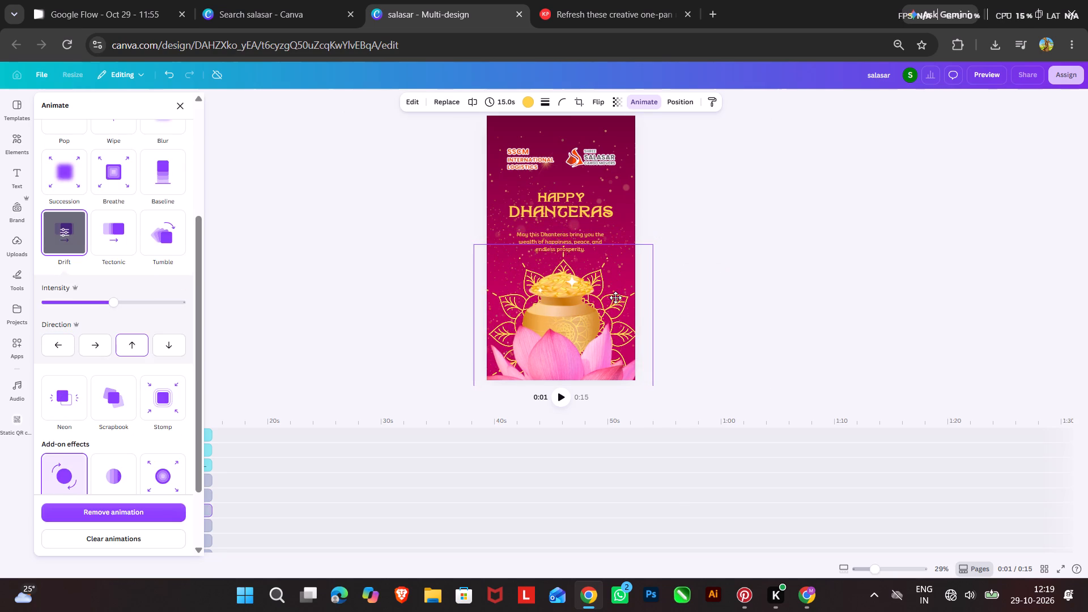
drag(615, 297, 615, 295)
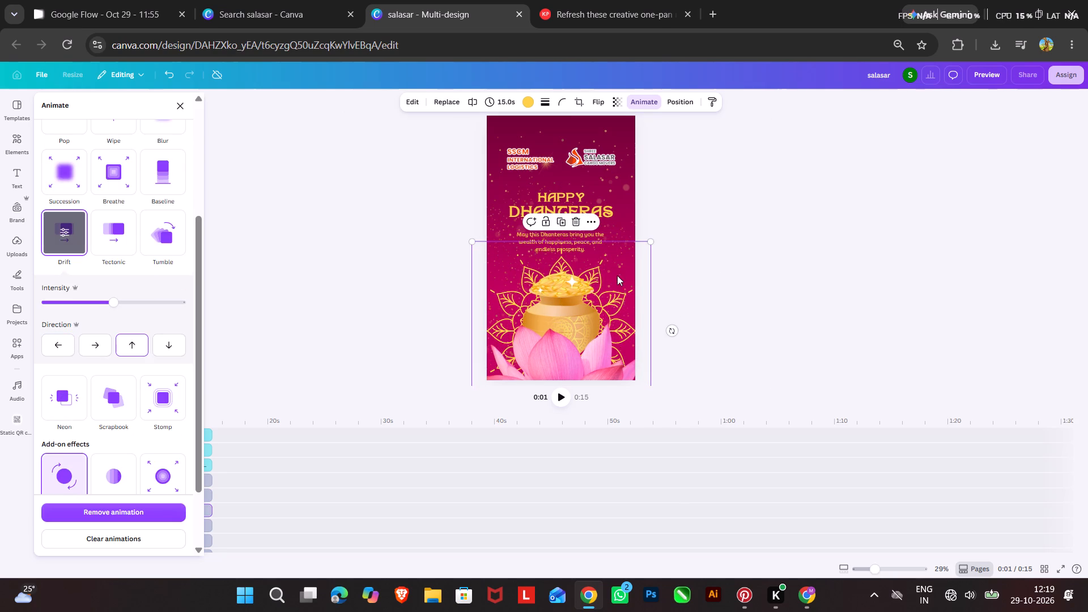
click(625, 273)
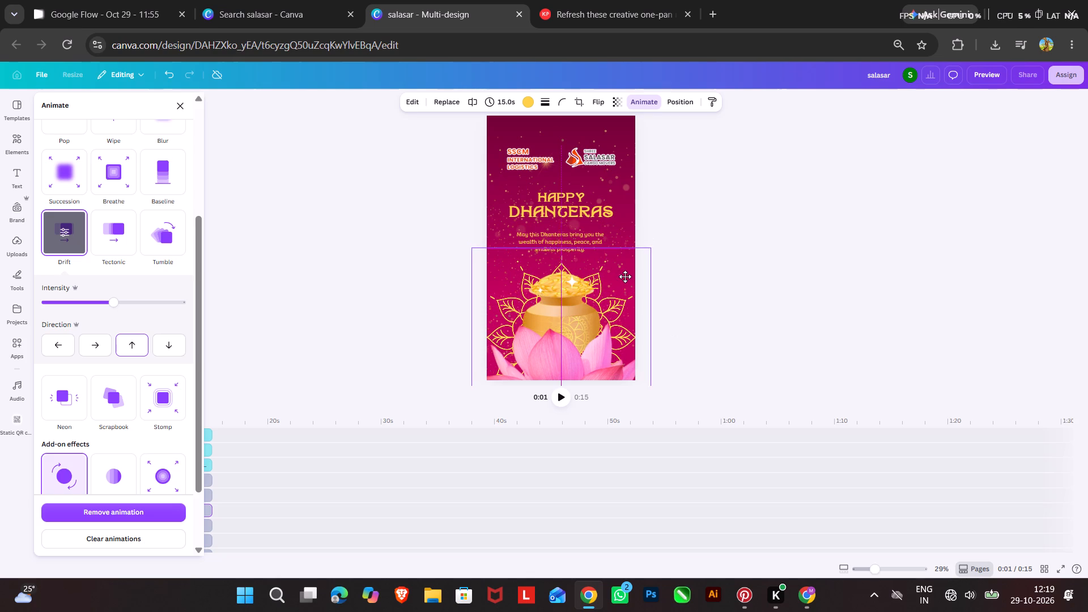
drag(625, 276, 624, 272)
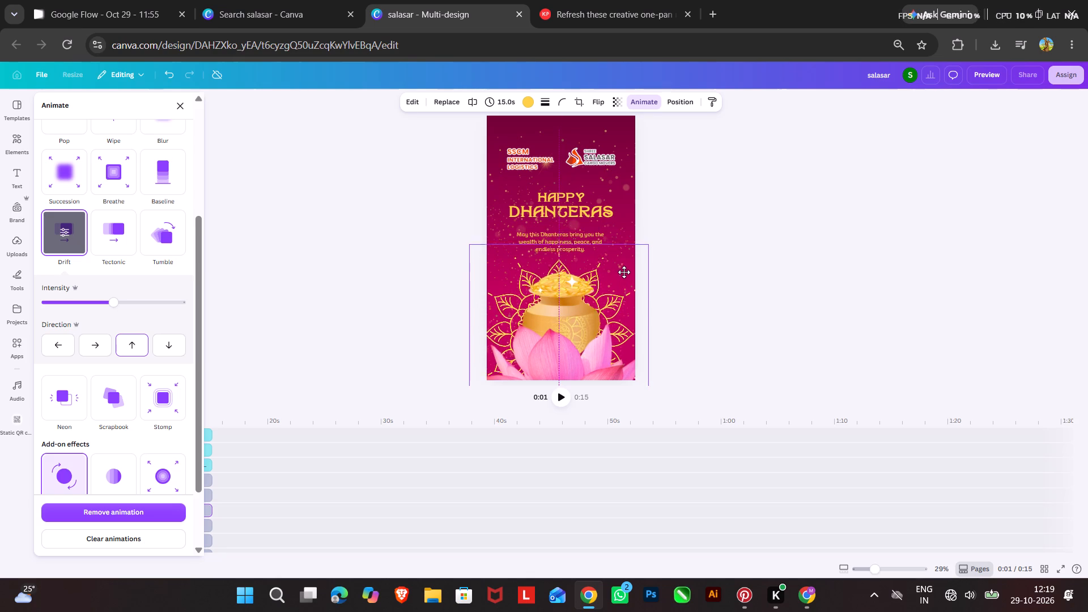
drag(624, 272, 625, 271)
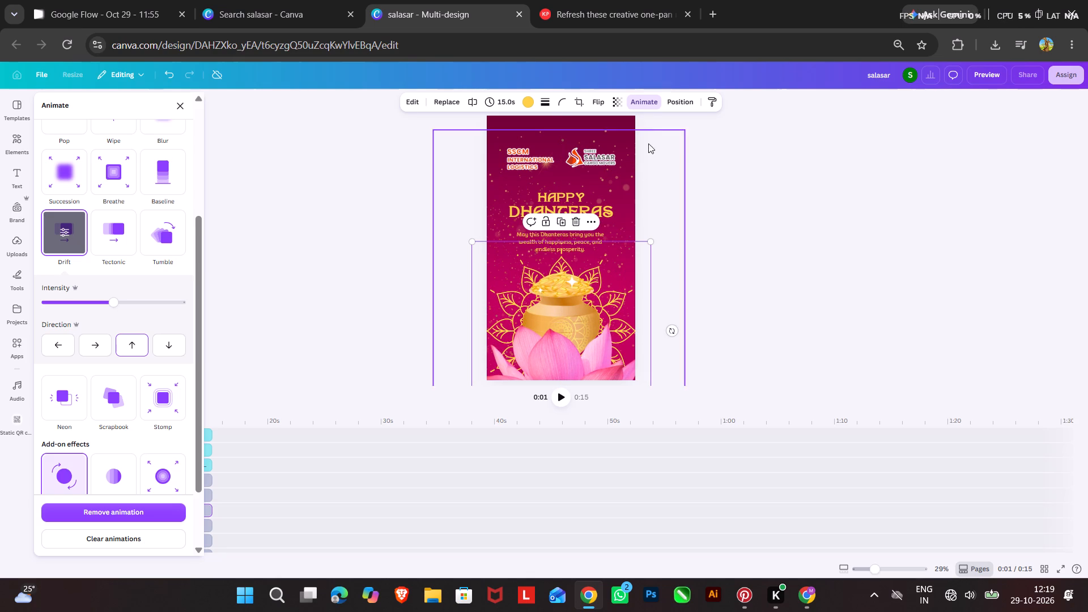
Lower the mandala's transparency setting so it looks fainter behind the pot.
click(620, 97)
drag(640, 142, 619, 150)
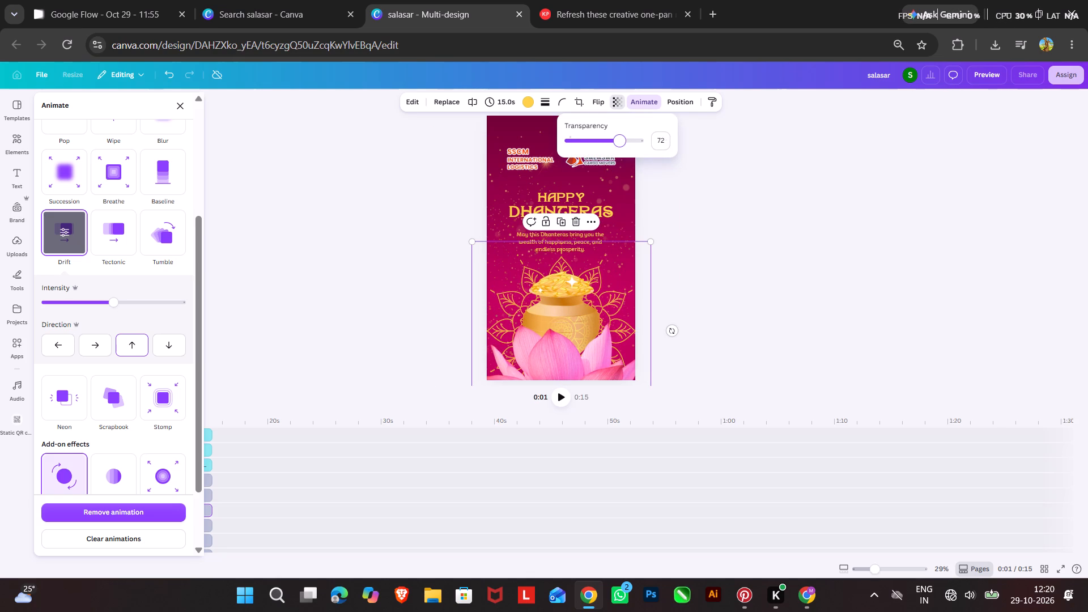
drag(619, 150, 601, 155)
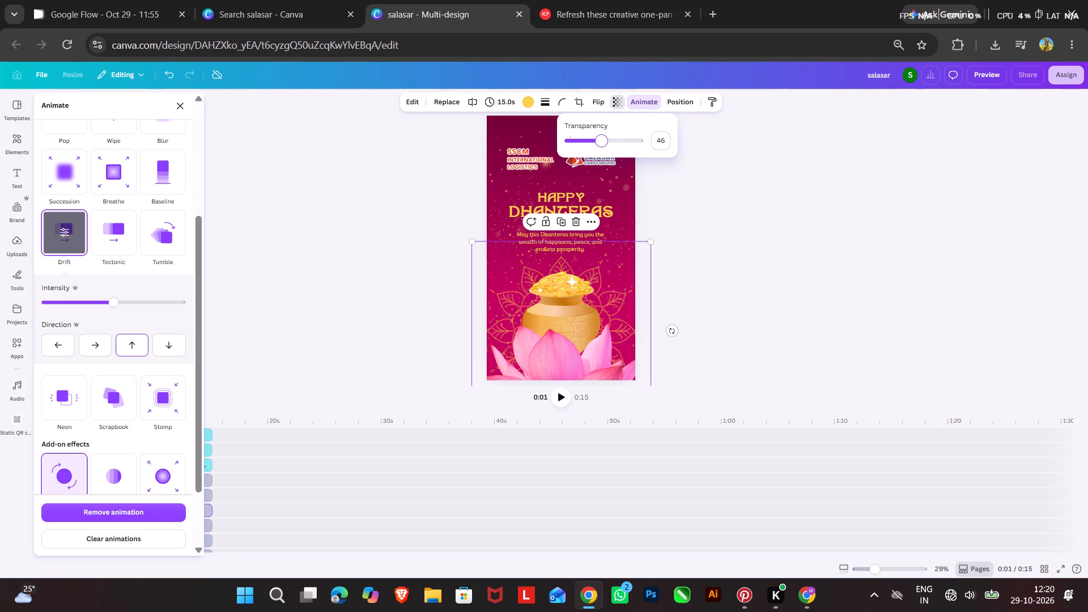
drag(601, 155, 611, 160)
triple_click(714, 207)
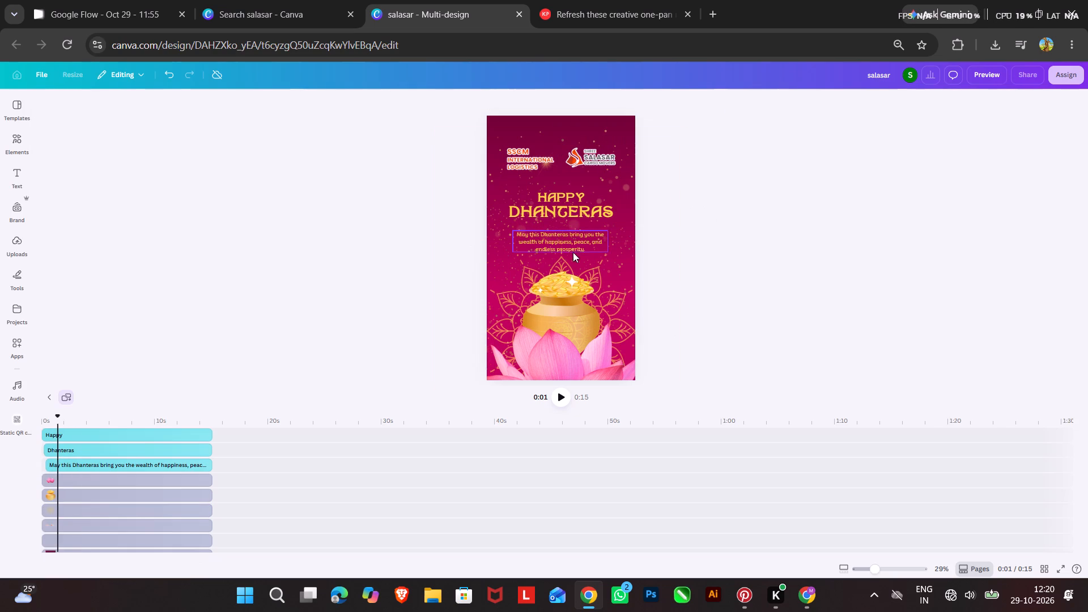
Move the greeting message and the HAPPY DHANTERAS heading up slightly, leaving more room above the pot.
click(569, 248)
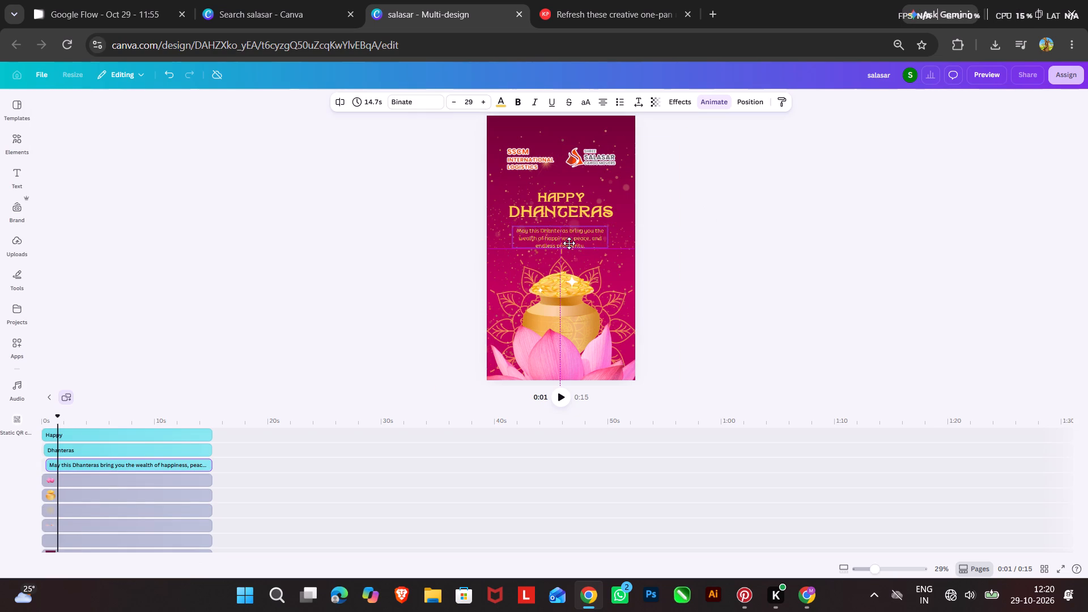
click(568, 193)
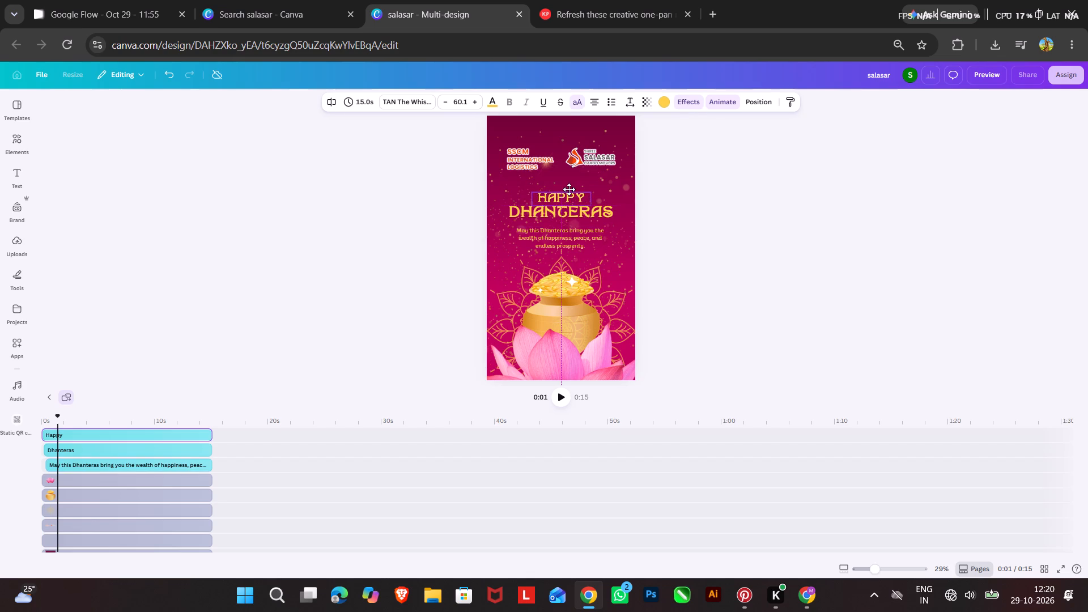
Nudge the DHANTERAS line and the greeting message up slightly so they stay close beneath HAPPY.
click(578, 212)
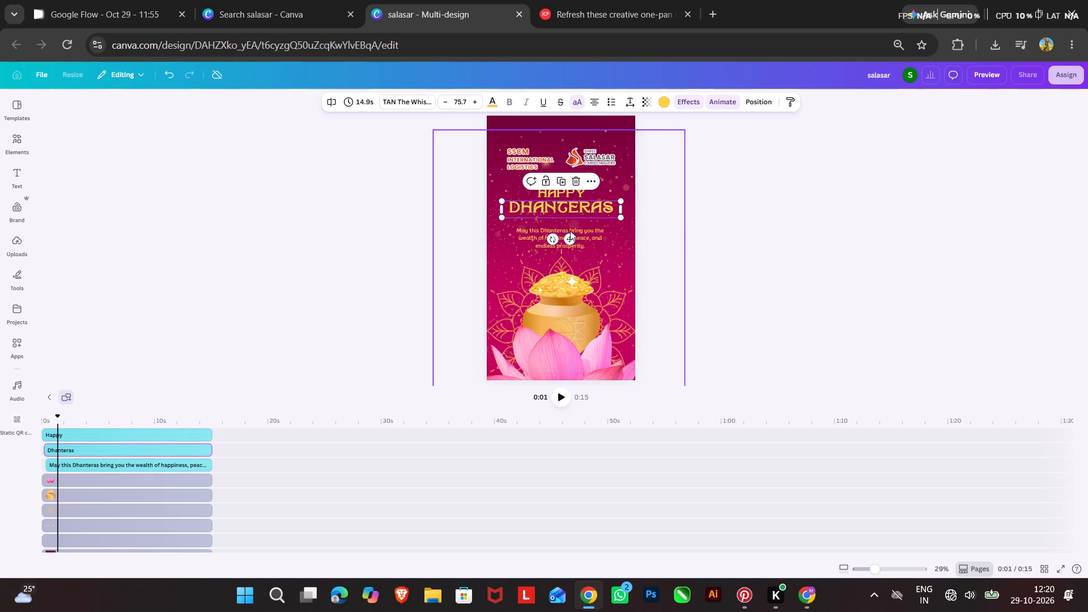
click(563, 230)
double_click(728, 223)
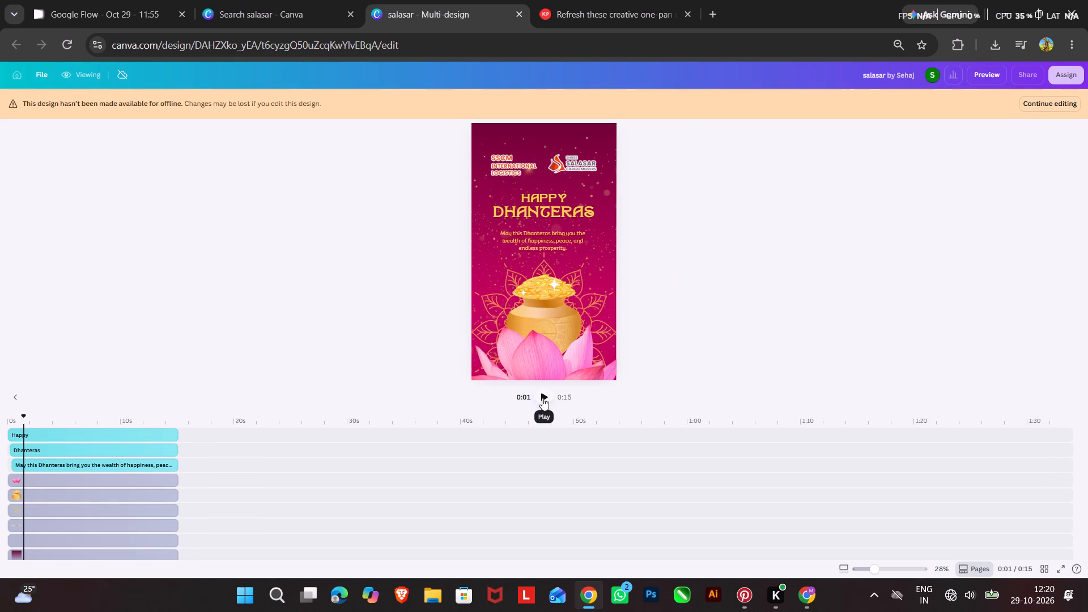
Resume editing the design and connect the computer to the UCN_Mds office_5G Wi-Fi network.
click(1043, 96)
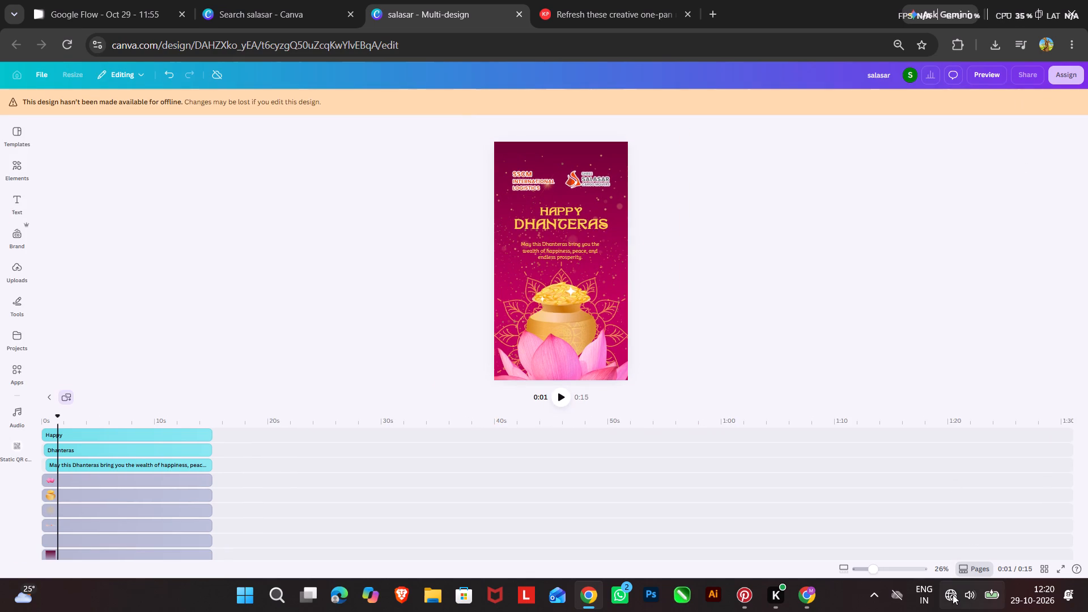
click(953, 594)
click(896, 333)
click(906, 423)
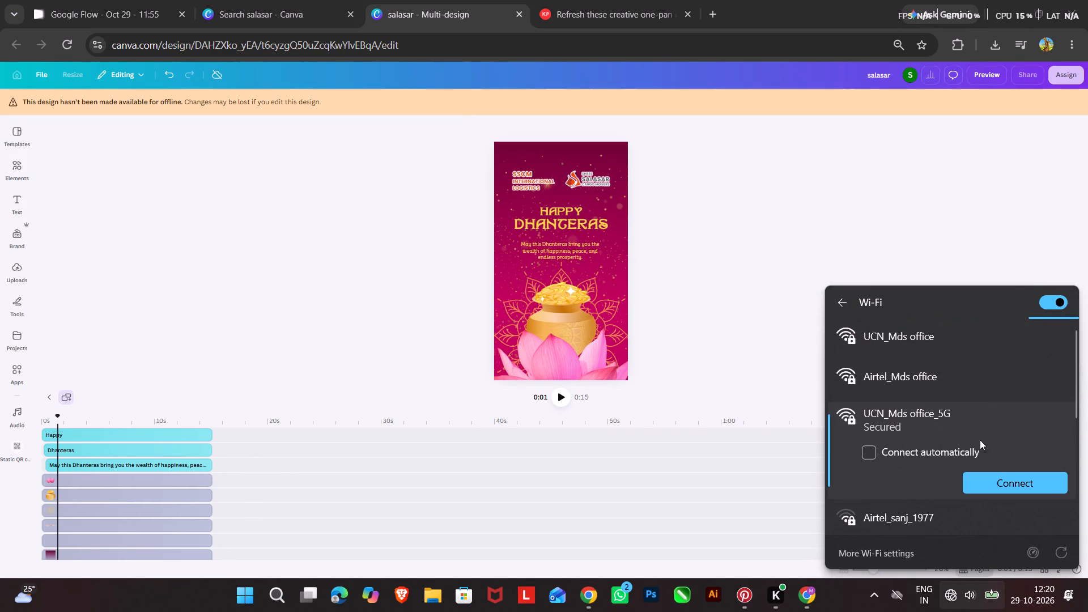
click(1015, 477)
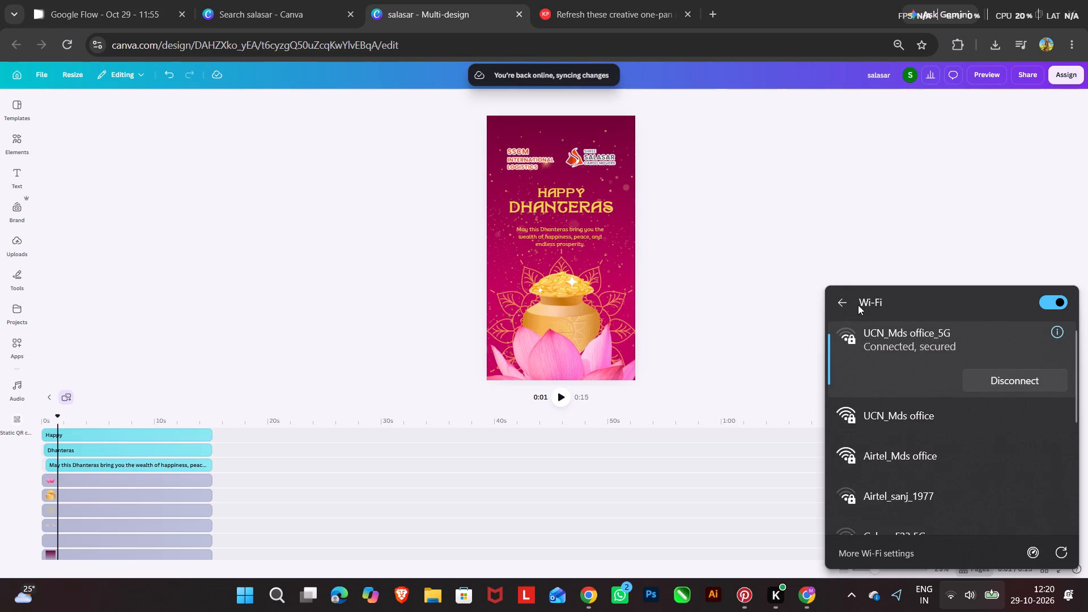
click(768, 219)
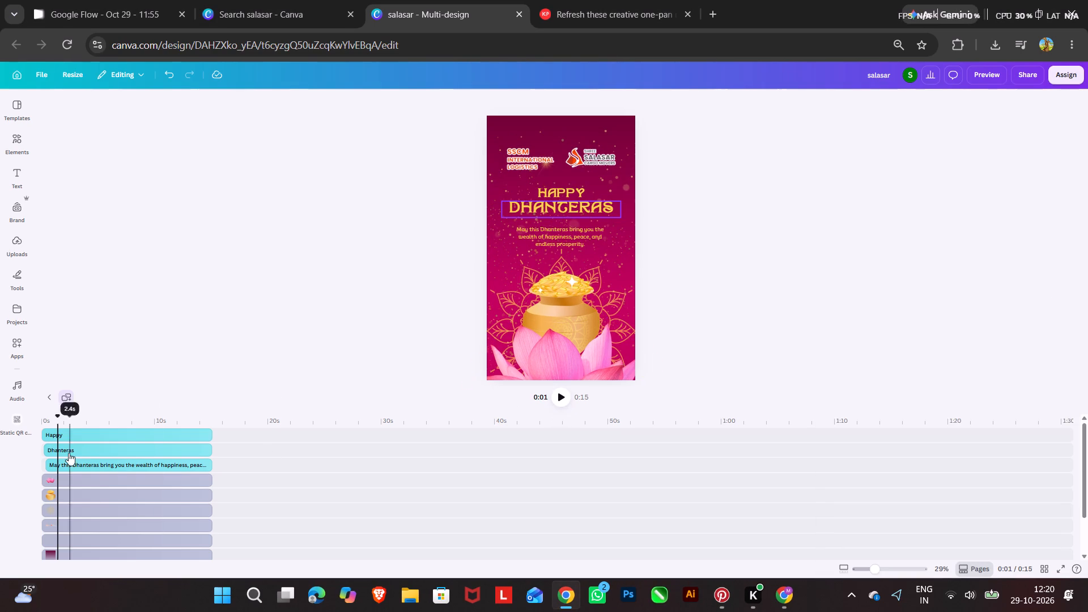
Play the Dhanteras page from 0:00 to check how its elements animate in.
drag(59, 454, 4, 454)
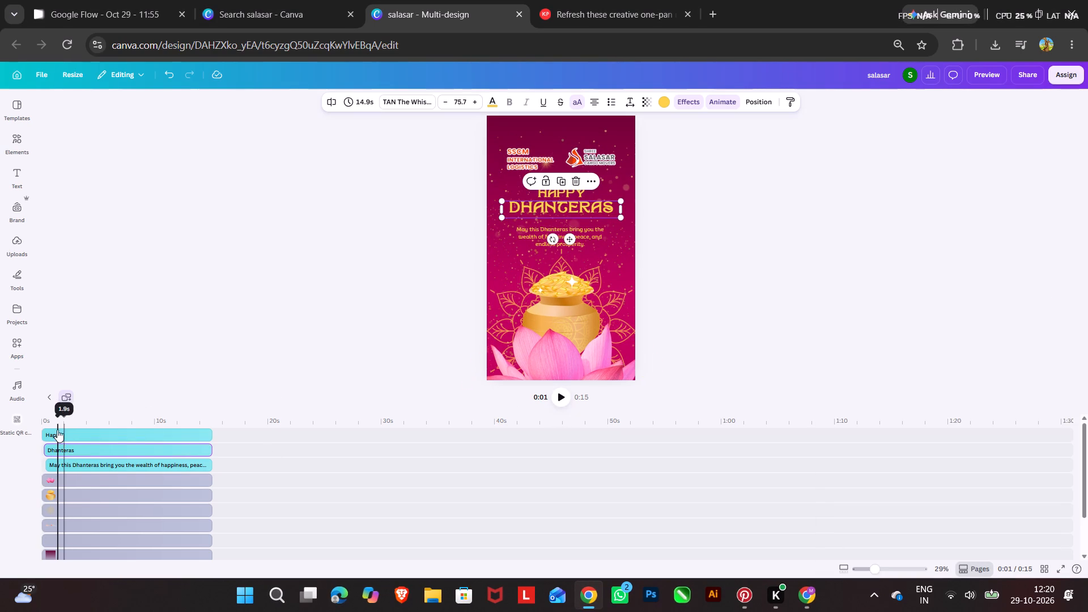
drag(57, 414, 0, 418)
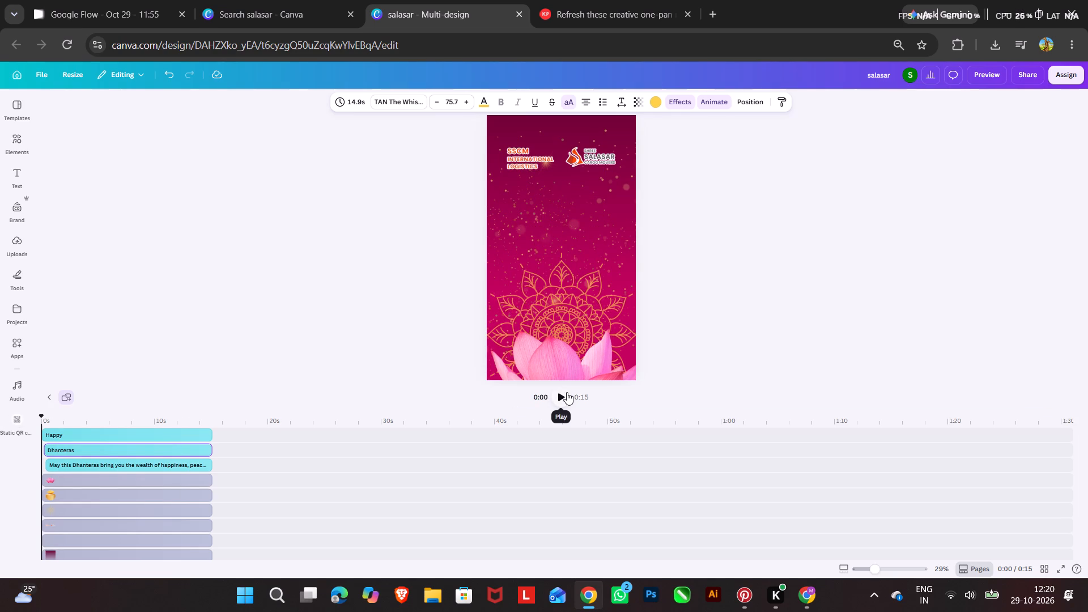
click(567, 392)
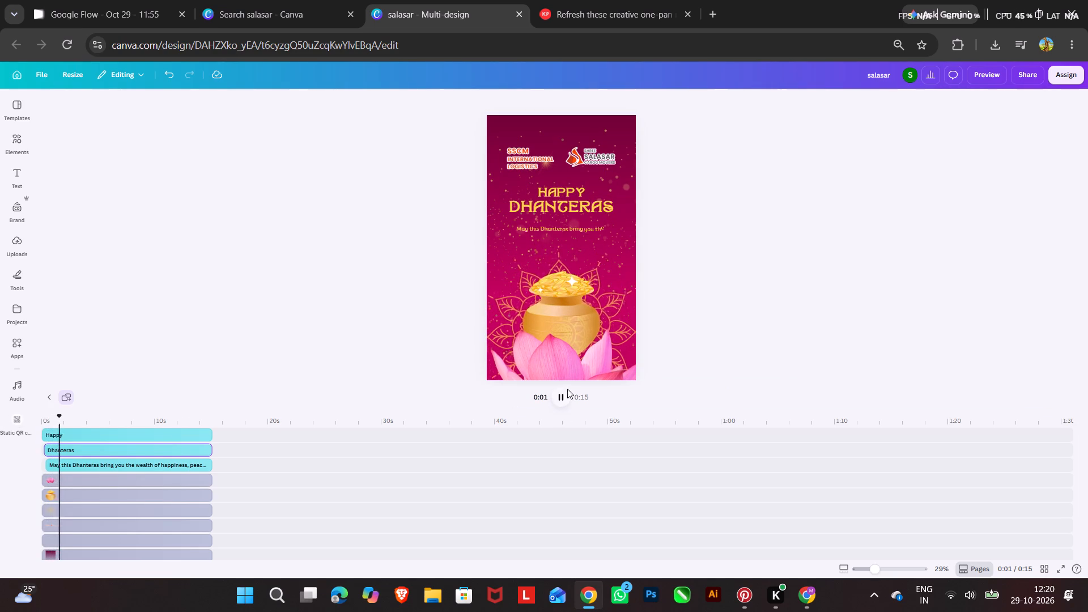
Stop the playback and select the gold coin pot above the lotus.
click(564, 318)
click(577, 283)
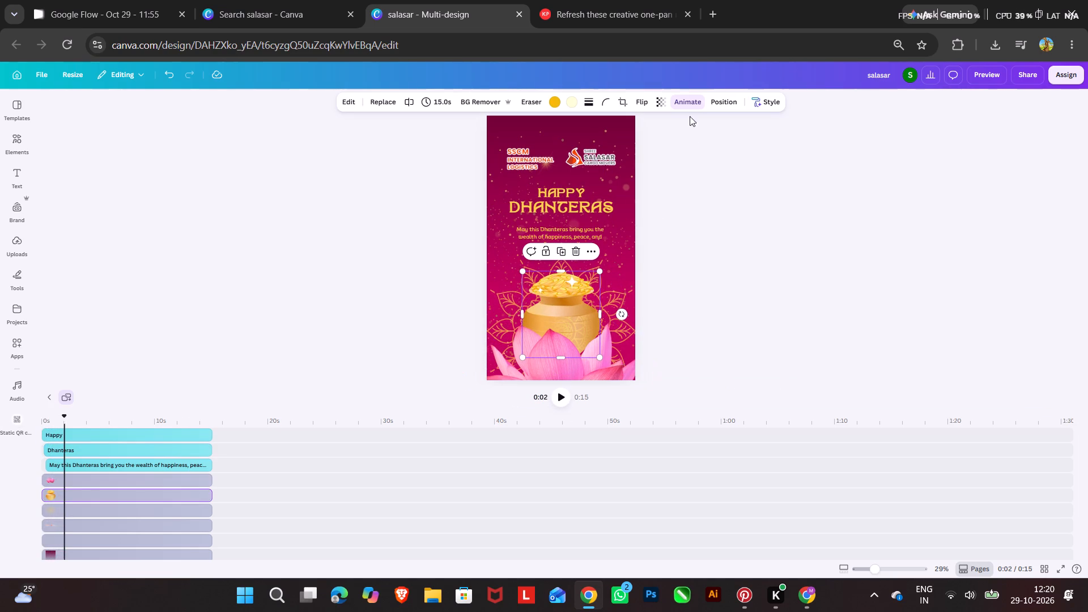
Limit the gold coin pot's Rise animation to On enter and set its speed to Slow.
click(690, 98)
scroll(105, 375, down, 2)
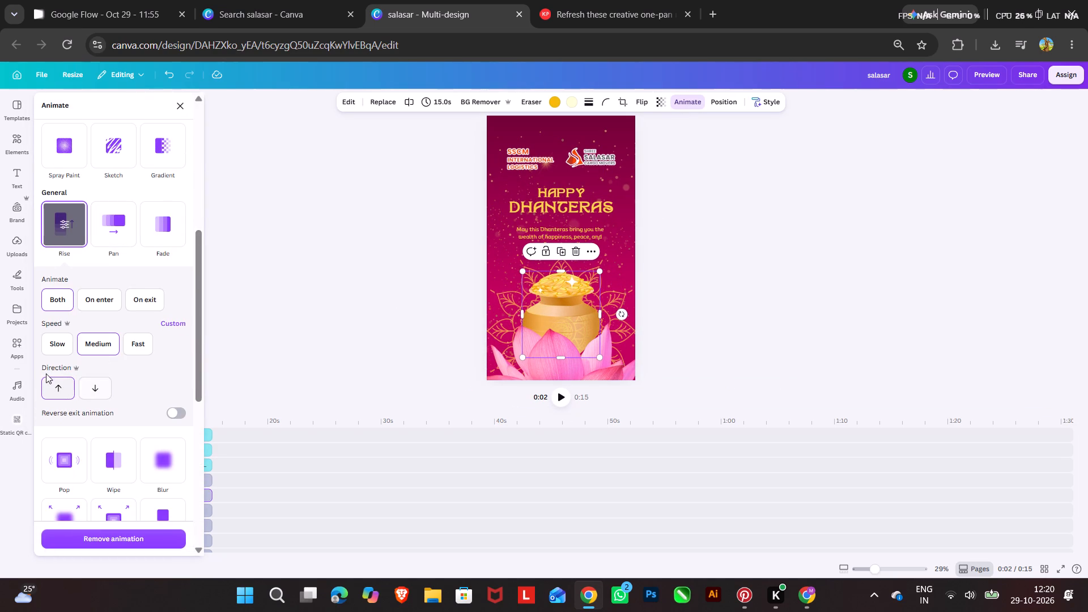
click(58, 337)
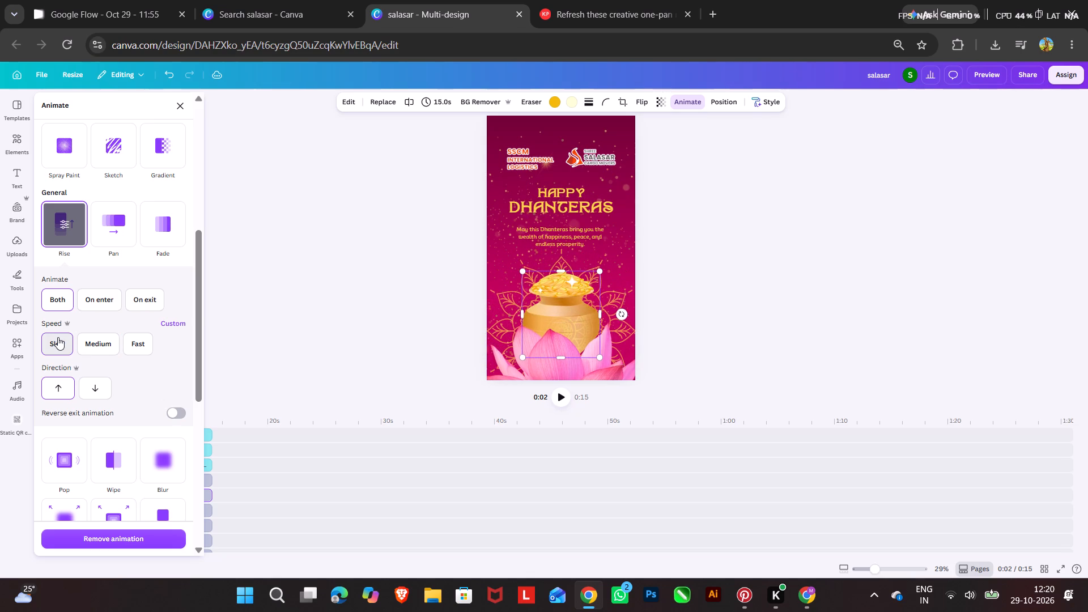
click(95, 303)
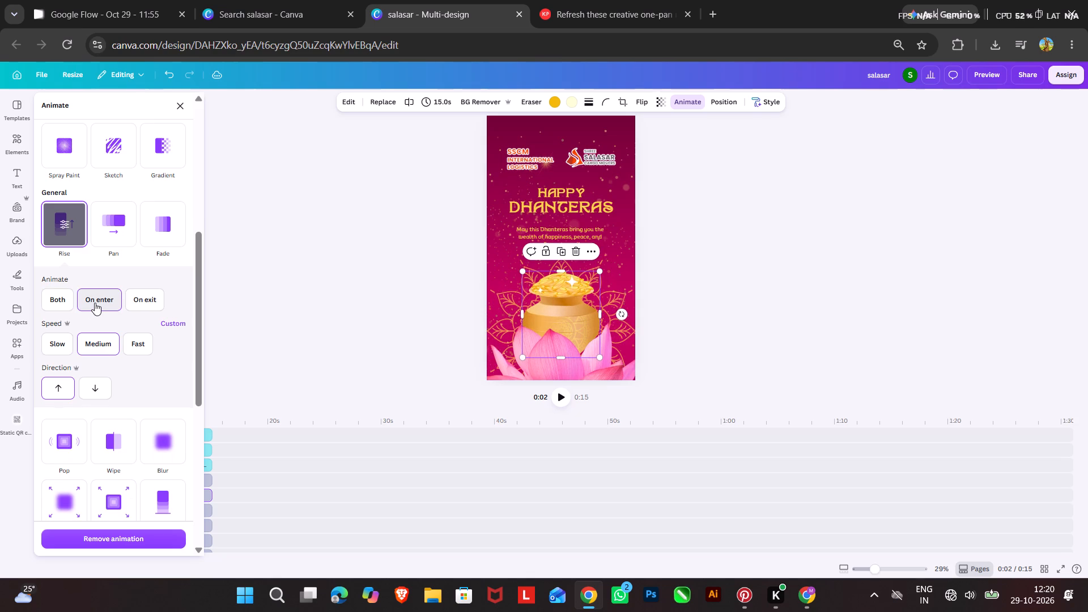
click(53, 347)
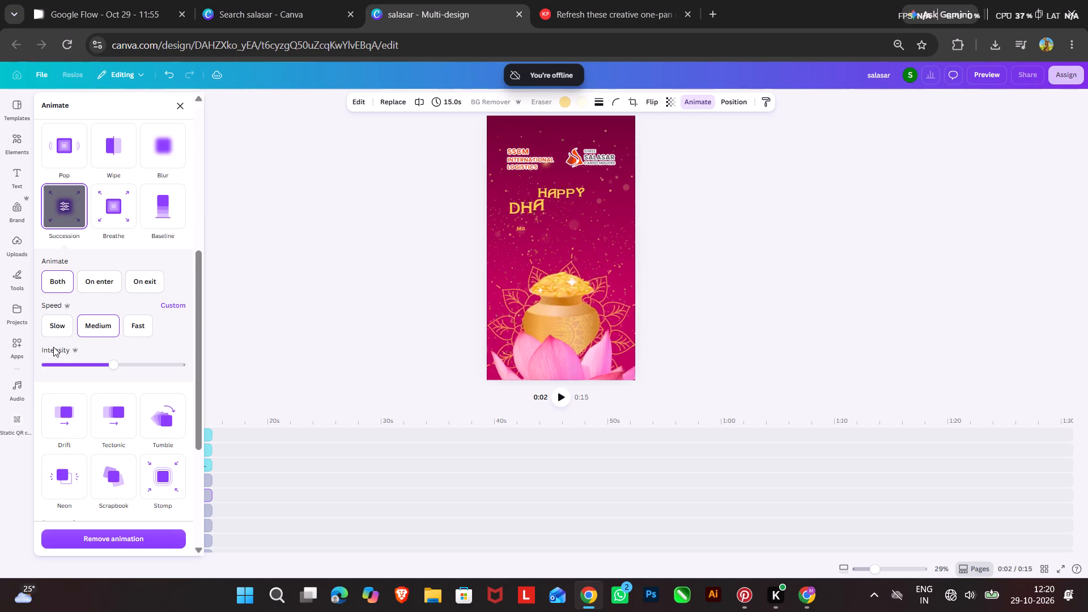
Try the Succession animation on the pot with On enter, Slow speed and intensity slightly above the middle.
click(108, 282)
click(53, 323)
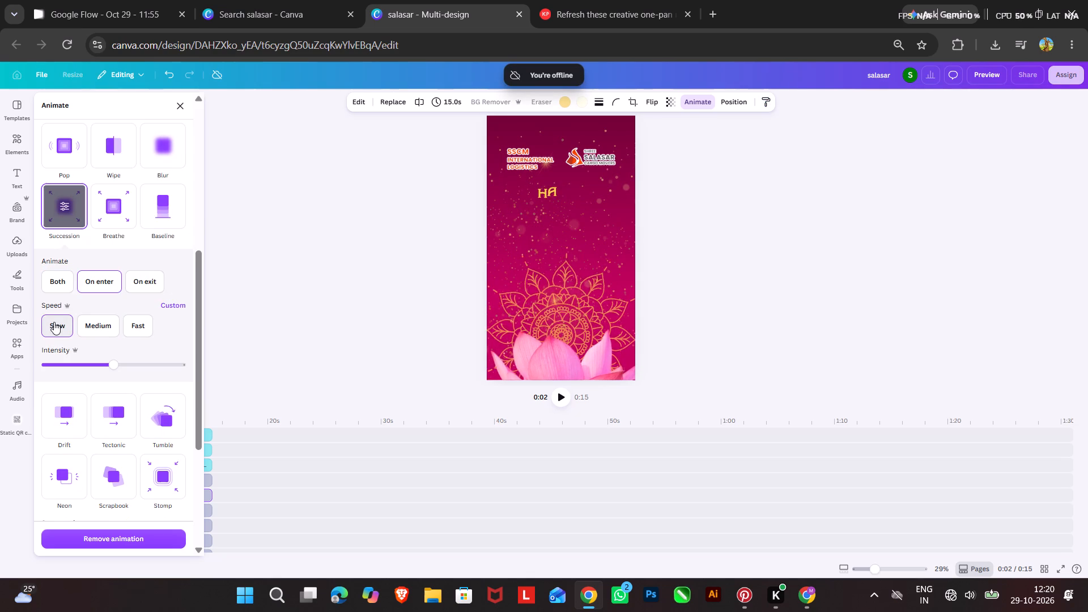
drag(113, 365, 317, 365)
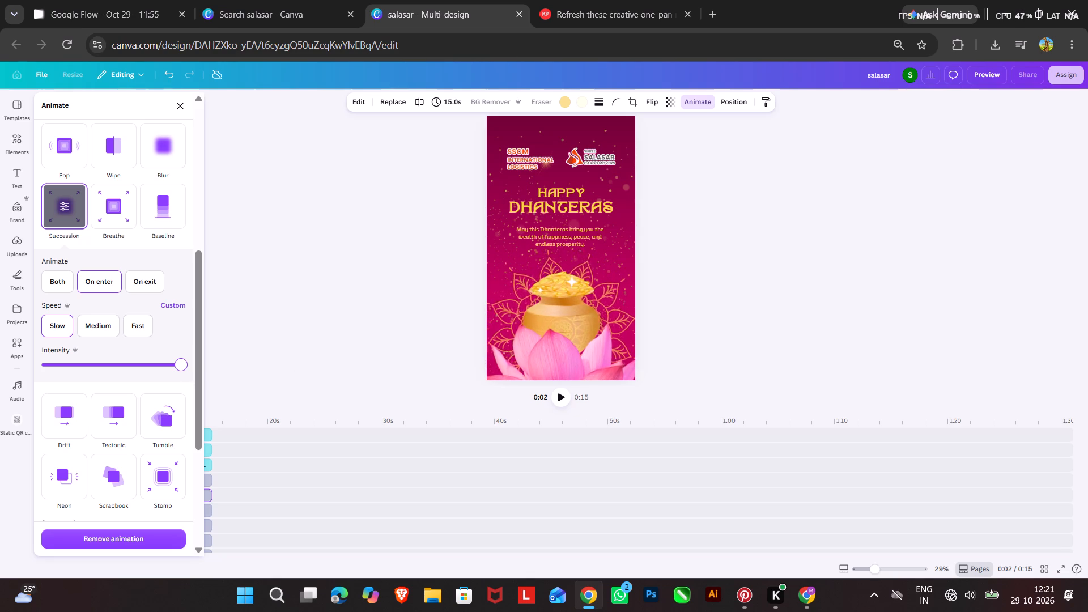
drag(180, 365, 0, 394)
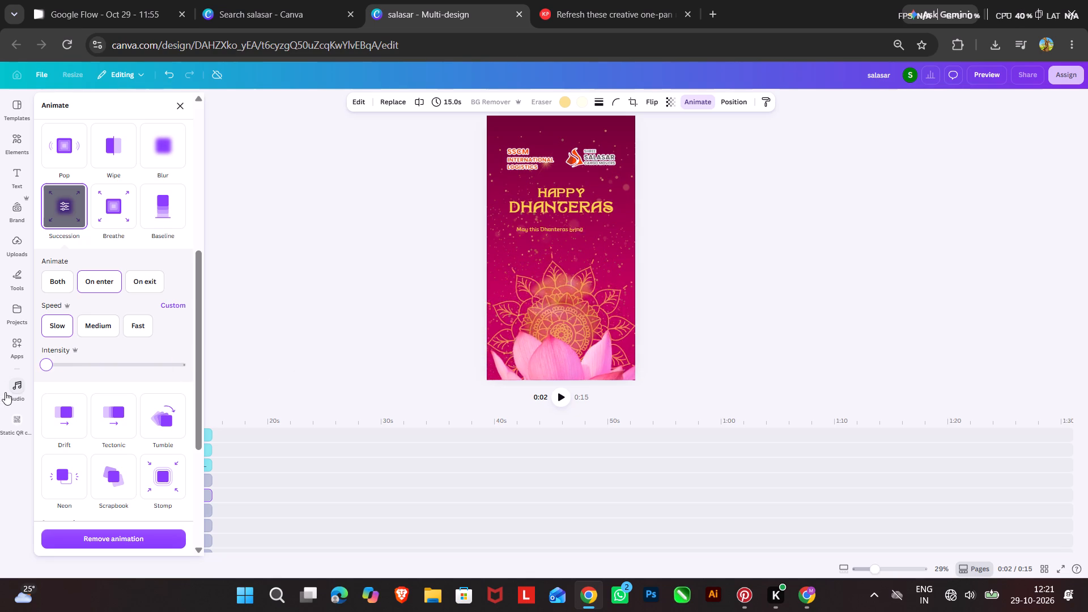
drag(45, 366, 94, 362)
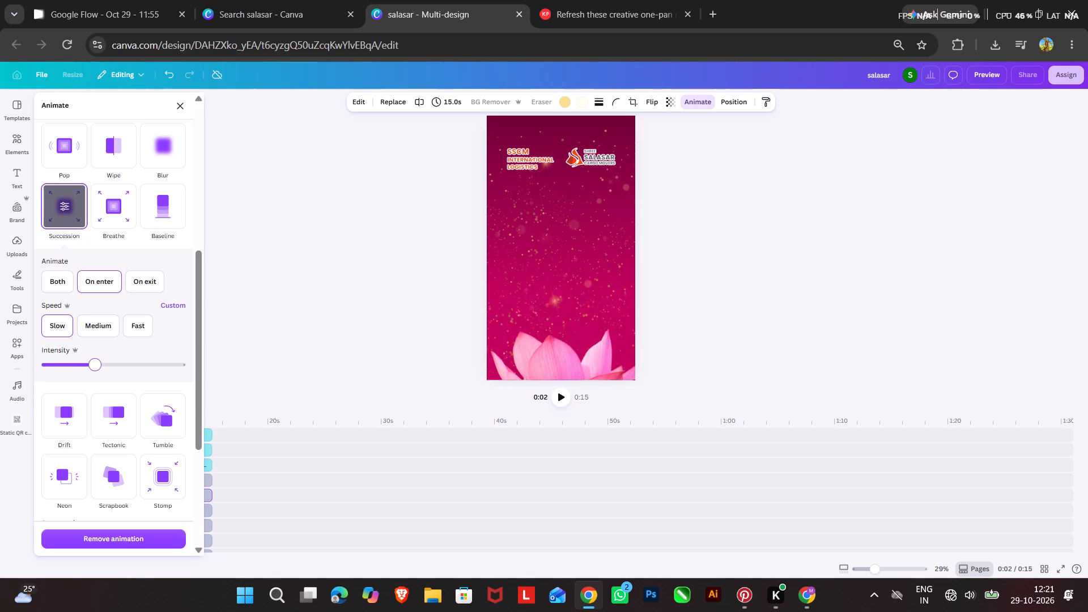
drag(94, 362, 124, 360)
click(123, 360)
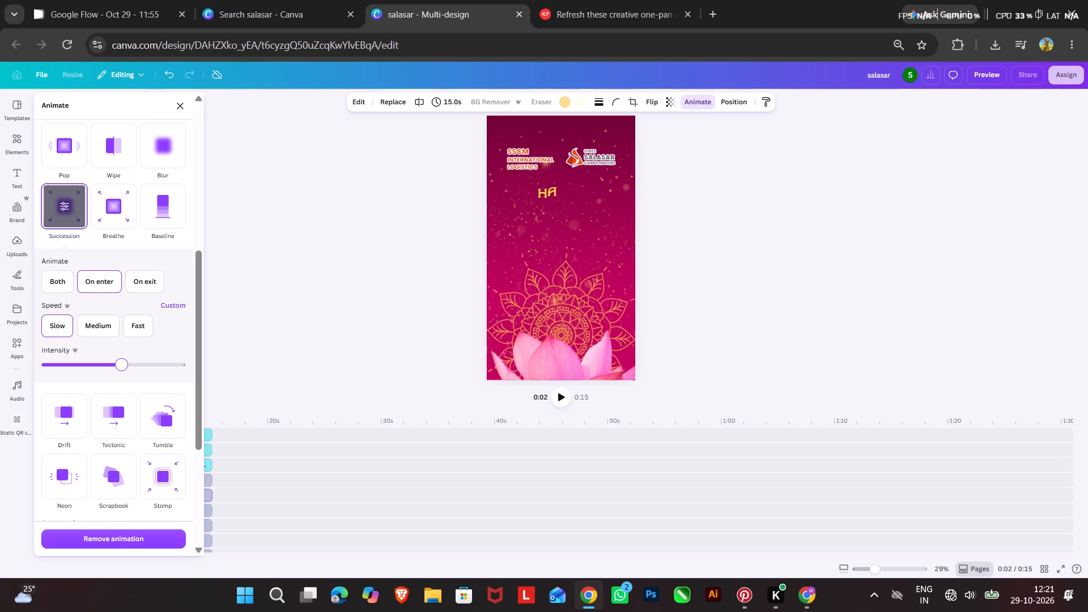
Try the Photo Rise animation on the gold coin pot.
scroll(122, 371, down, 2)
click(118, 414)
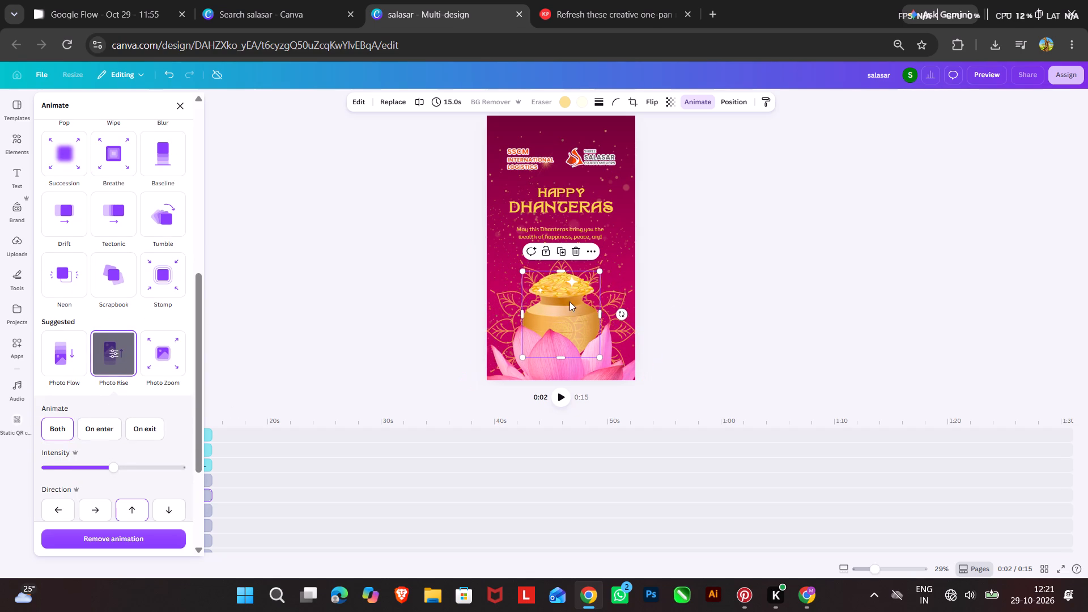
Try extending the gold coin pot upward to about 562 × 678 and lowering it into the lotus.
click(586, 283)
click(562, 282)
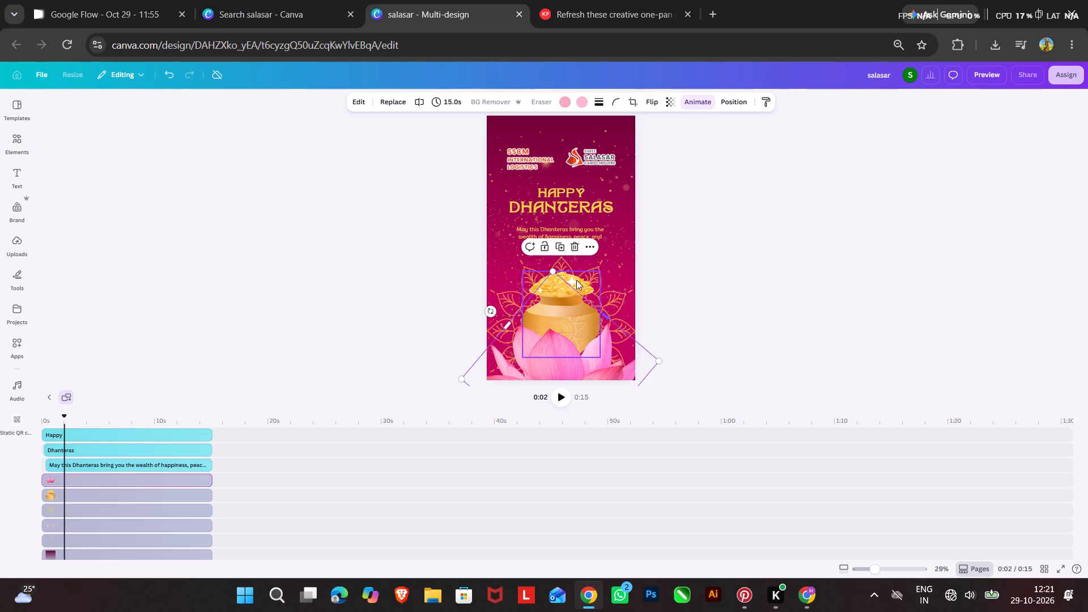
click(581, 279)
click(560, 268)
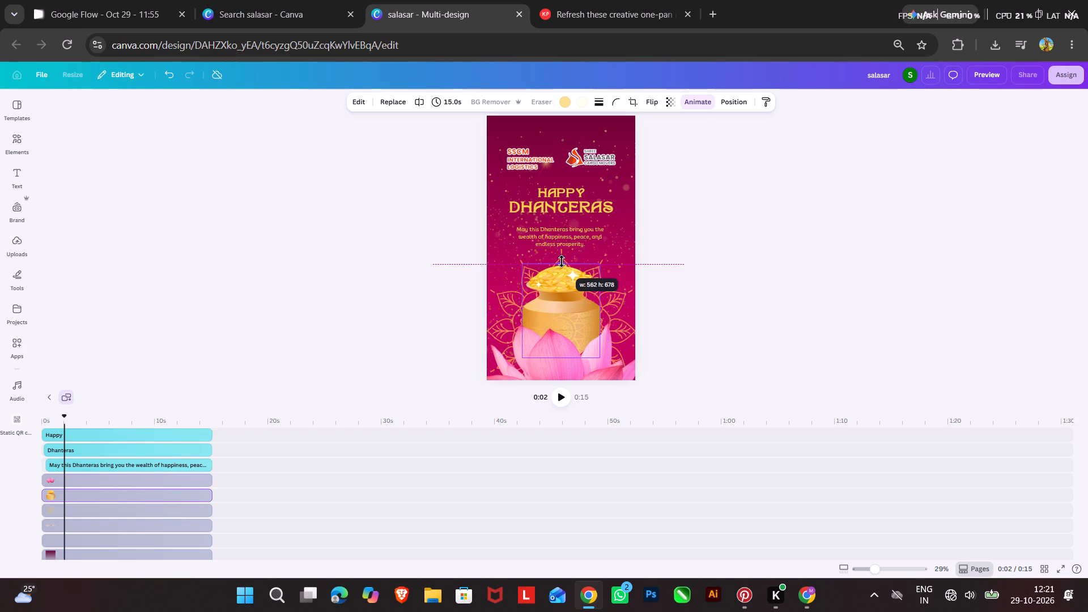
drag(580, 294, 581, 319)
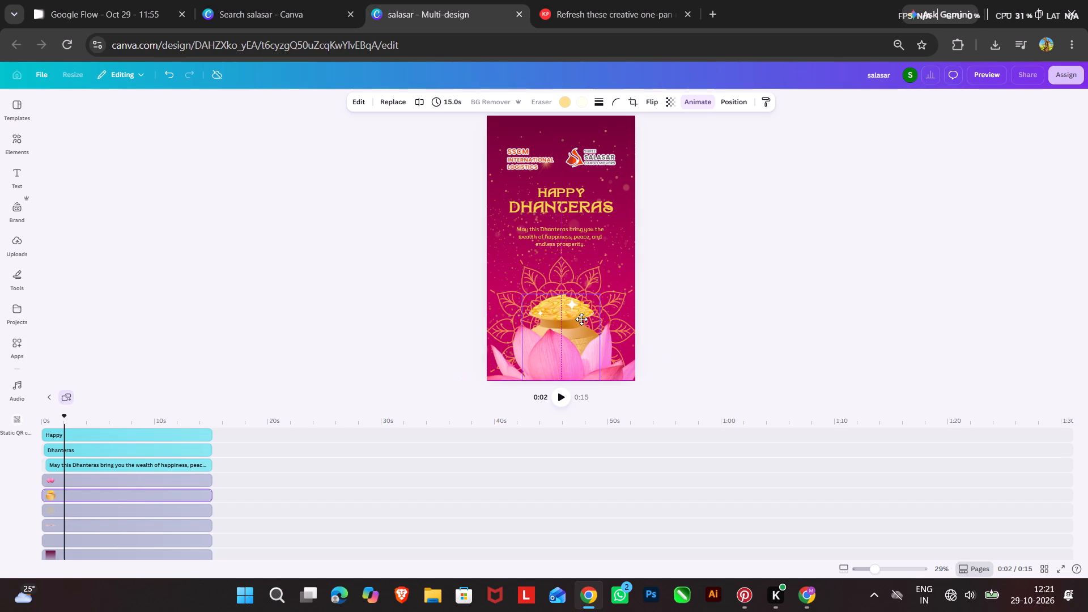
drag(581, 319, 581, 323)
Play the Dhanteras page from the start to review the gold coin pot's entrance animation.
click(583, 322)
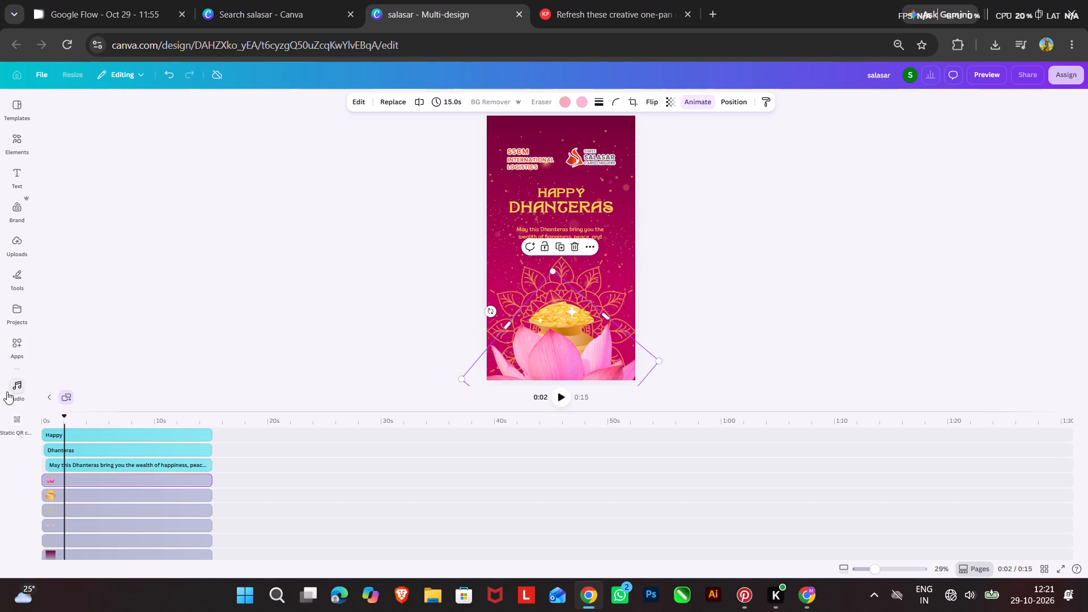
drag(64, 418, 0, 418)
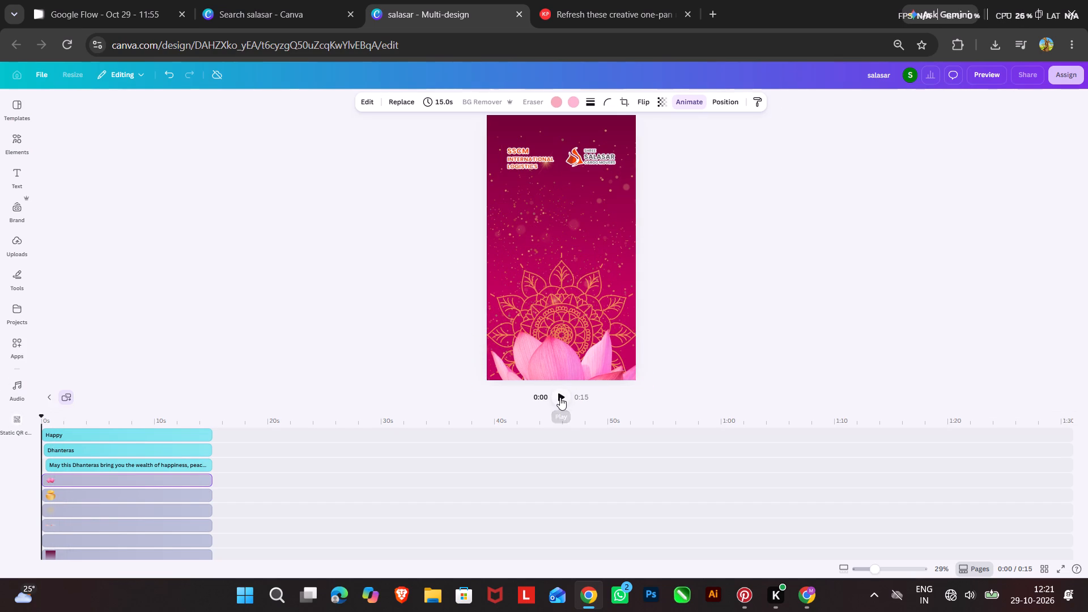
click(560, 397)
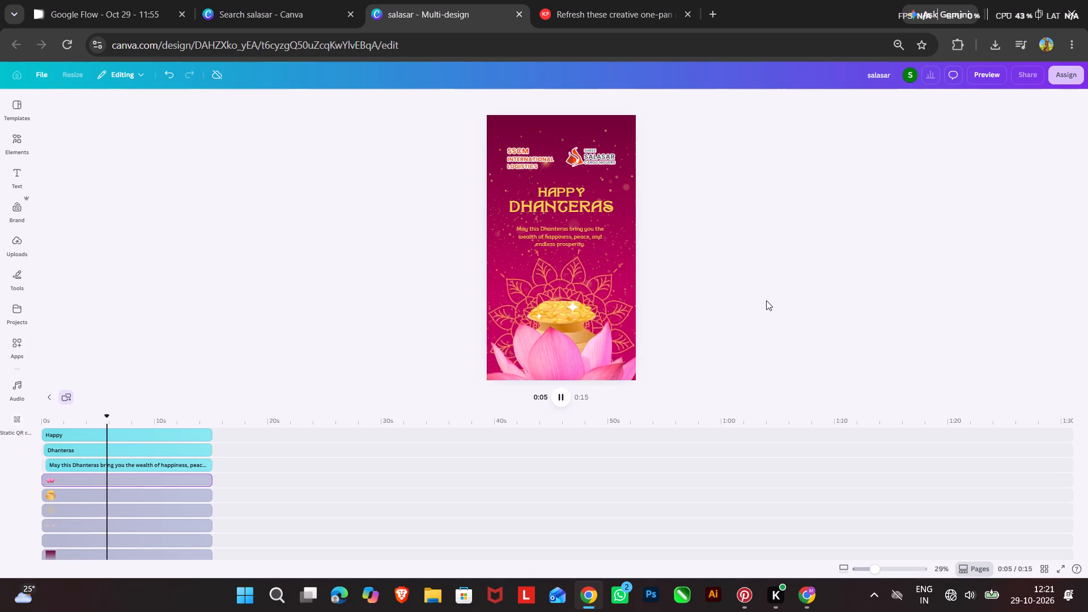
Delete the gold coin pot behind the pink lotus.
click(573, 307)
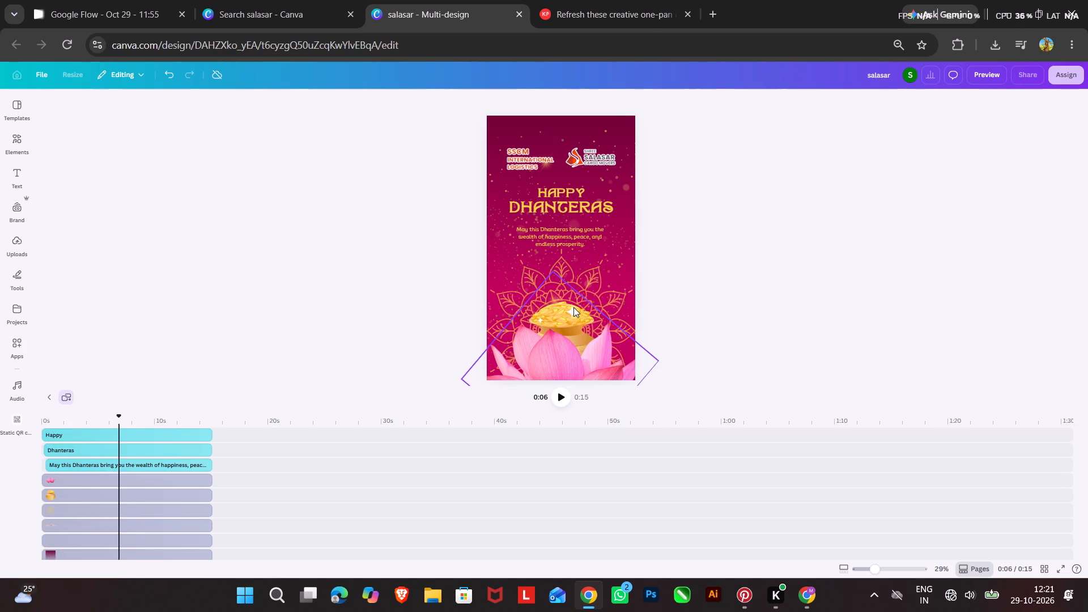
click(598, 302)
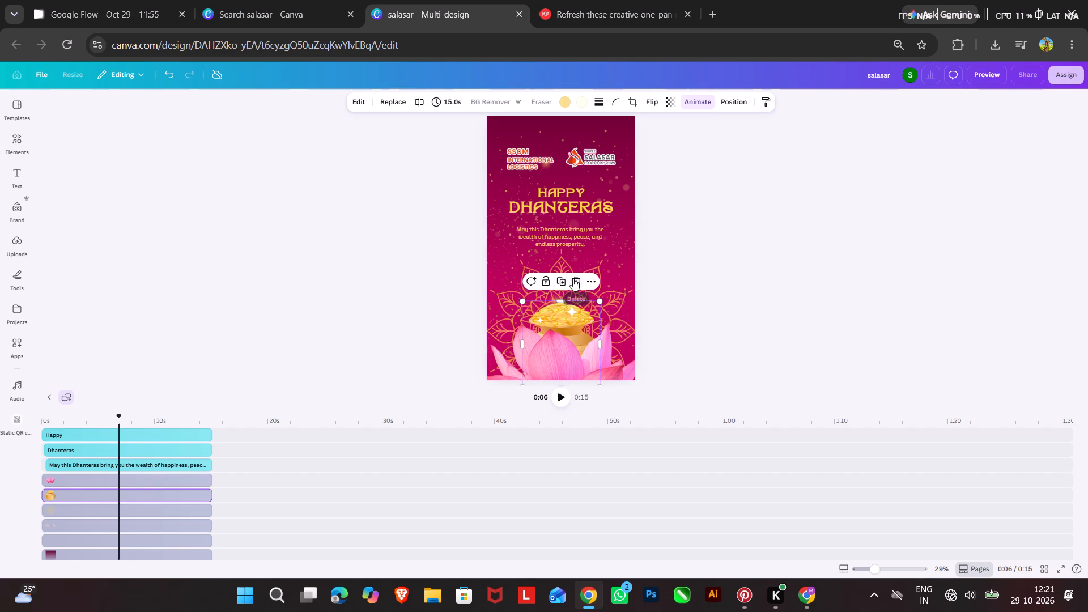
click(573, 278)
Connect the computer to the UCN_Mds office_5G Wi-Fi network and reload the online Elements library.
click(20, 146)
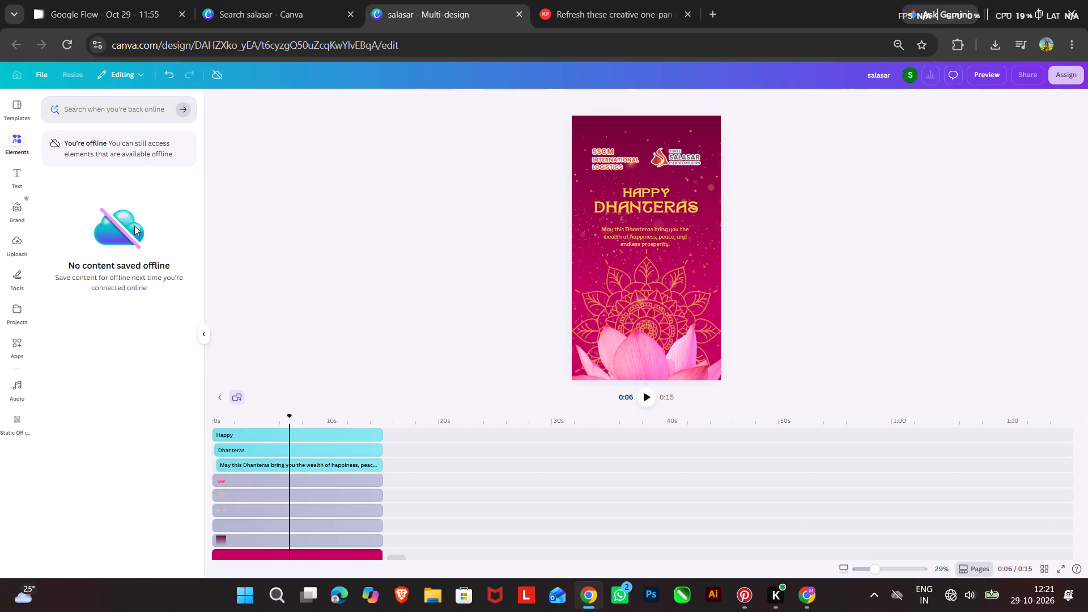
click(957, 591)
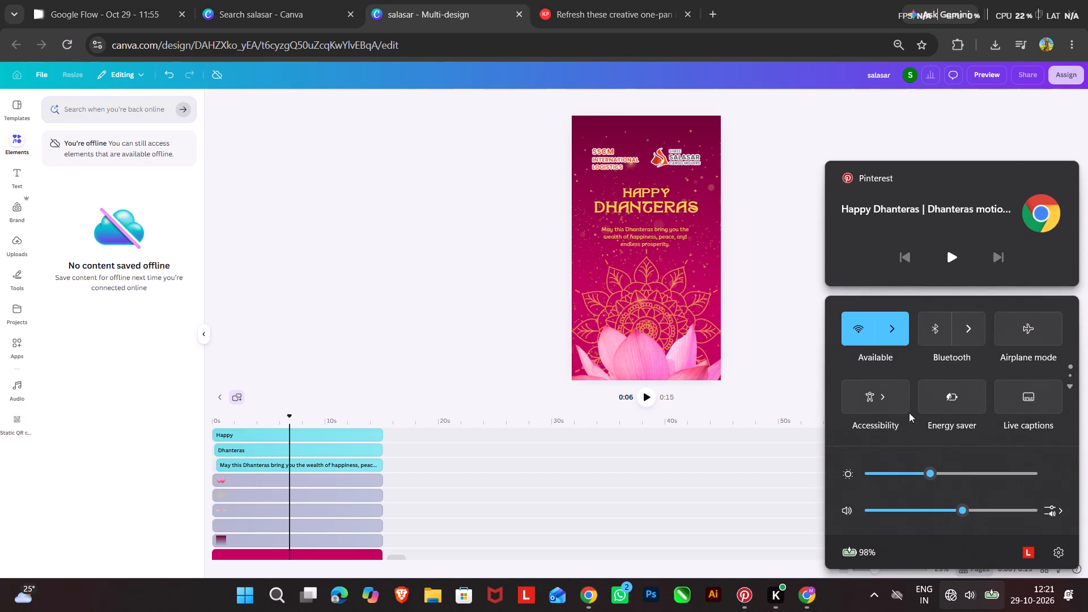
click(904, 335)
click(944, 425)
click(1043, 487)
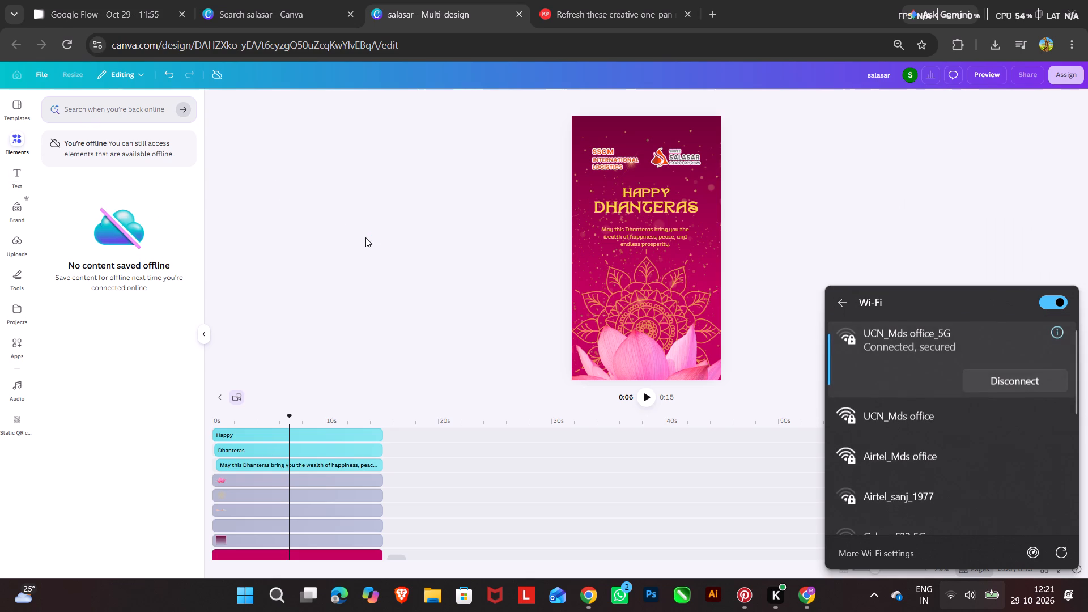
double_click(323, 239)
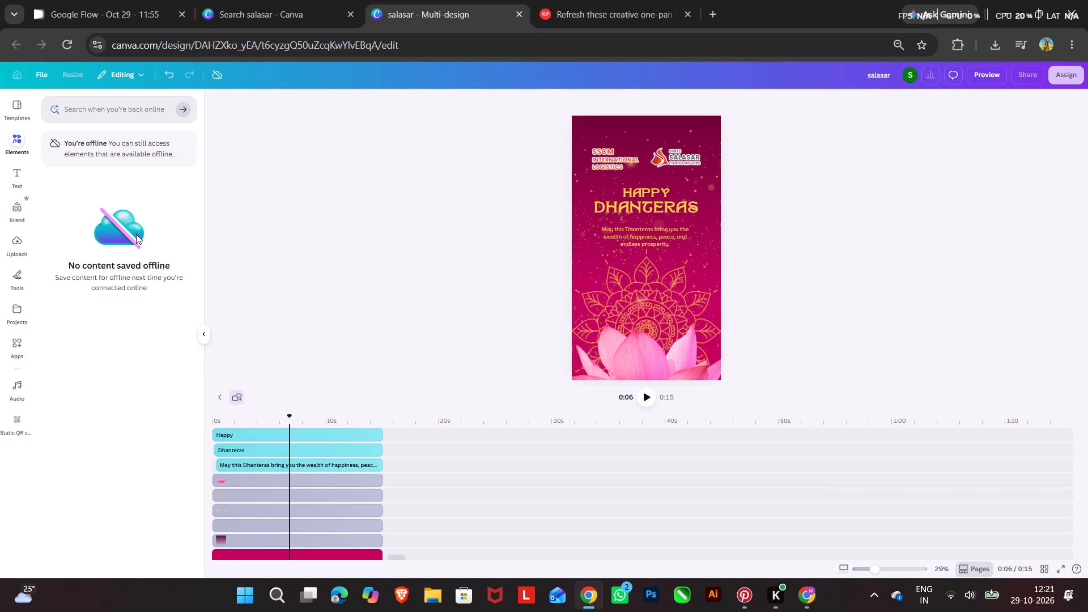
click(136, 234)
click(18, 138)
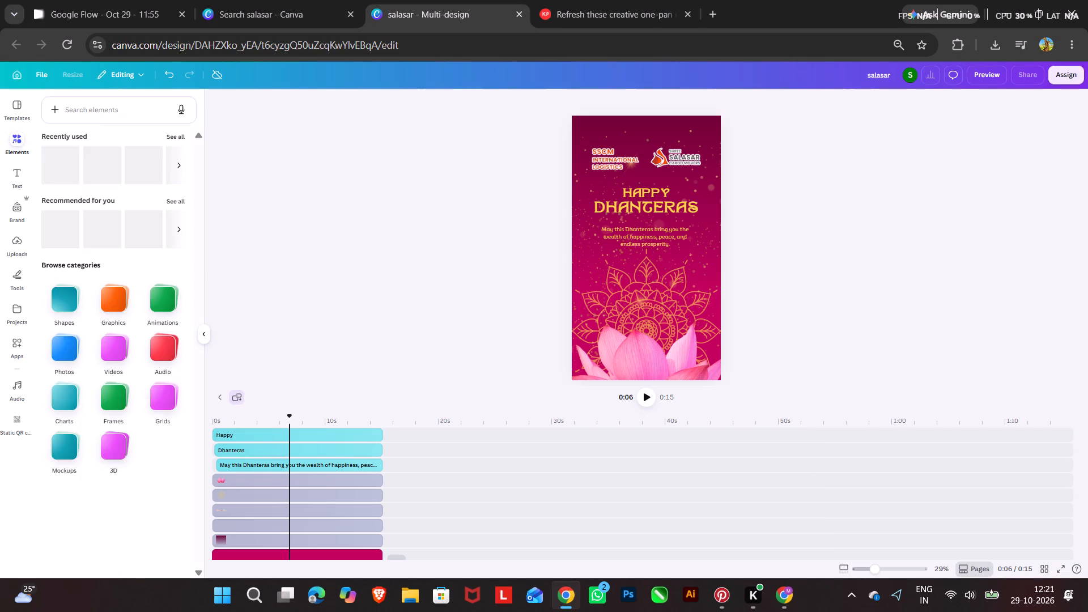
Search the elements for "gold kalash", limit the results to graphics, and add the shiny gold pot heaped with coins to the page.
click(91, 112)
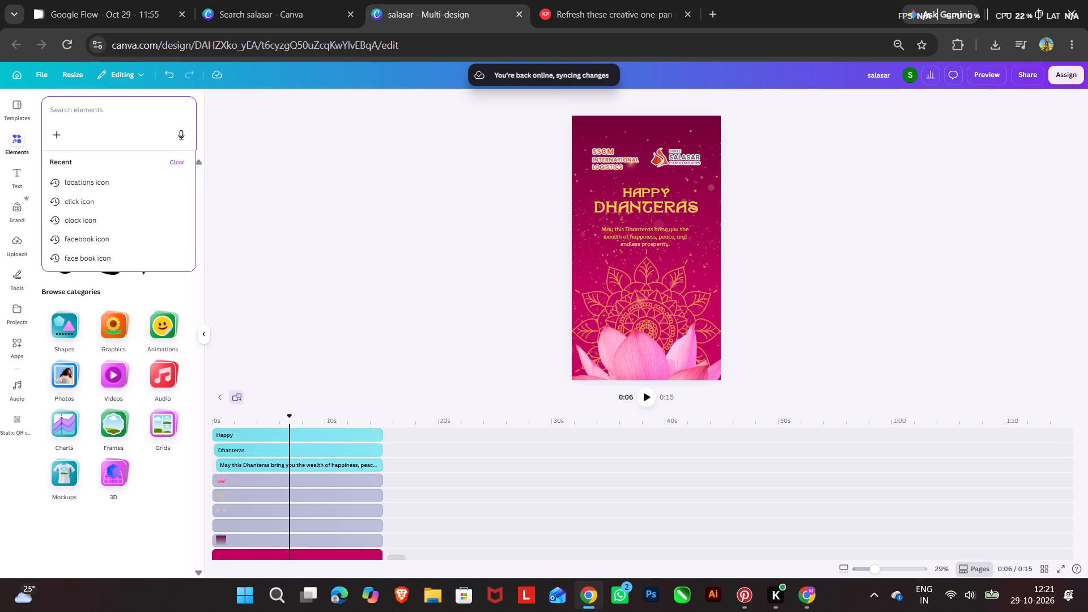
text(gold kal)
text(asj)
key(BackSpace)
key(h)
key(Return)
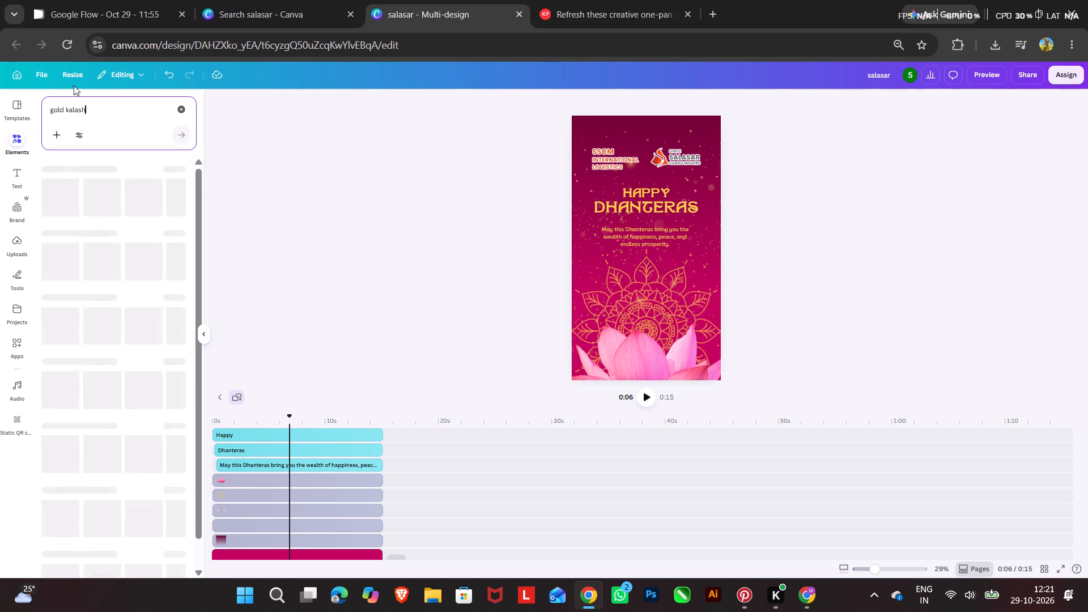
click(177, 189)
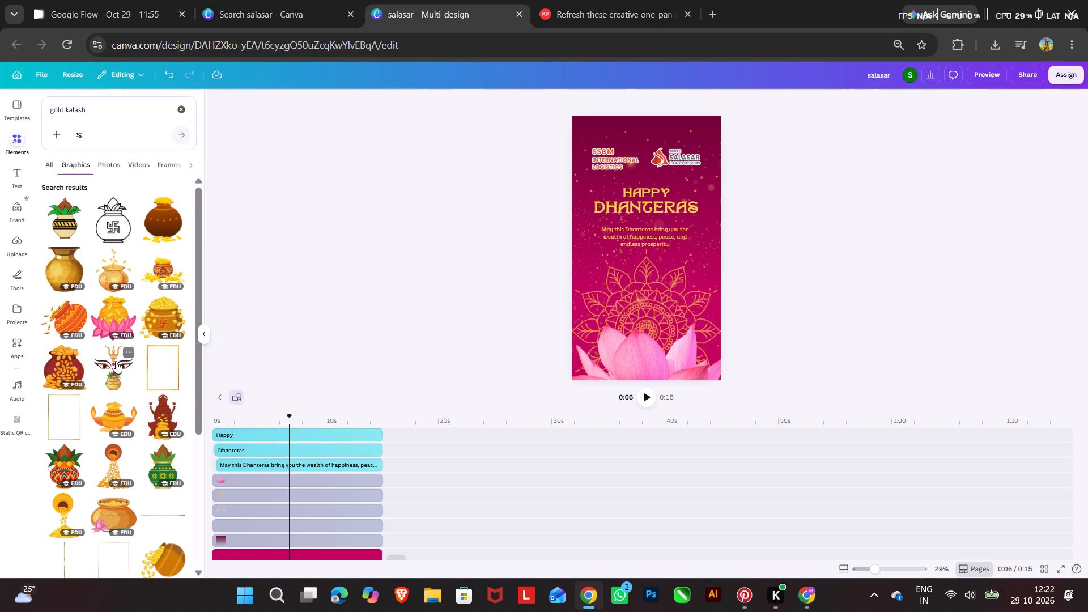
scroll(116, 360, down, 3)
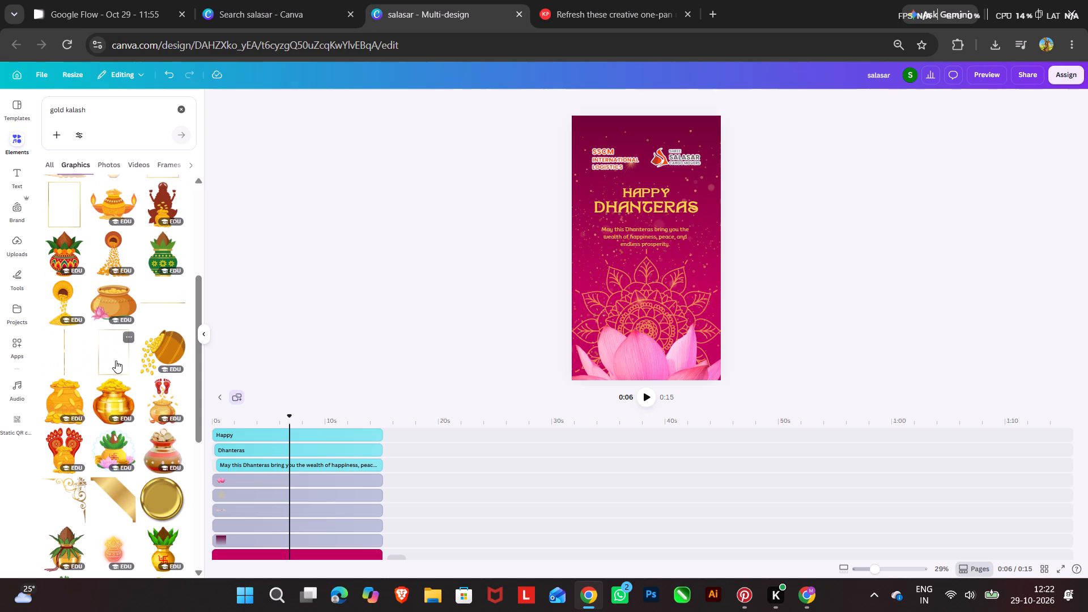
click(114, 402)
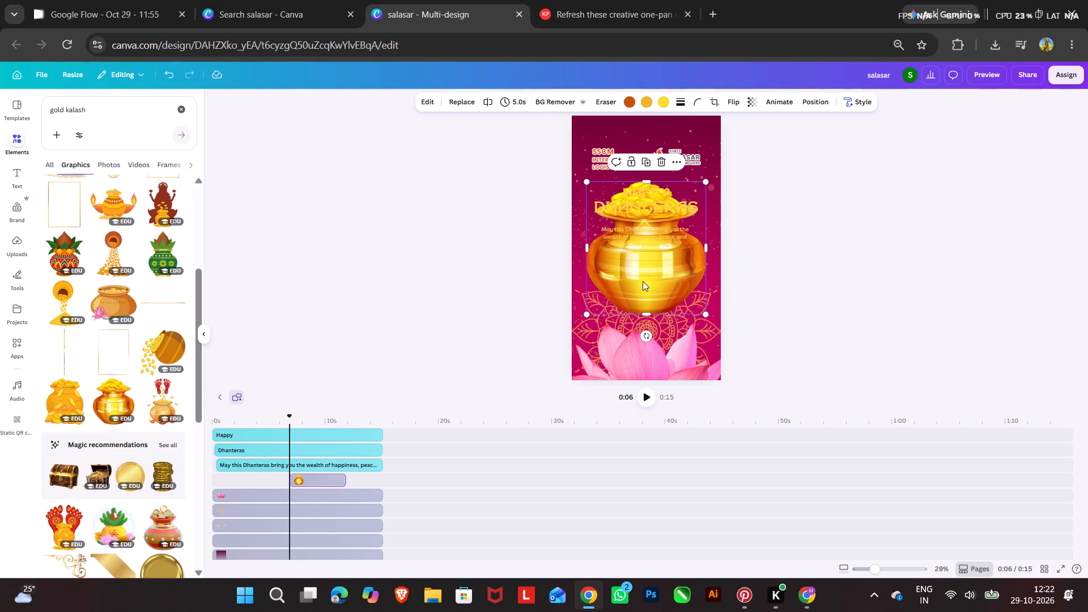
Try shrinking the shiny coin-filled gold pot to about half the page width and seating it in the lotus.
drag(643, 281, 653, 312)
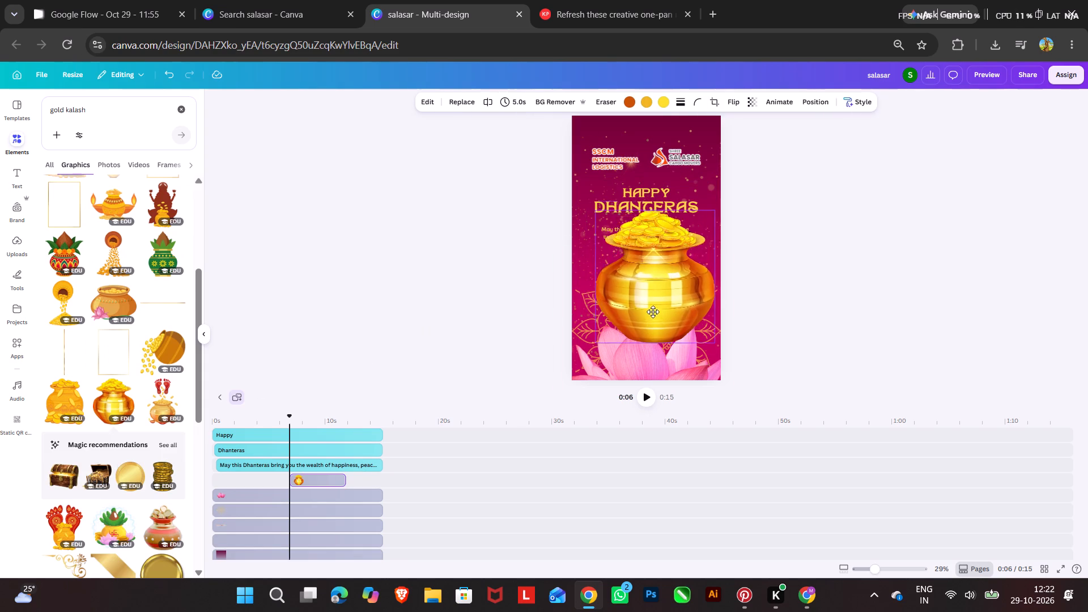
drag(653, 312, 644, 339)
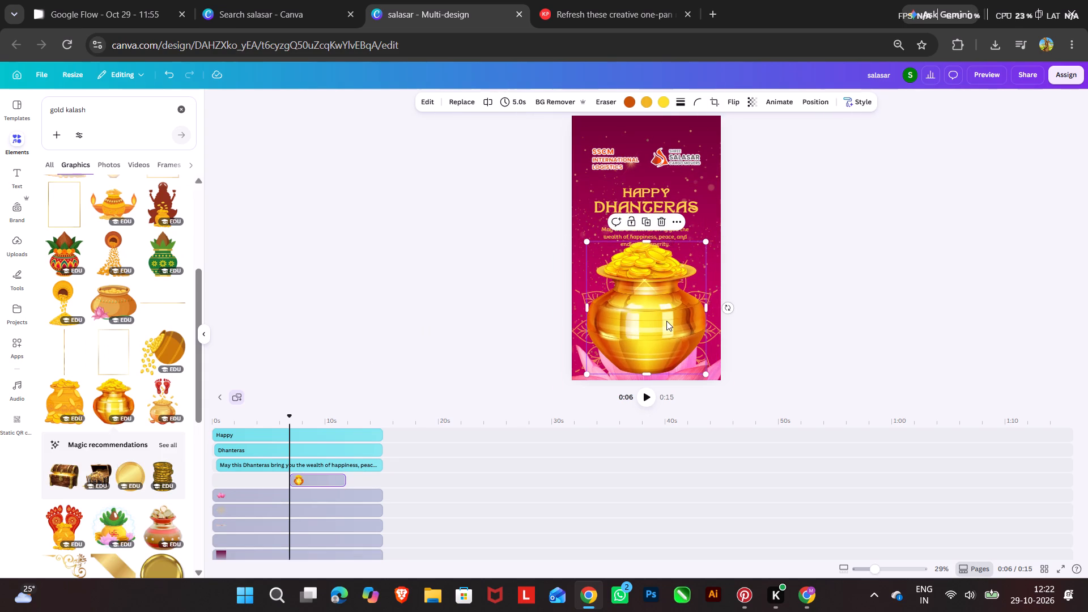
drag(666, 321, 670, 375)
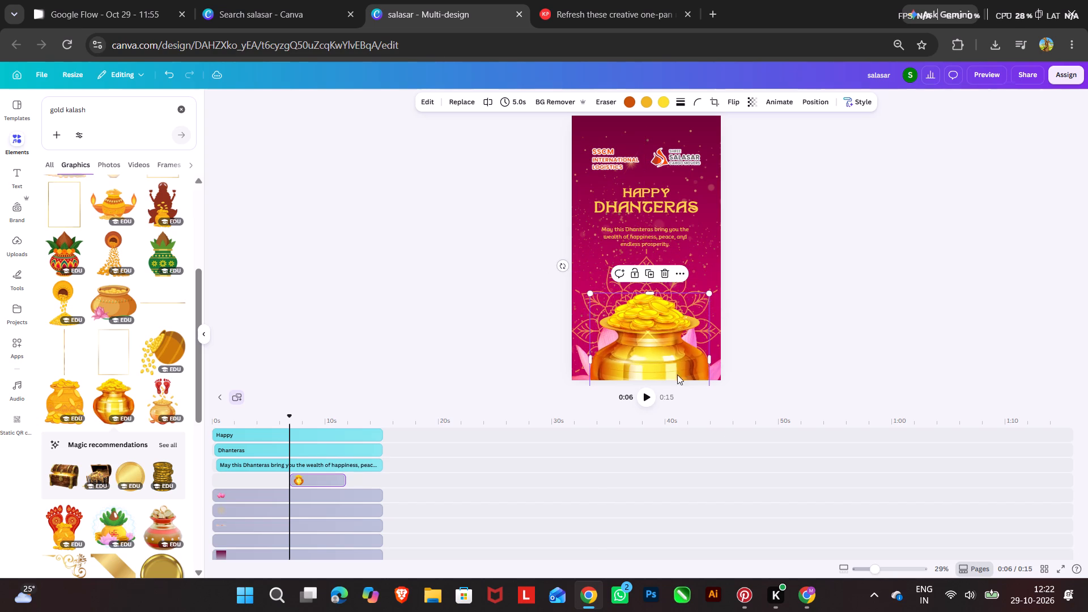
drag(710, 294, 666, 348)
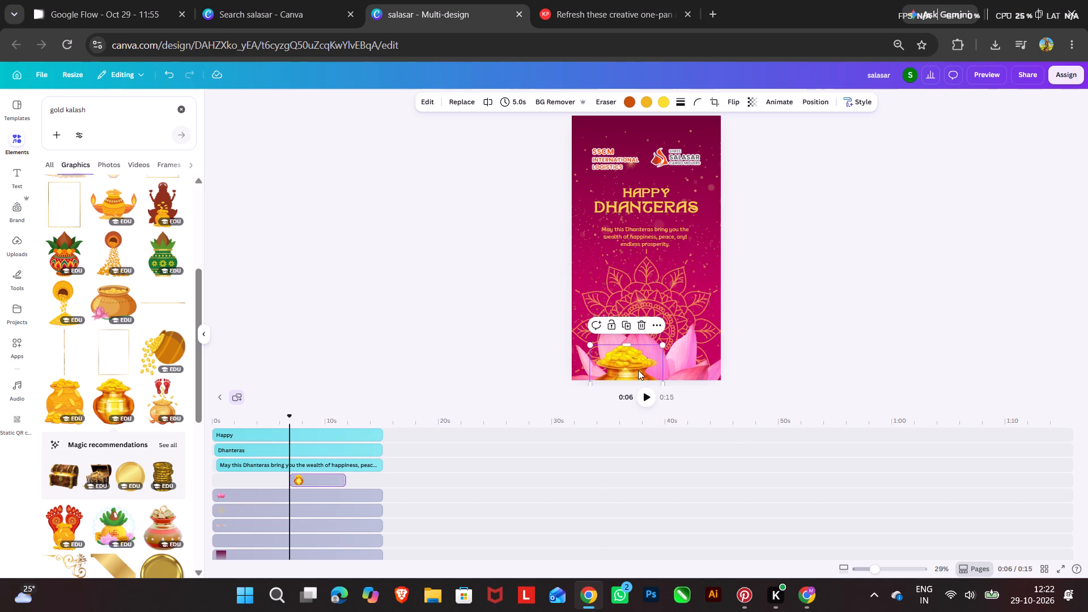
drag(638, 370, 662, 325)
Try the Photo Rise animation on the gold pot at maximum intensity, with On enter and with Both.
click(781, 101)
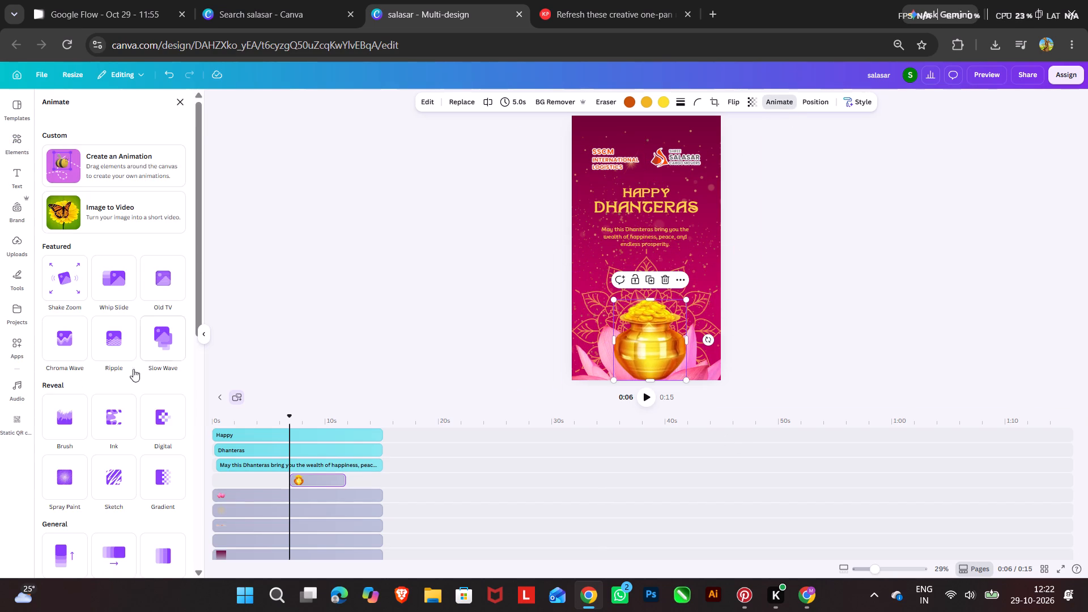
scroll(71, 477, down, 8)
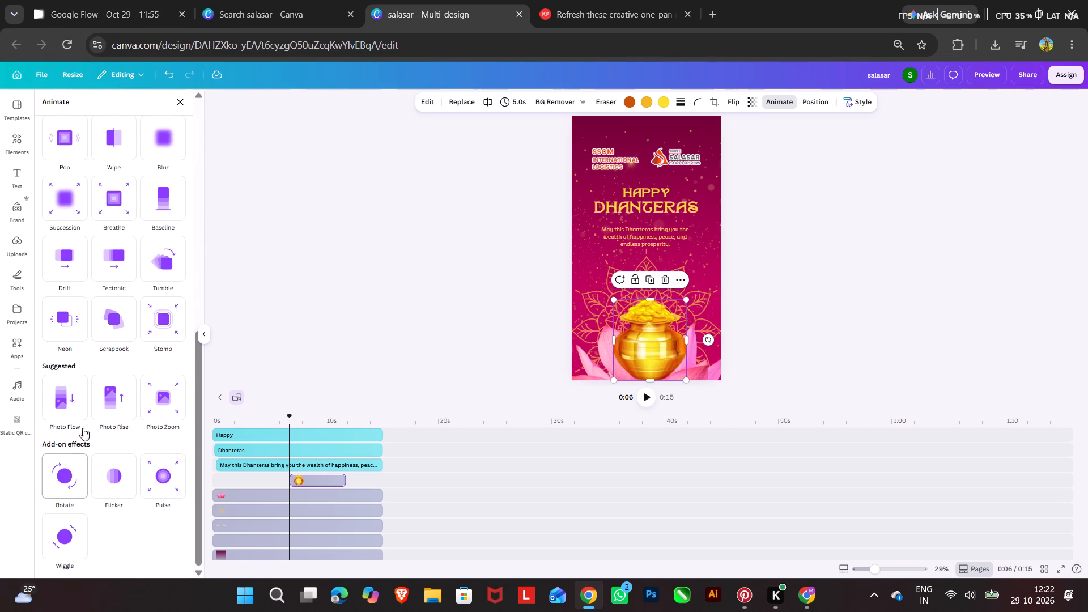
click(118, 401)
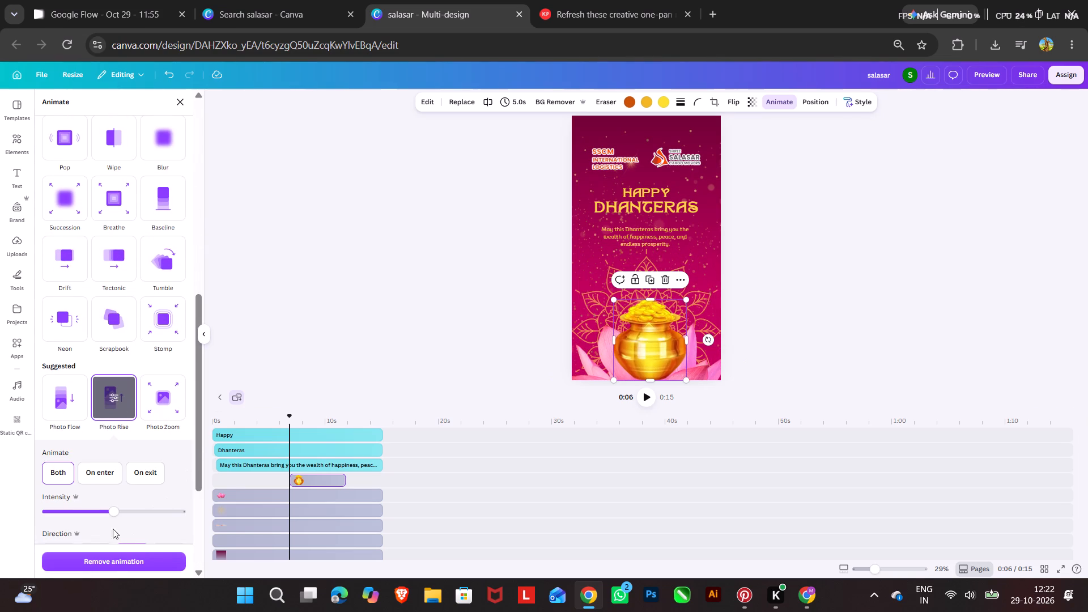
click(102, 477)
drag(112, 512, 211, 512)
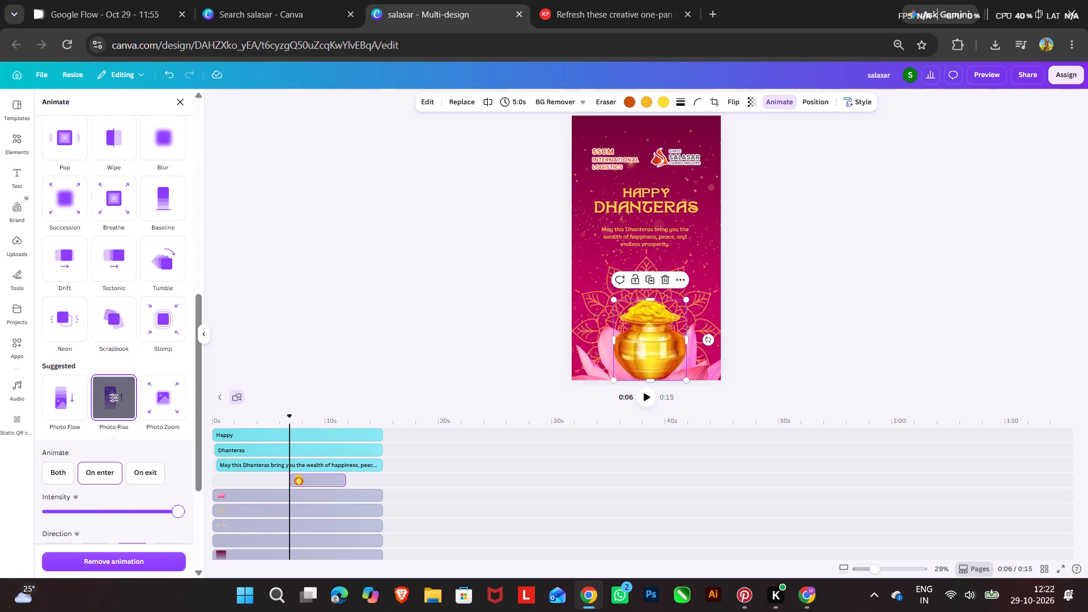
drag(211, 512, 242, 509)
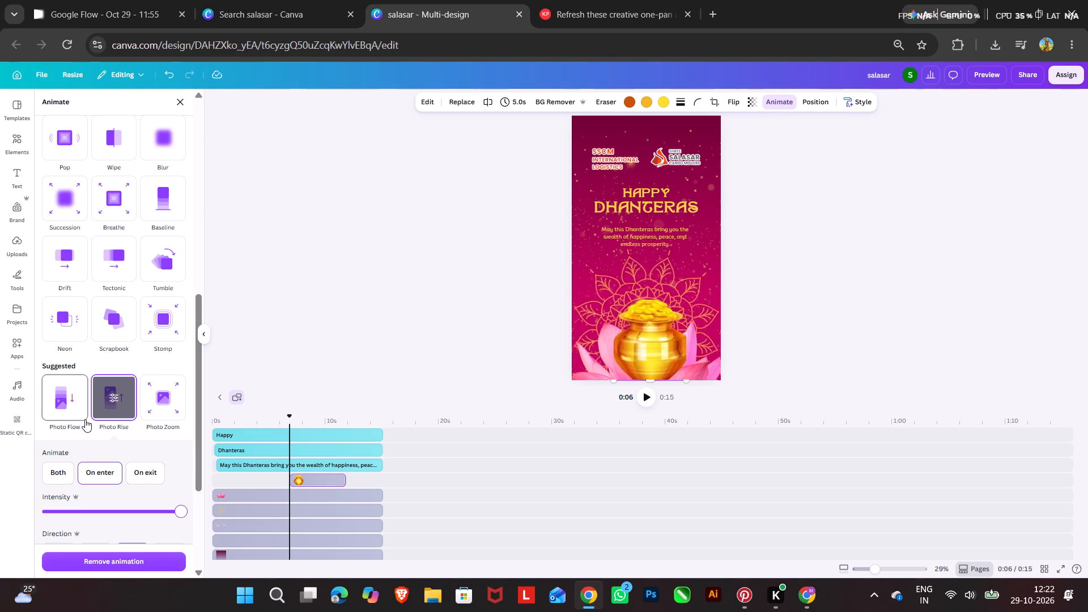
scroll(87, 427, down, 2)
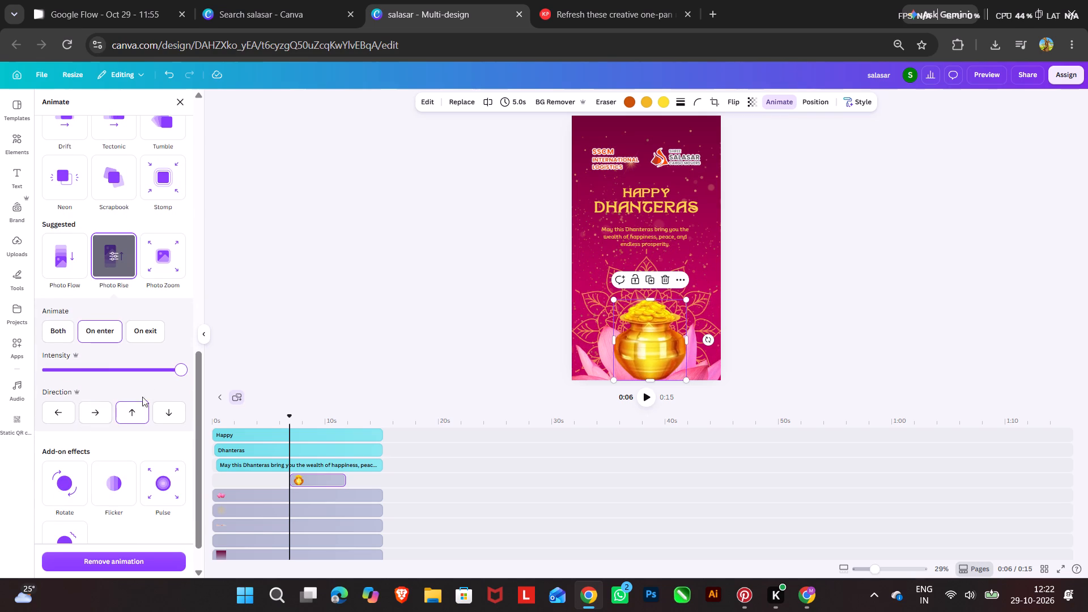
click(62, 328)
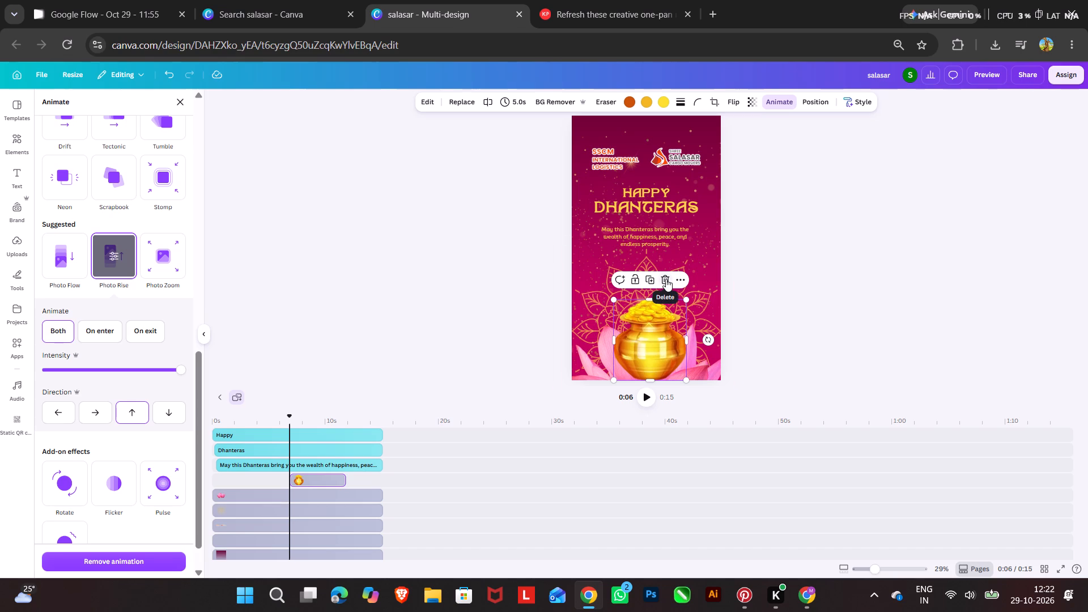
Delete the coin-filled gold pot from the page.
click(666, 279)
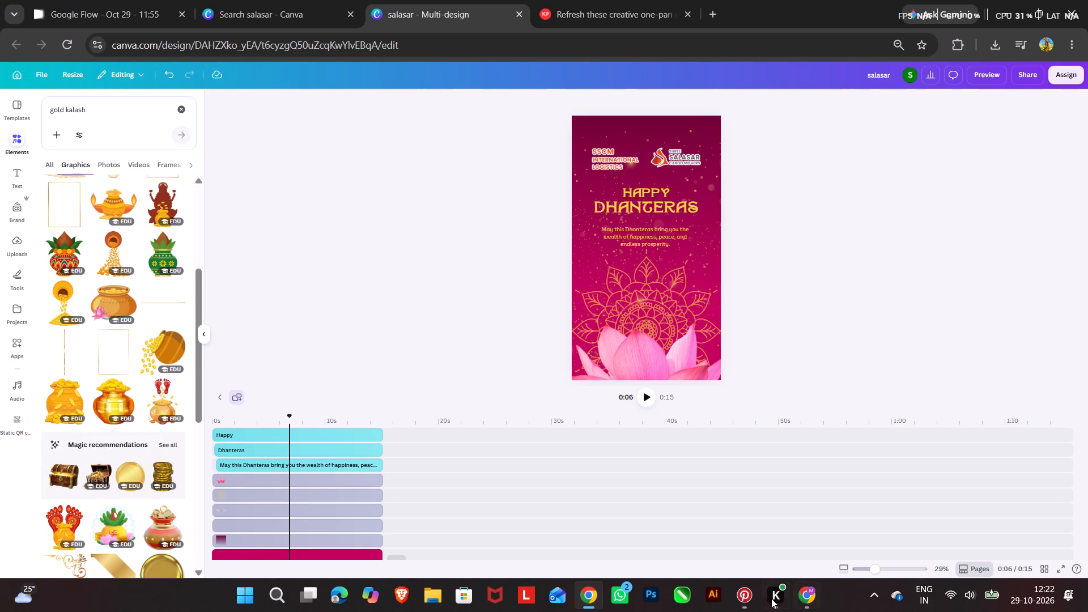
Switch to Pinterest and try to search for "gold kalash".
click(743, 597)
click(530, 37)
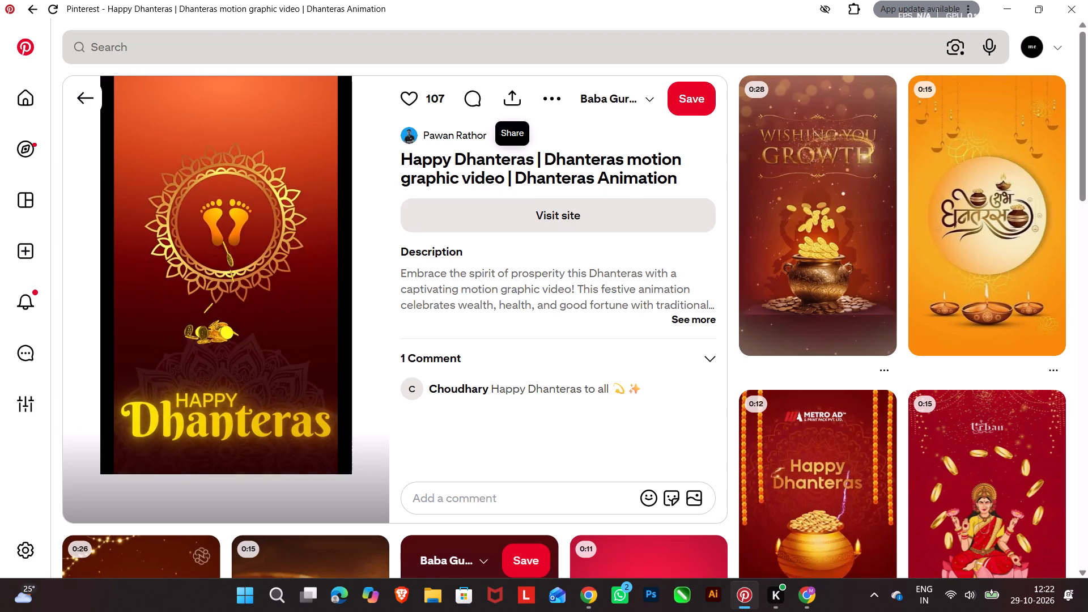
text(gold kalash)
key(space)
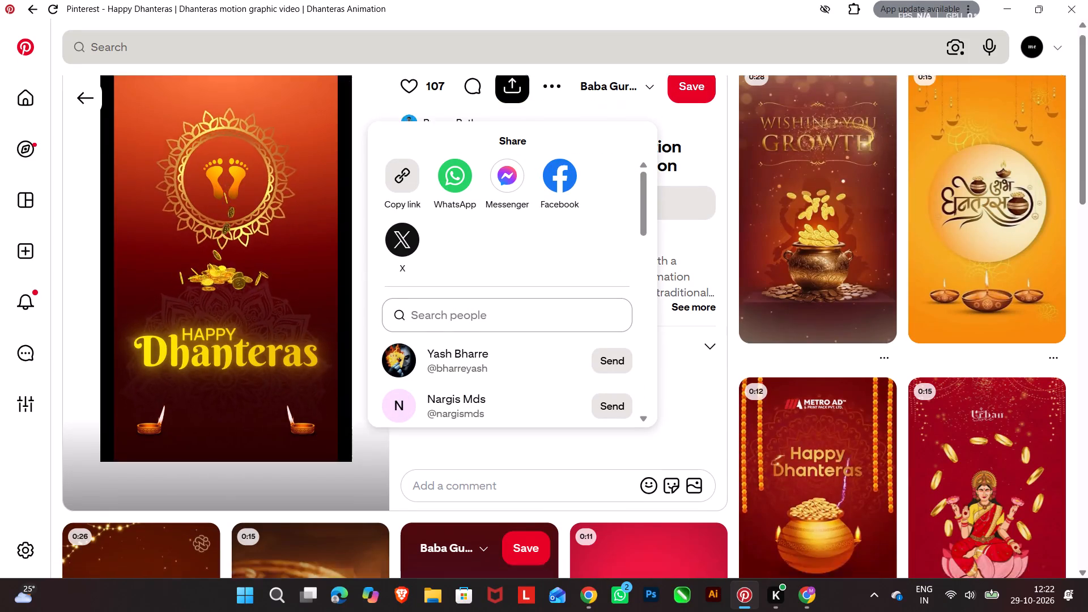
key(Return)
double_click(291, 57)
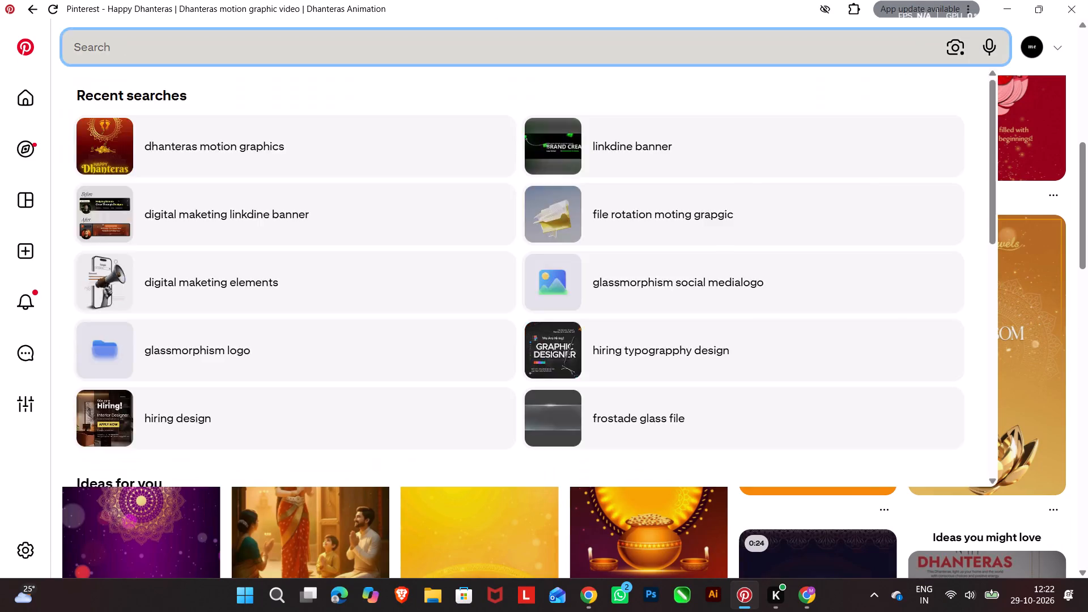
text(gold)
key(space)
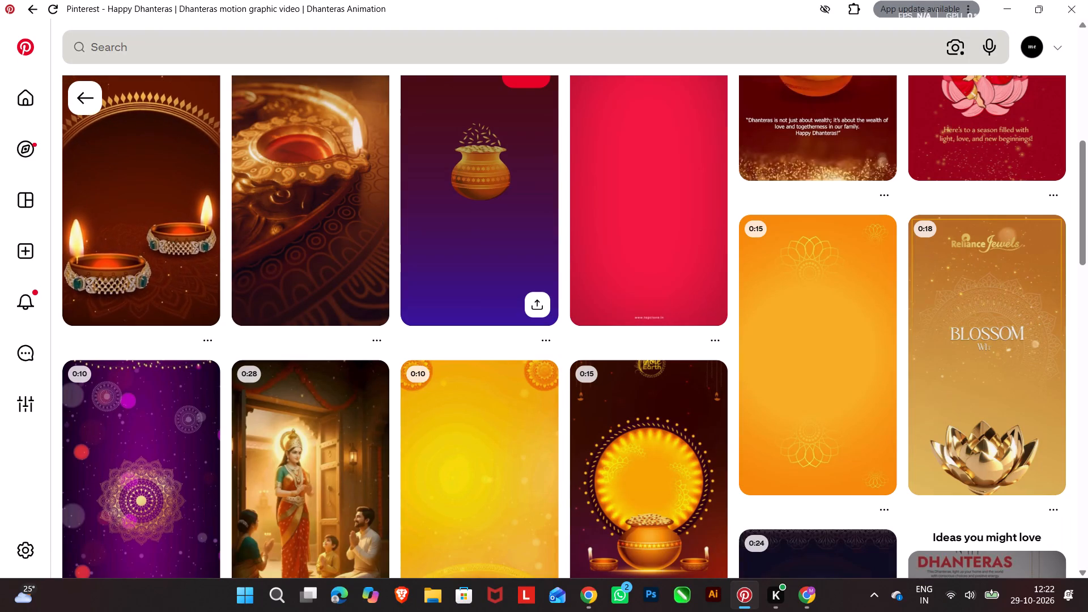
text(kalask)
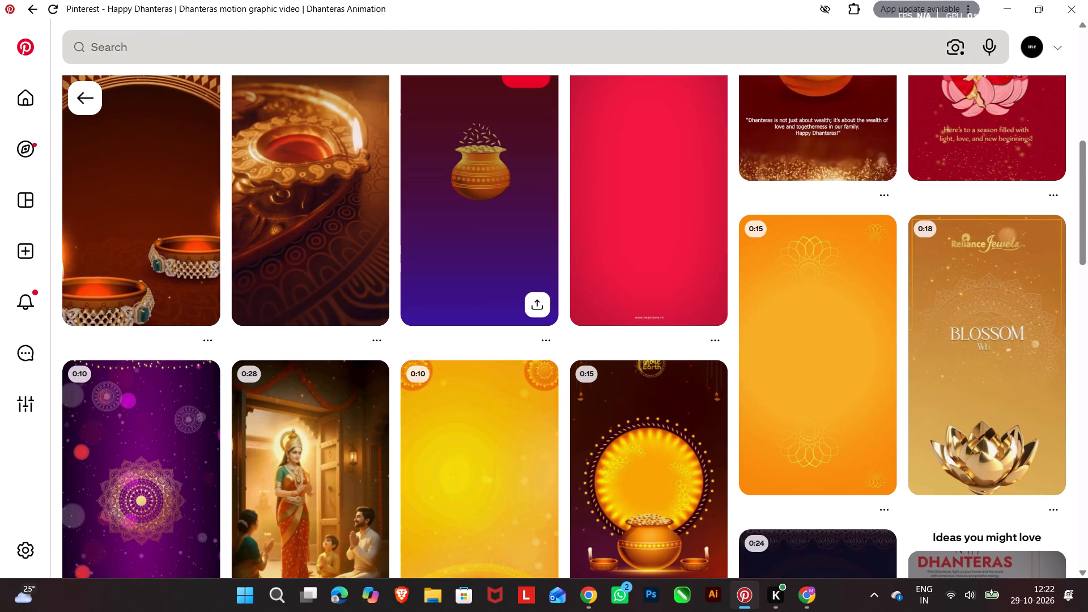
key(BackSpace)
key(h)
key(Return)
Search Pinterest for "gold kalash".
click(293, 57)
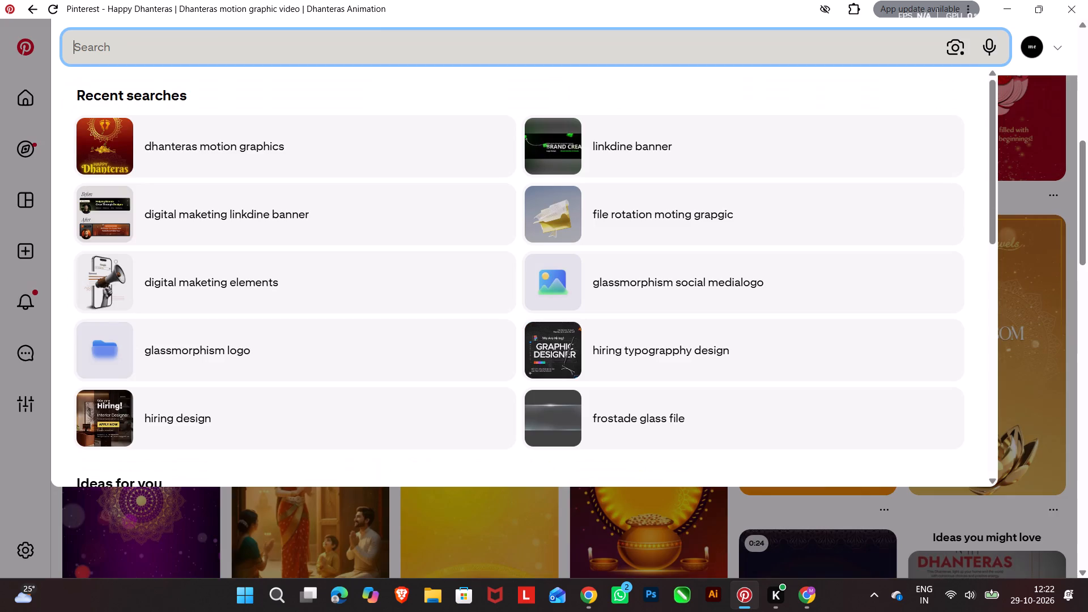
click(284, 46)
key(g)
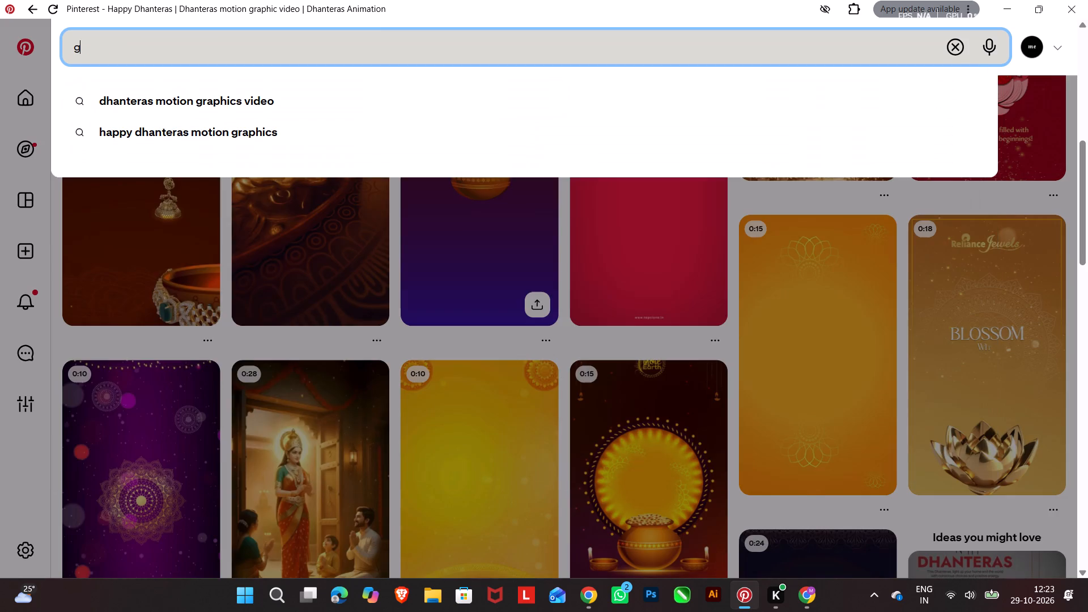
text(old)
key(space)
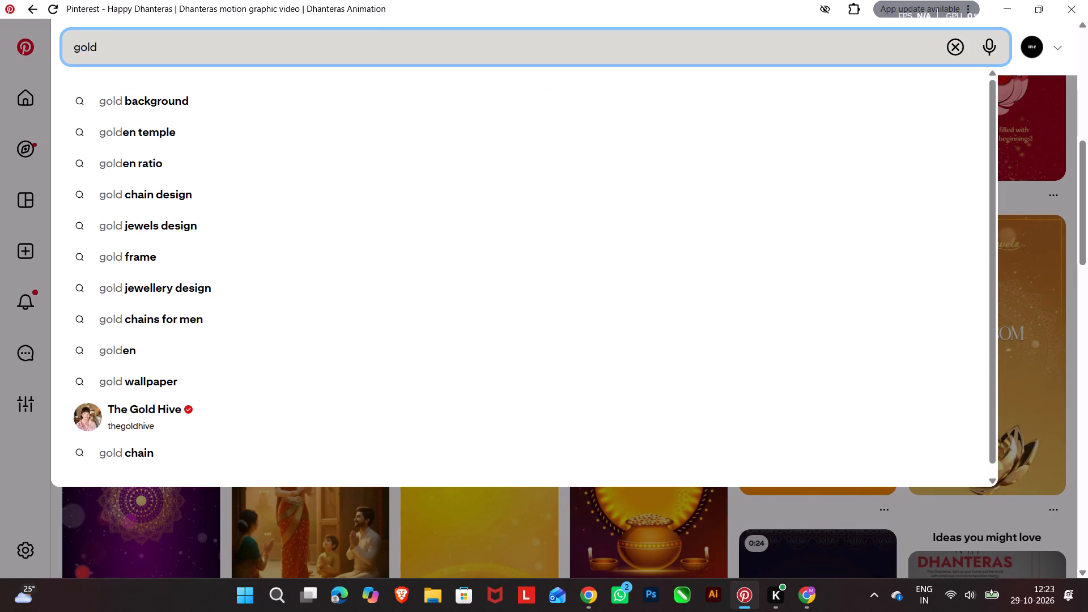
text(kalsh)
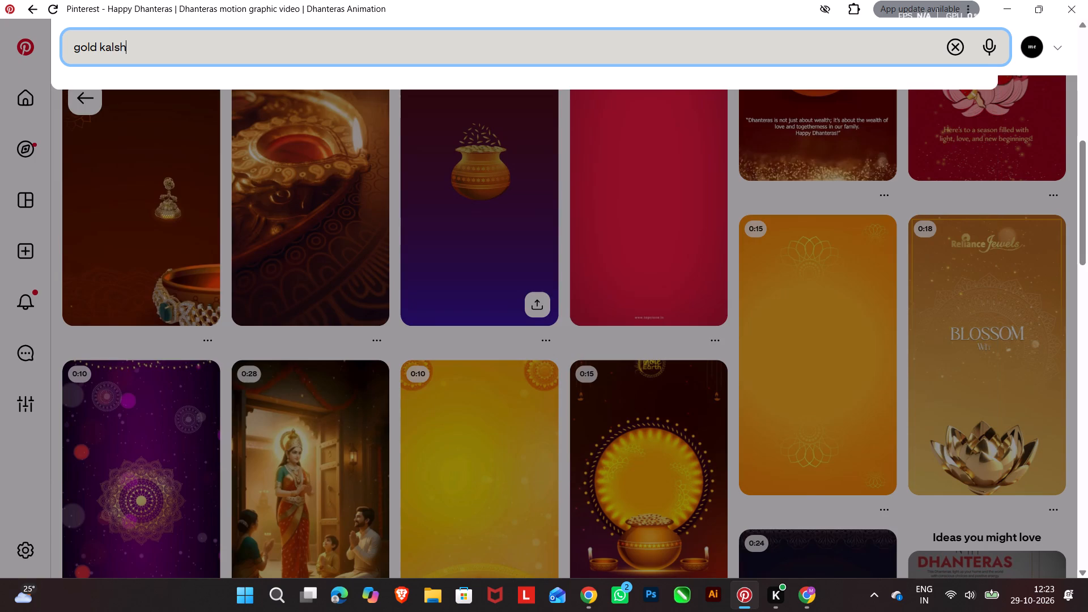
key(Left)
key(Left)
key(a)
key(Return)
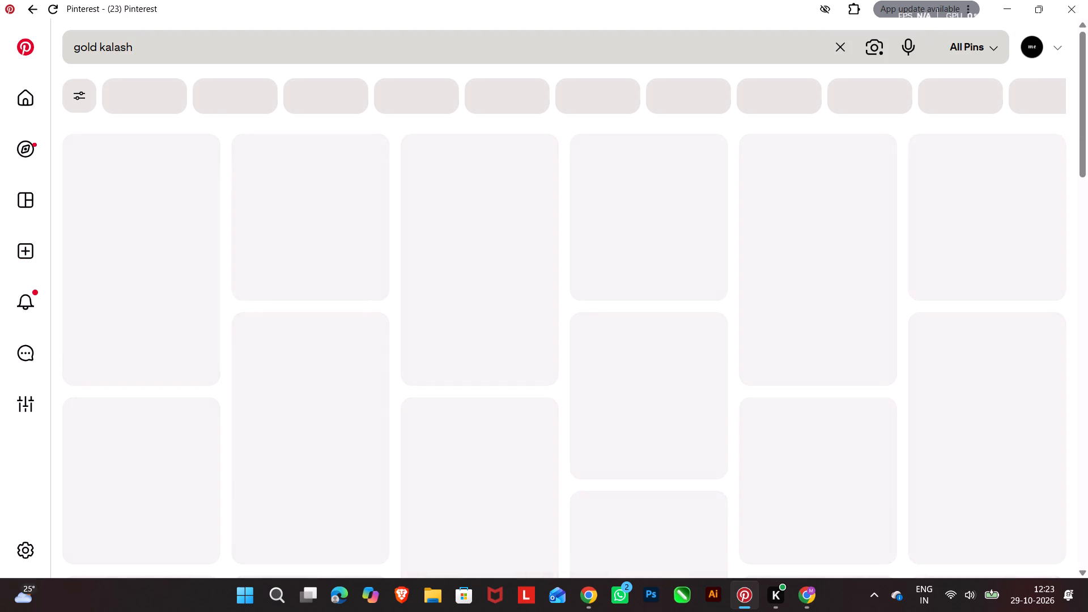
click(180, 39)
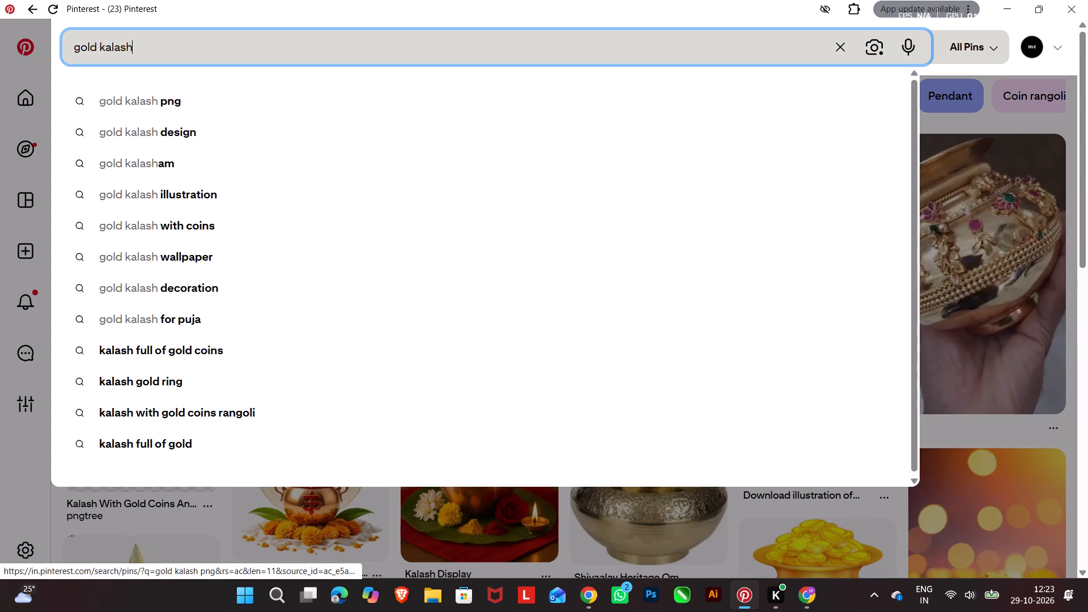
click(211, 41)
click(951, 130)
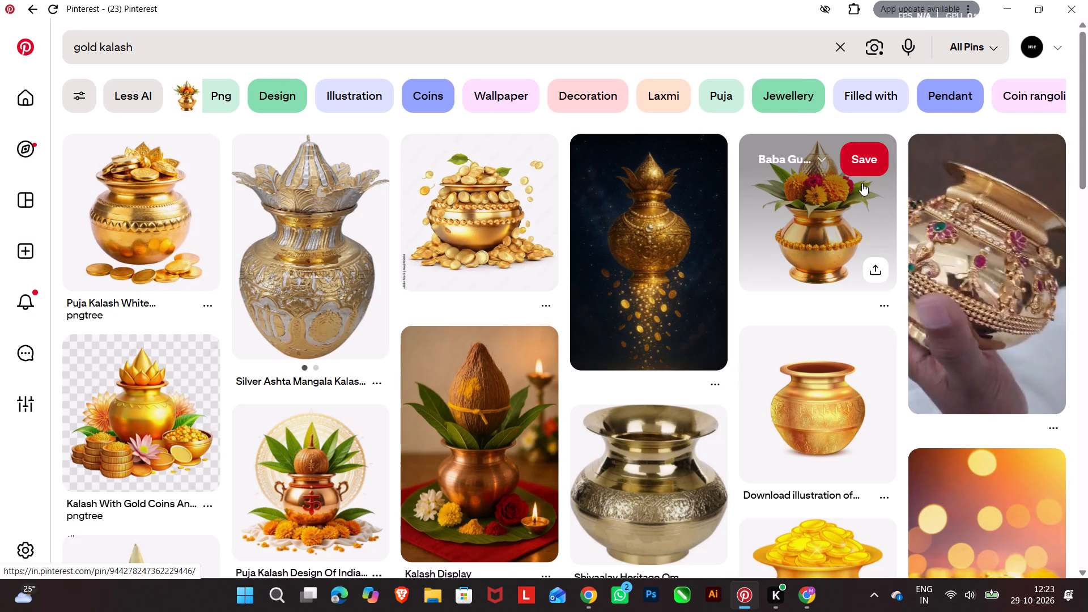
Look through the gold kalash results and the pins related to the brass coin pot with a pink lotus for a suitable pot image.
scroll(530, 293, down, 5)
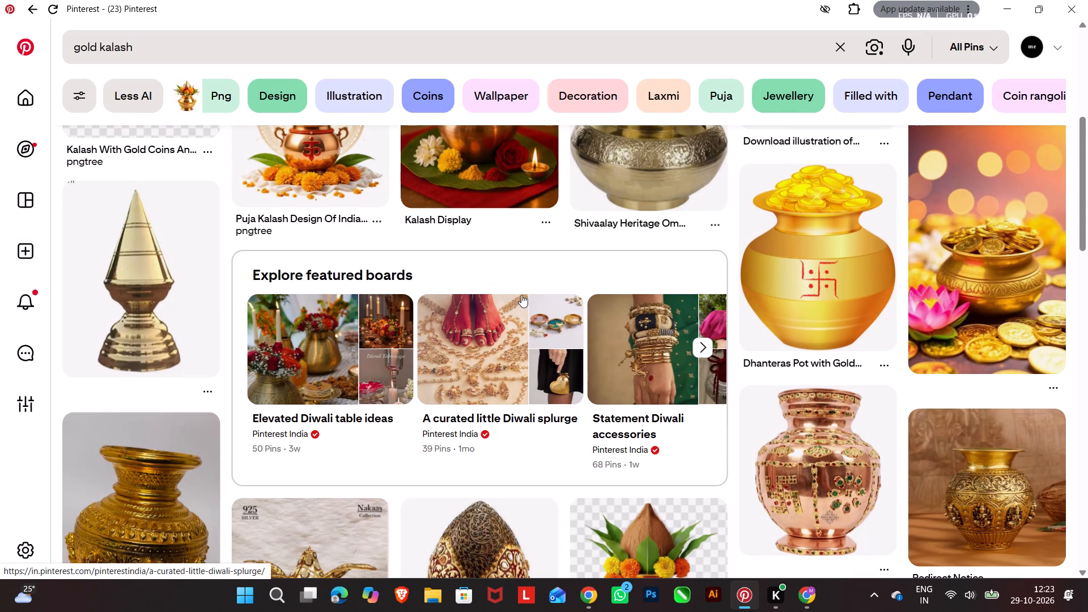
scroll(521, 295, down, 5)
scroll(520, 295, up, 7)
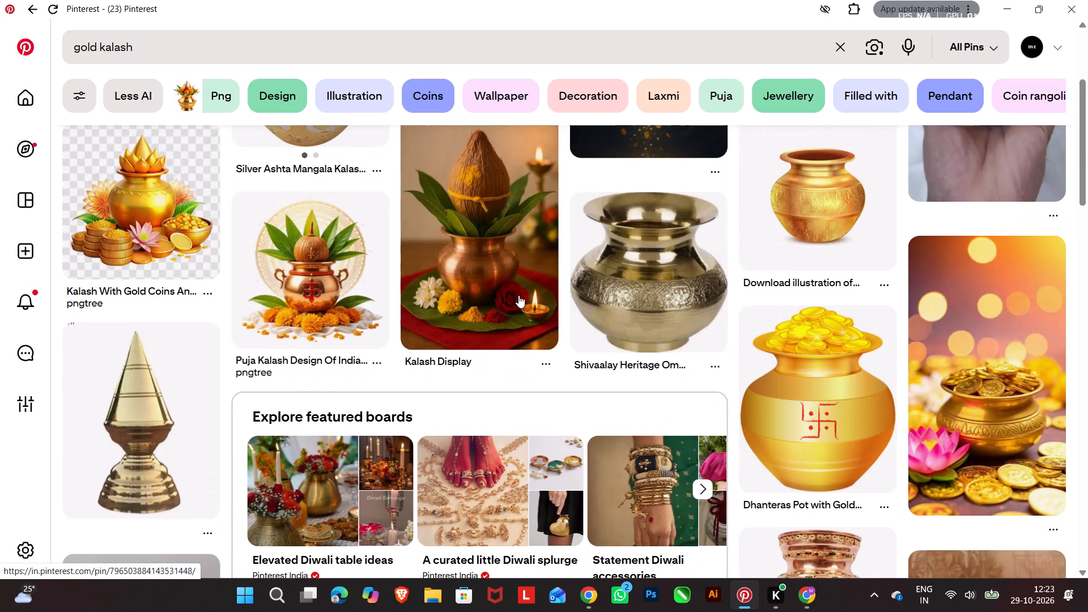
click(954, 409)
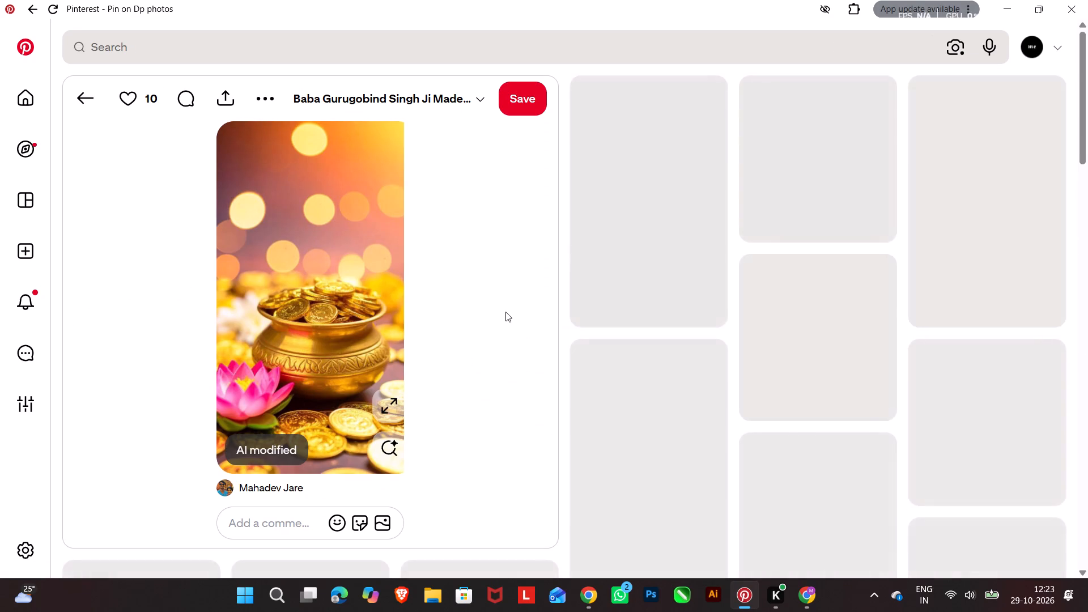
scroll(515, 367, down, 3)
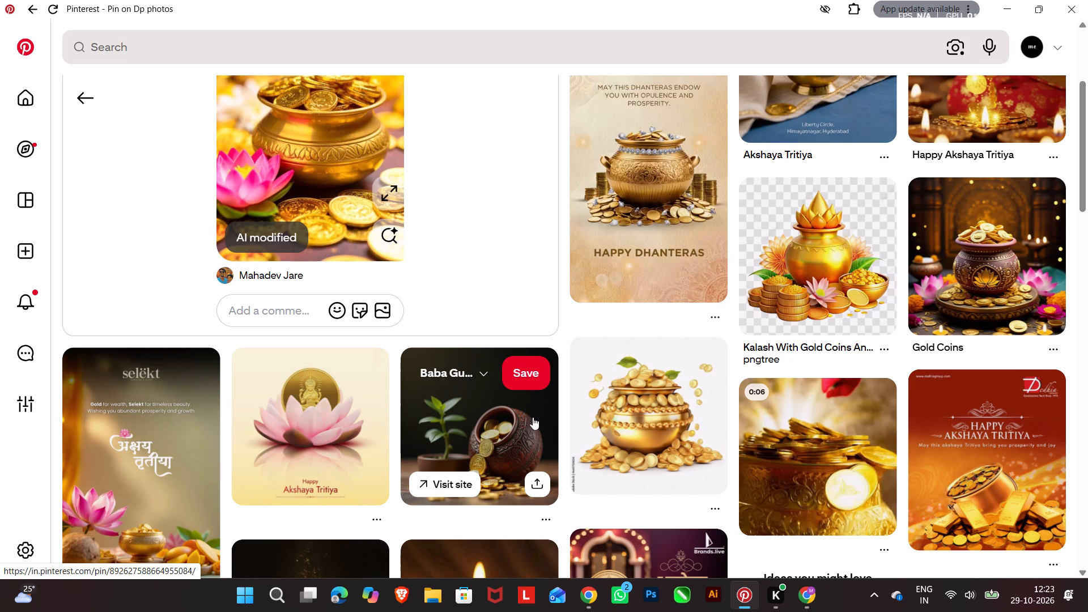
scroll(528, 422, down, 9)
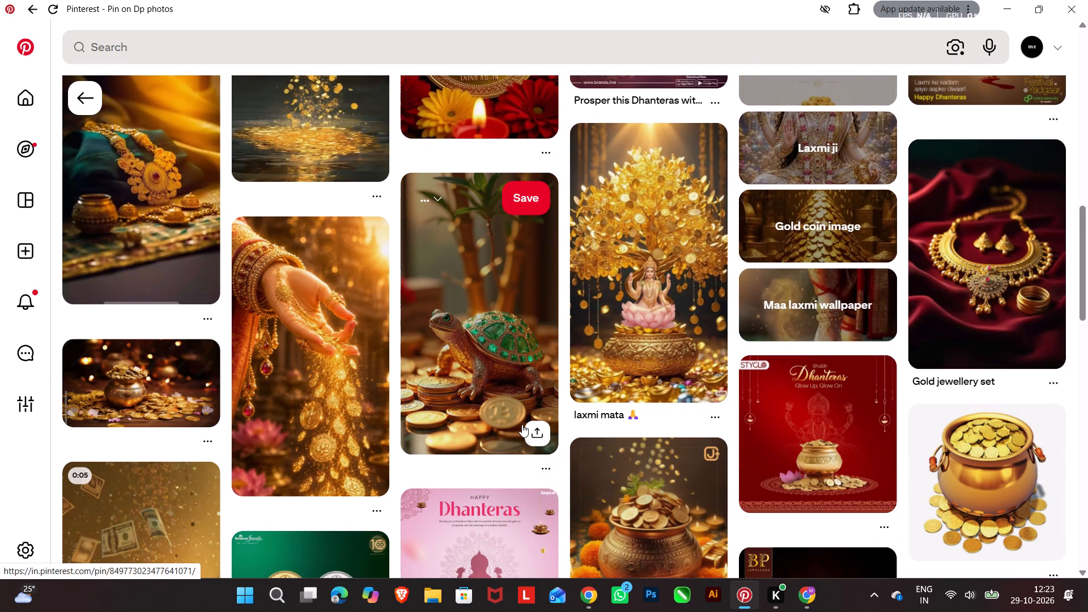
scroll(521, 427, down, 5)
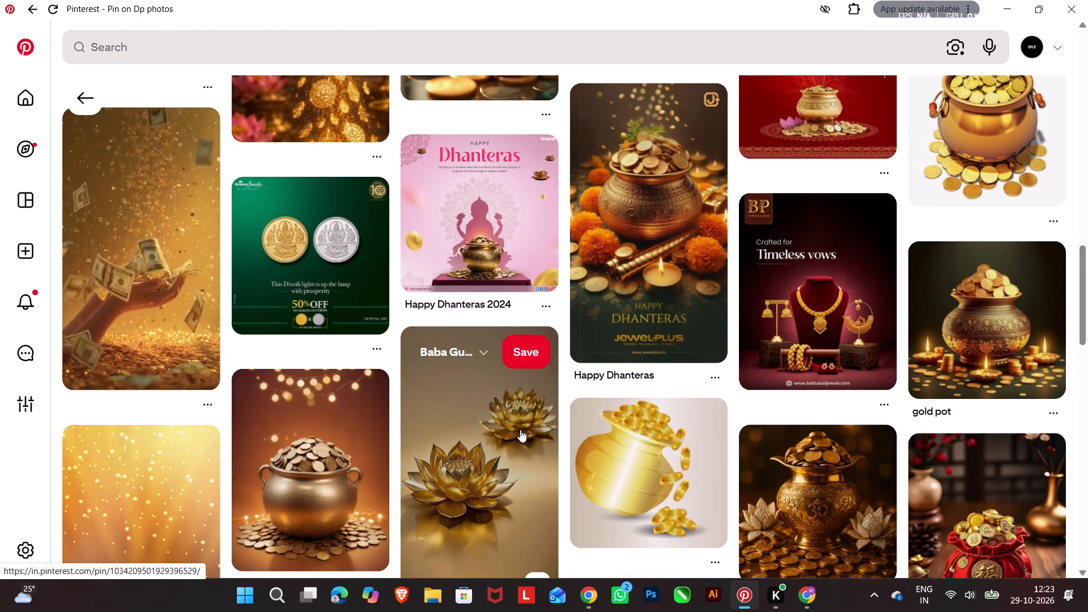
scroll(519, 427, down, 5)
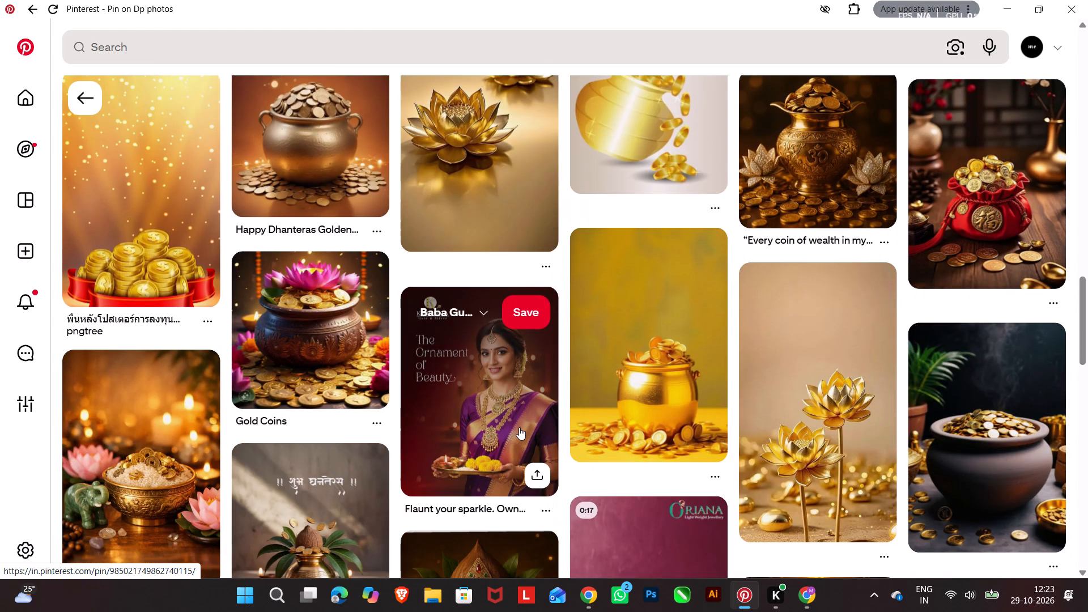
Open the pin of the gold pot full of coins on a yellow background and copy its image.
click(659, 409)
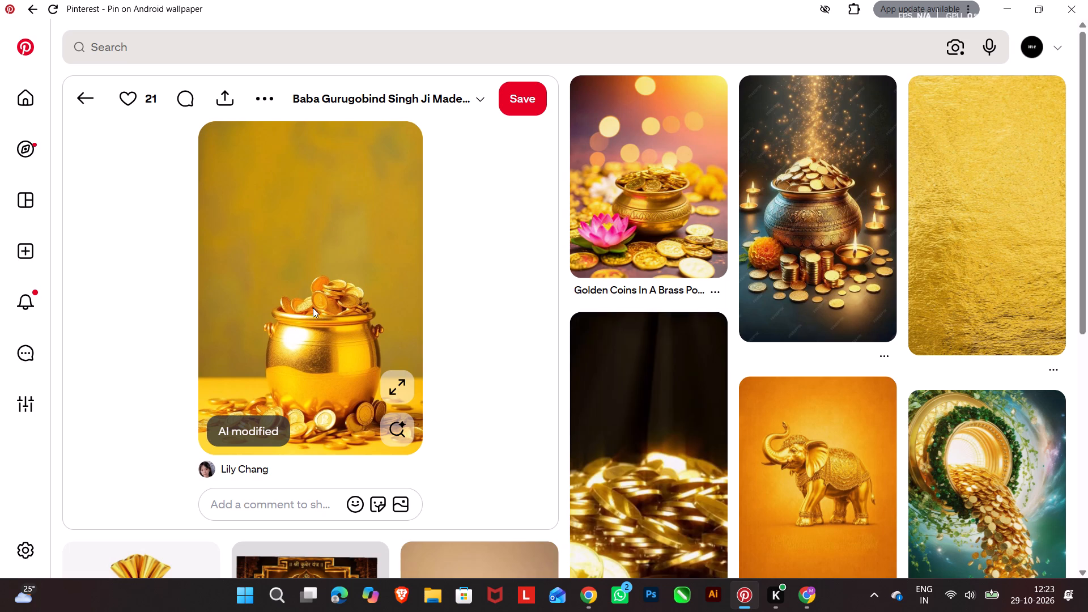
right_click(303, 295)
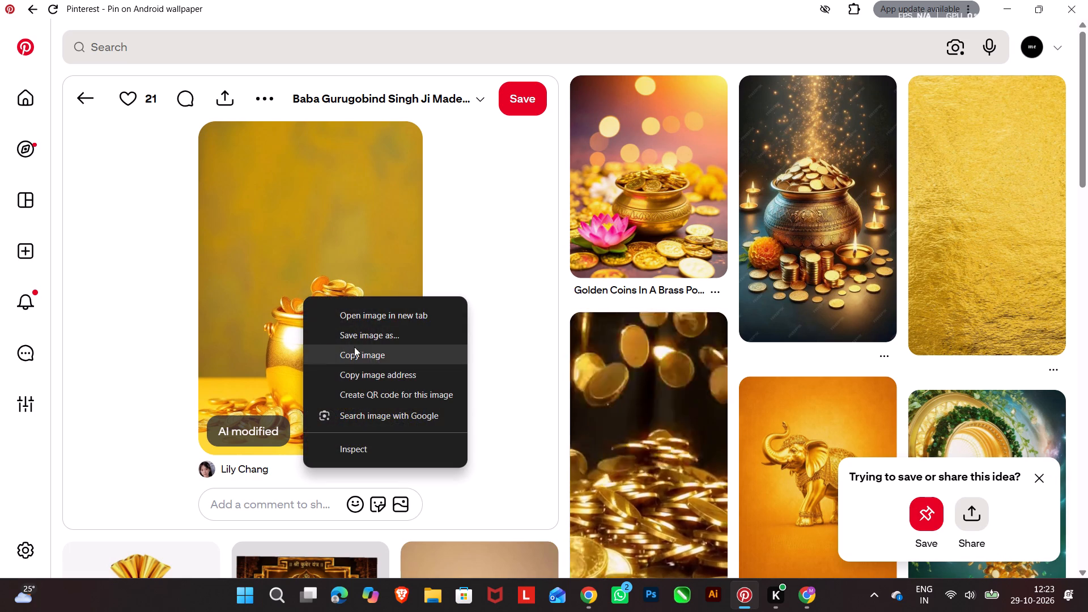
click(365, 356)
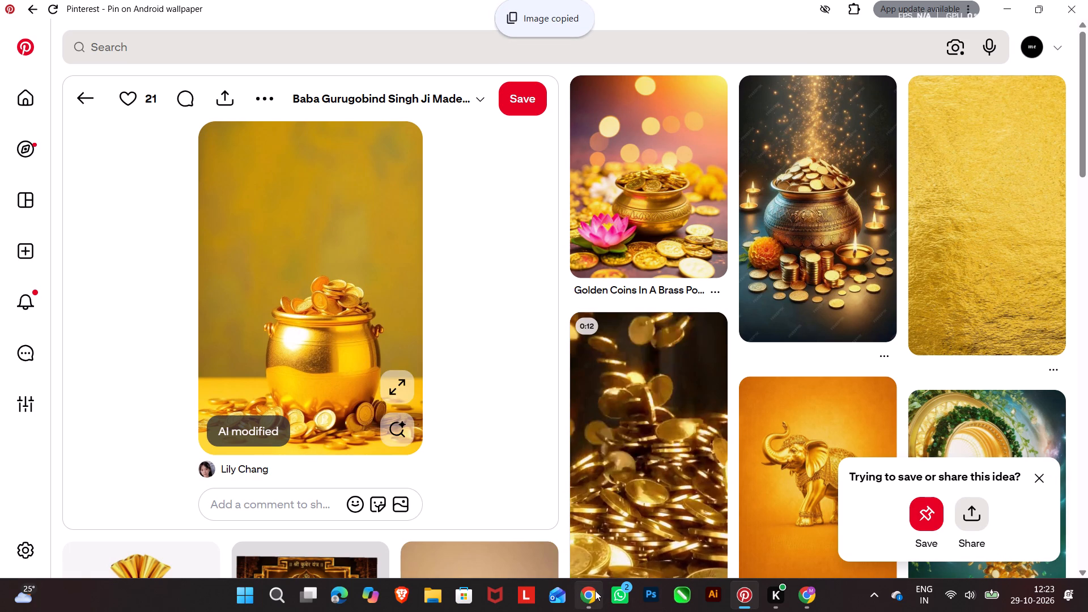
Switch to the Canva design, paste the copied gold pot image onto the pink Dhanteras page and remove its background.
click(595, 590)
click(656, 299)
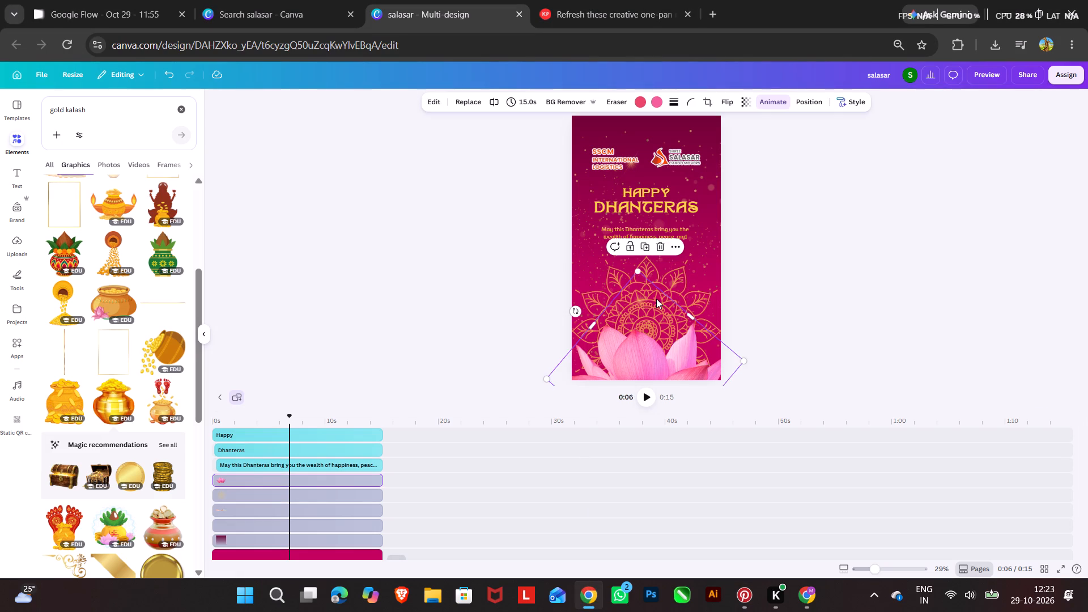
key(ctrl+v)
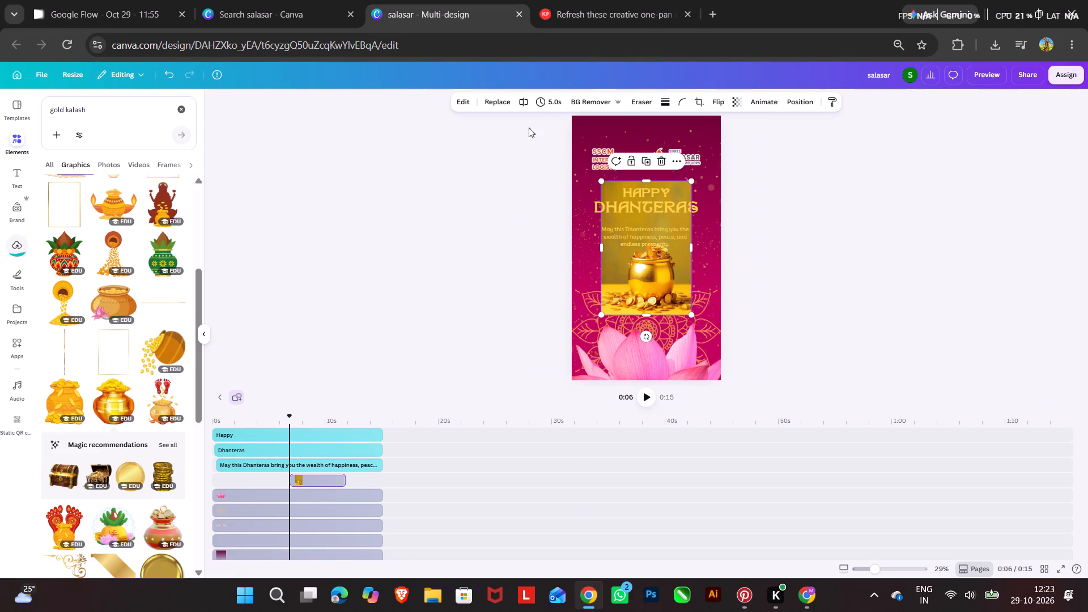
click(579, 102)
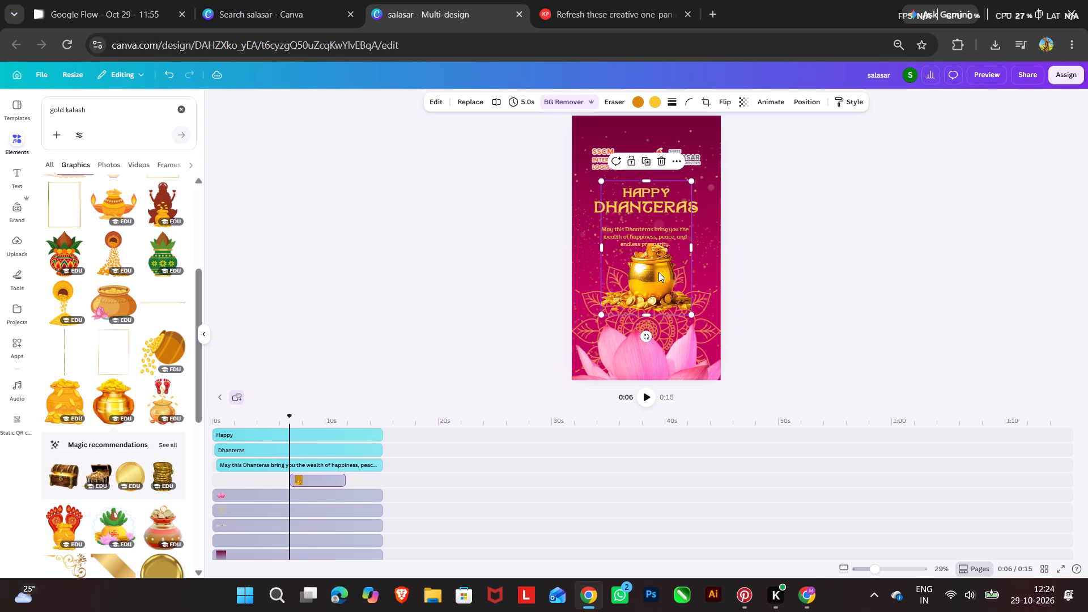
Move the gold pot down over the pink lotus and trim the image's lower edge to sit at the page bottom.
drag(657, 273, 644, 346)
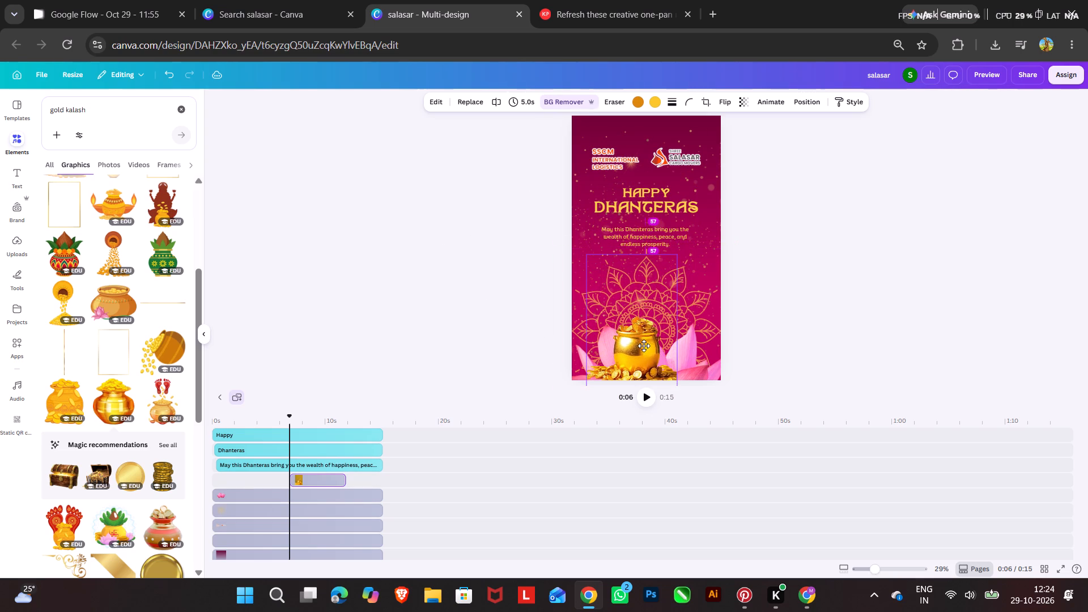
drag(644, 346, 644, 346)
click(641, 336)
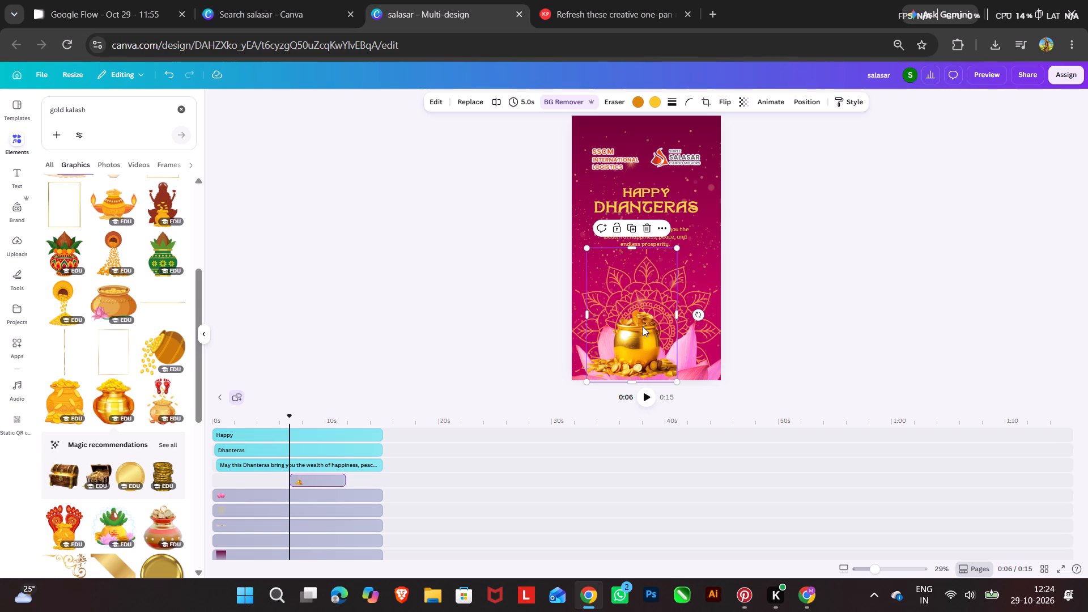
drag(628, 382, 628, 376)
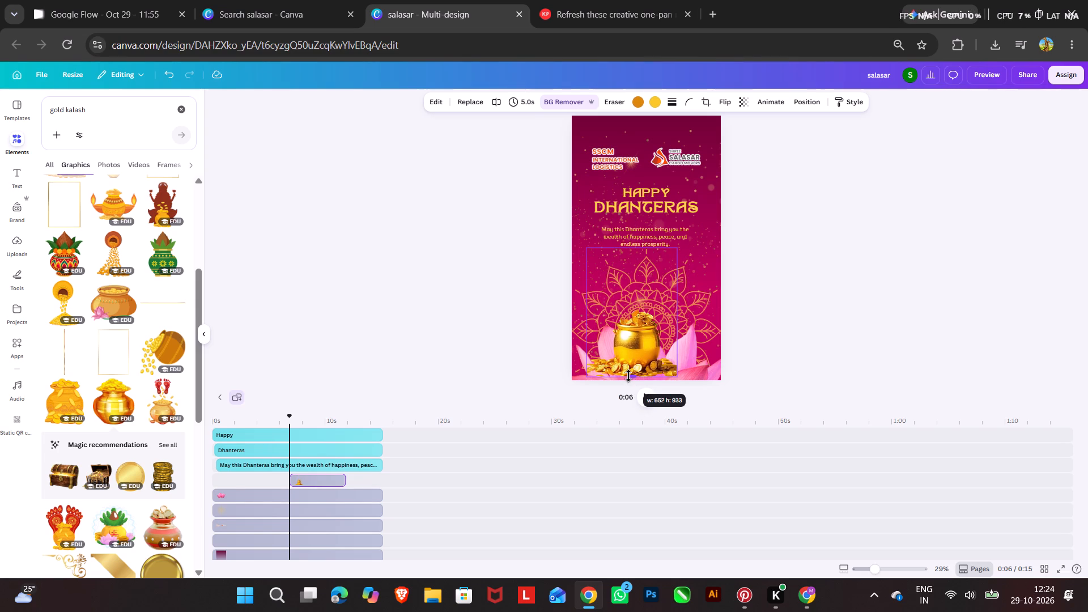
drag(628, 376, 628, 377)
drag(637, 342, 636, 348)
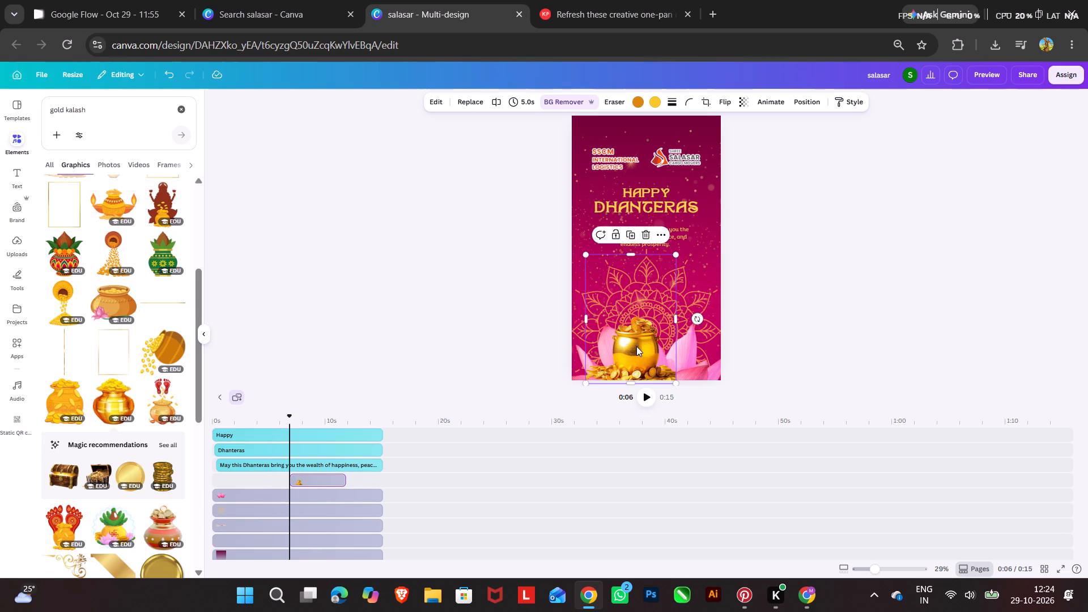
click(636, 345)
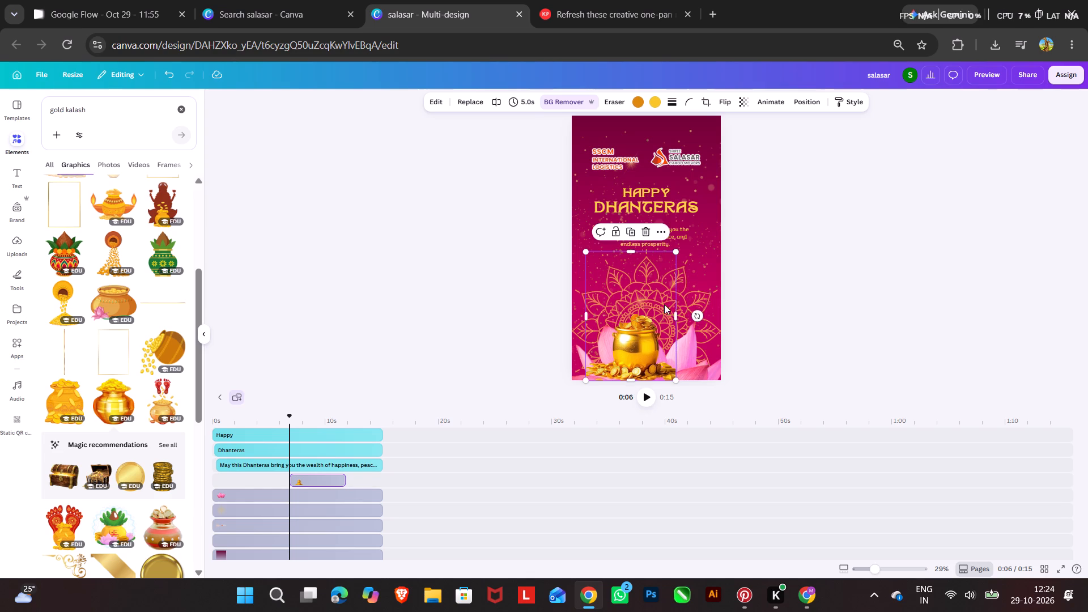
Enlarge the gold pot image to the full page width, about 1,080 by 1,546.
drag(677, 251, 725, 222)
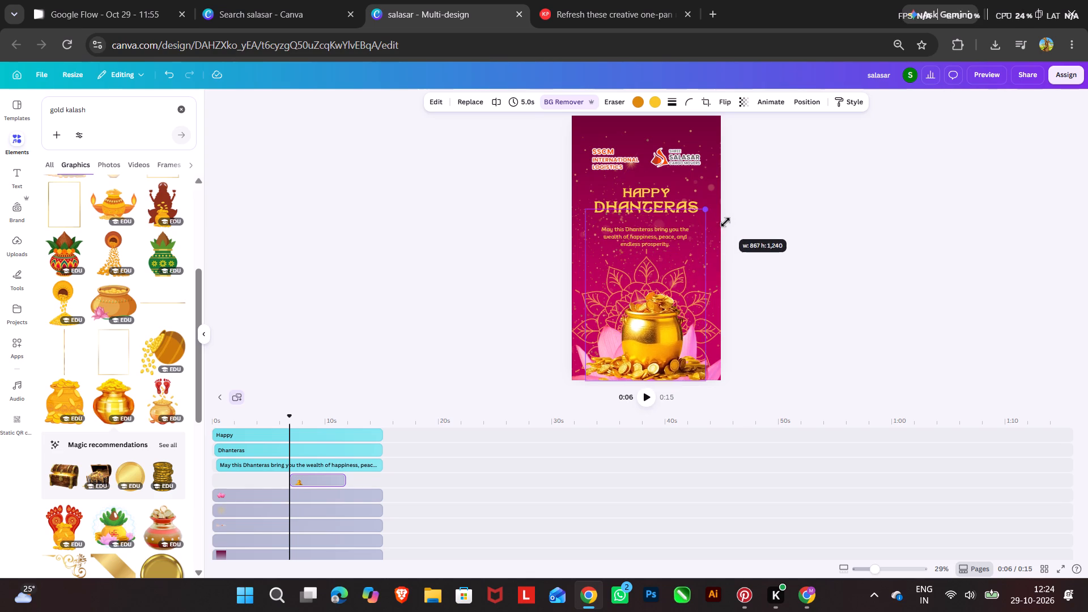
drag(725, 222, 732, 217)
drag(585, 199, 576, 189)
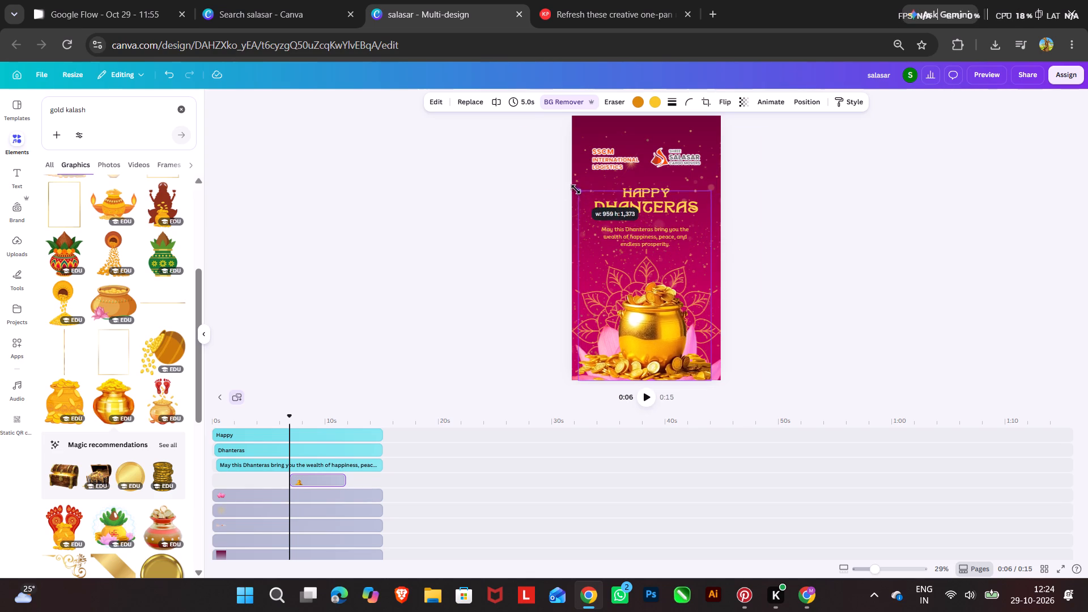
drag(576, 189, 564, 184)
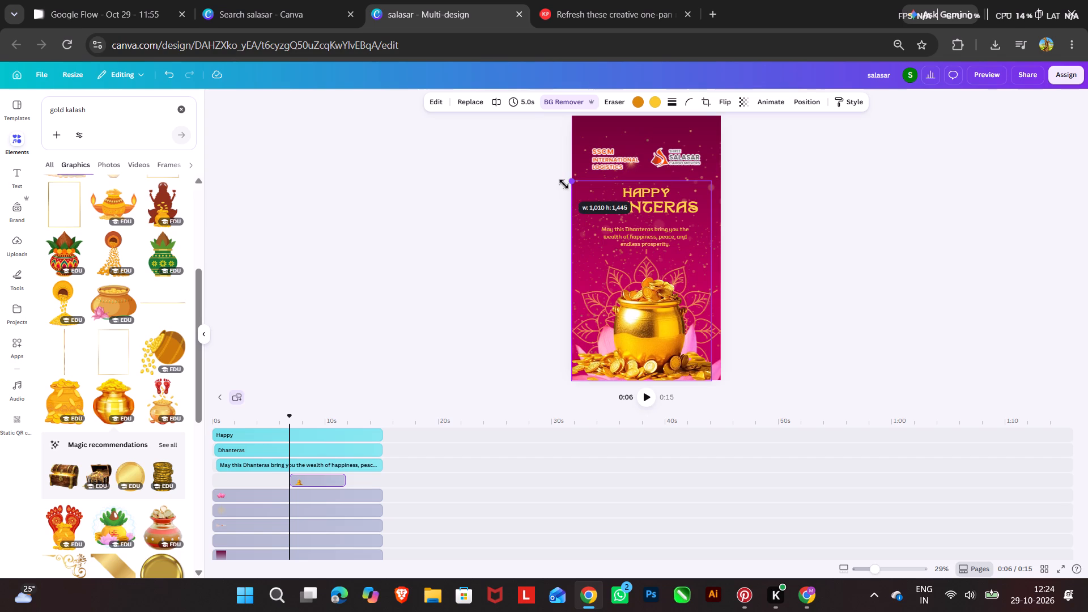
drag(564, 184, 563, 188)
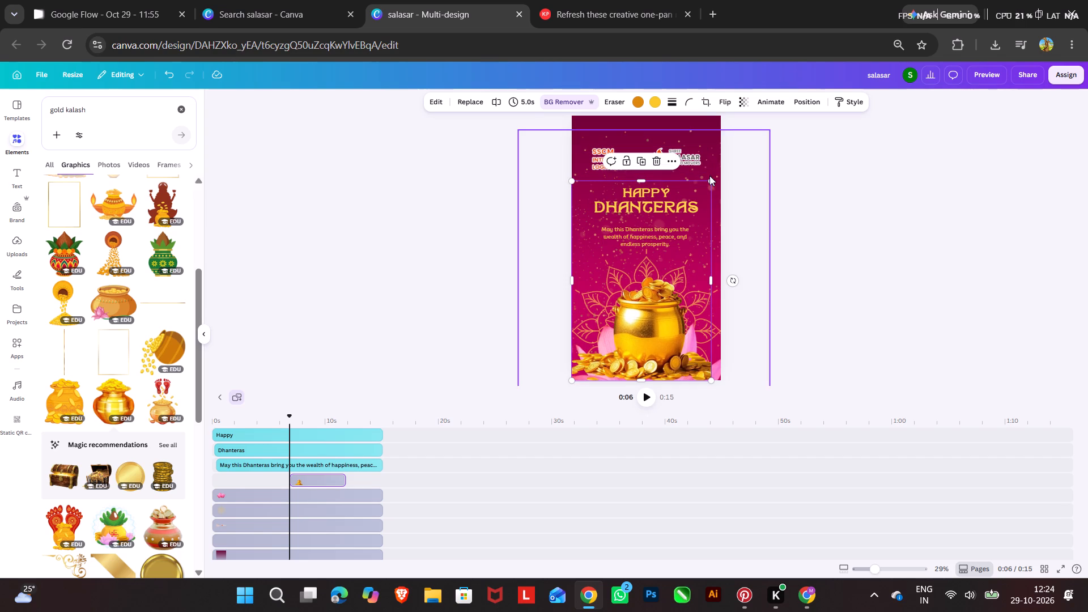
drag(710, 180, 722, 167)
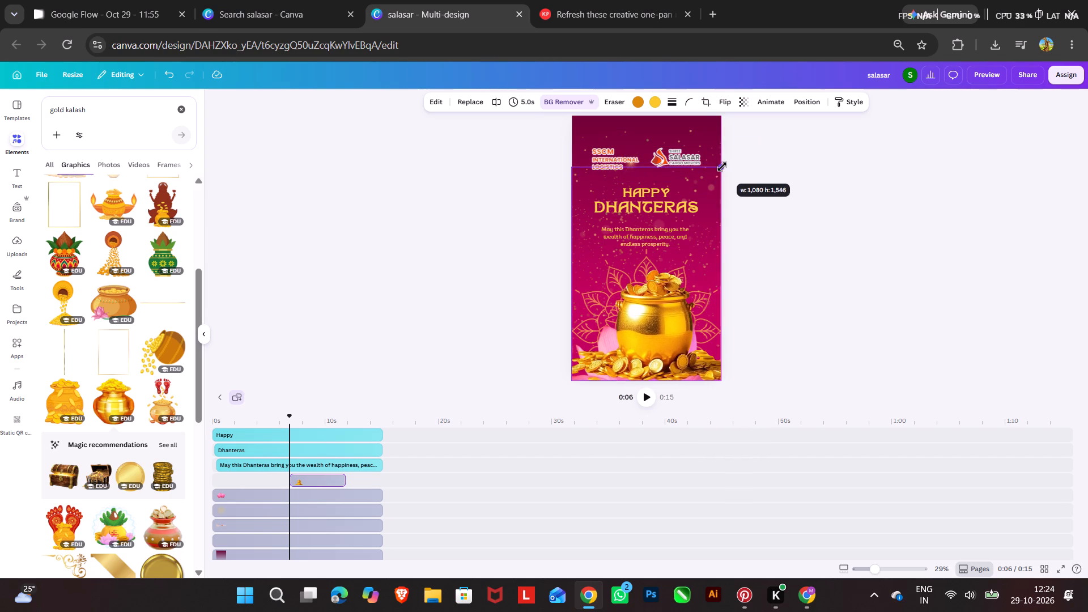
drag(722, 167, 721, 168)
click(831, 289)
click(831, 289)
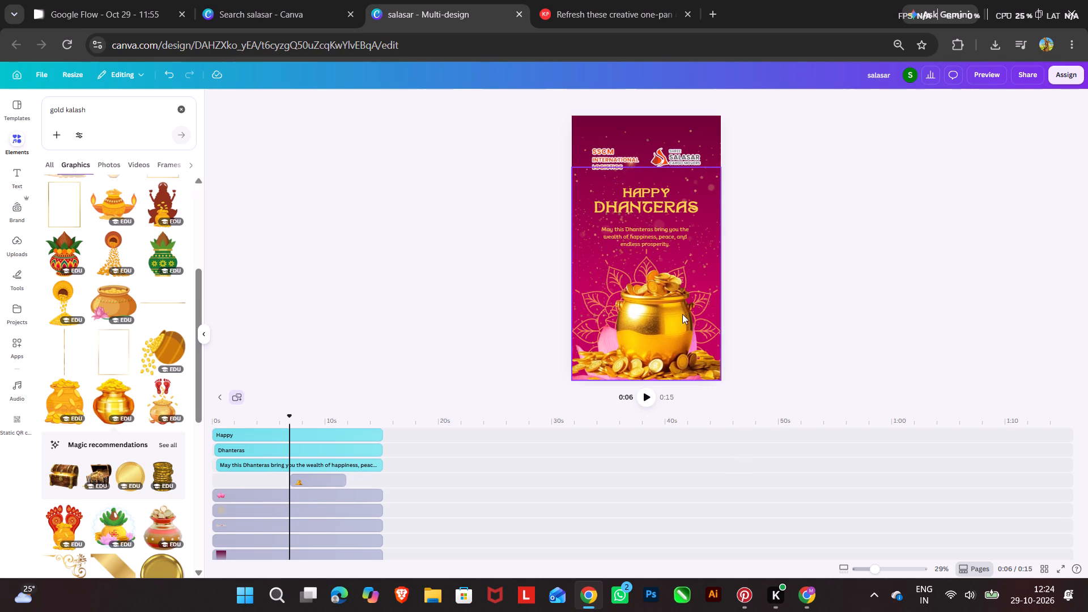
Lower the gold pot so its base and the coins around it run off the page bottom, between the lotus petals.
drag(672, 314, 670, 319)
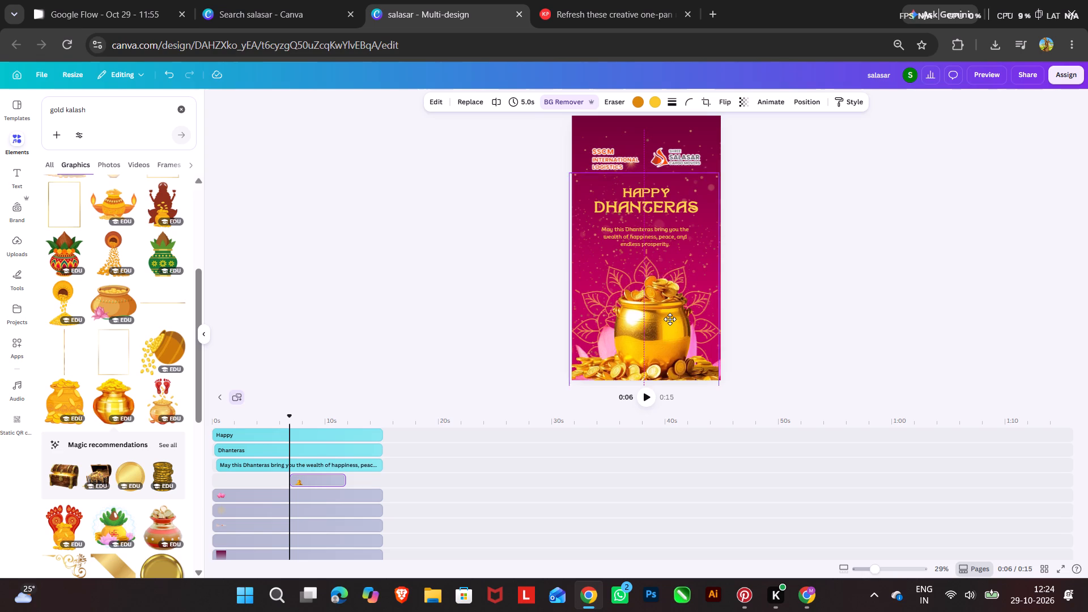
drag(670, 319, 669, 348)
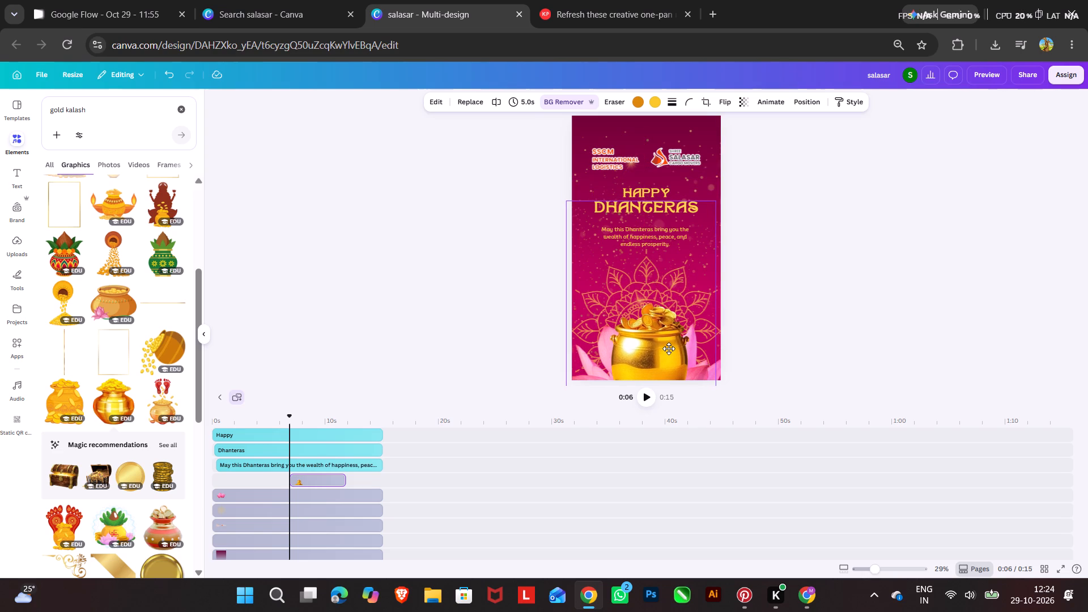
drag(669, 348, 668, 348)
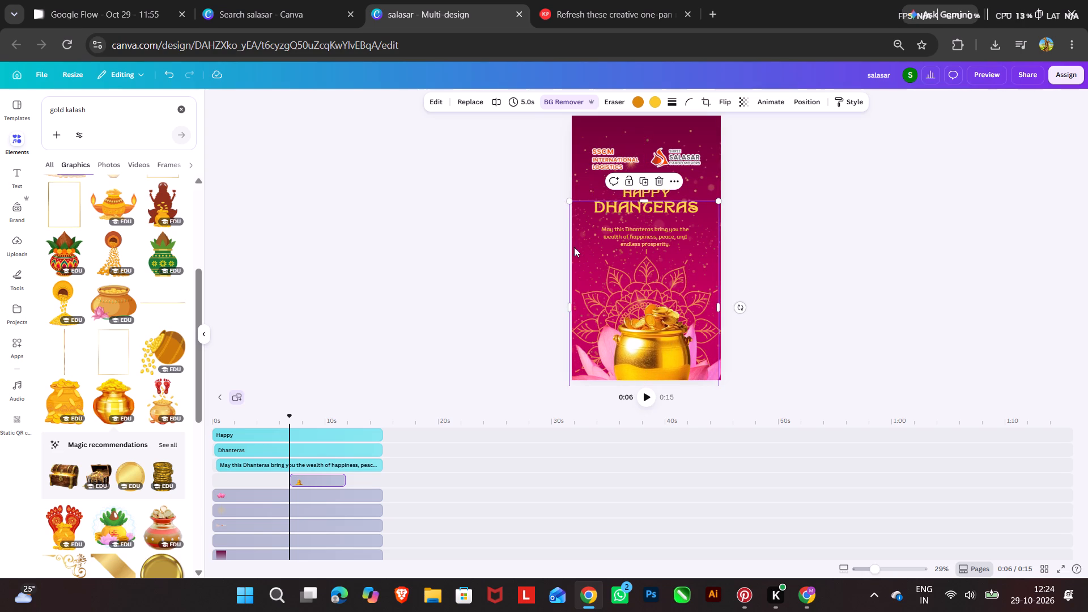
click(569, 198)
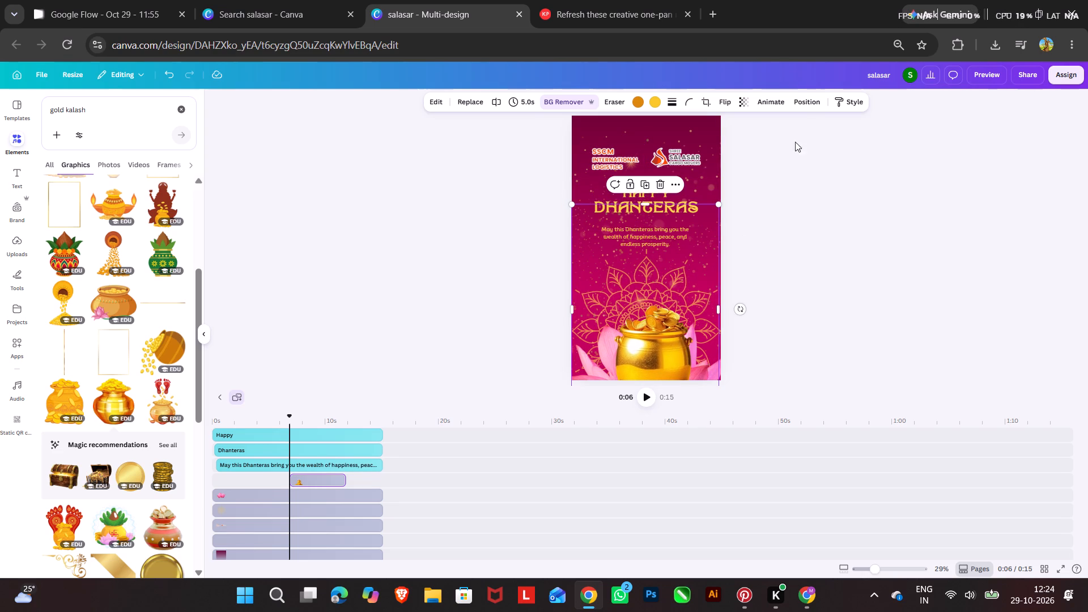
Move the gold pot's clip to the start of the timeline and extend its duration to 15.0 s.
click(809, 97)
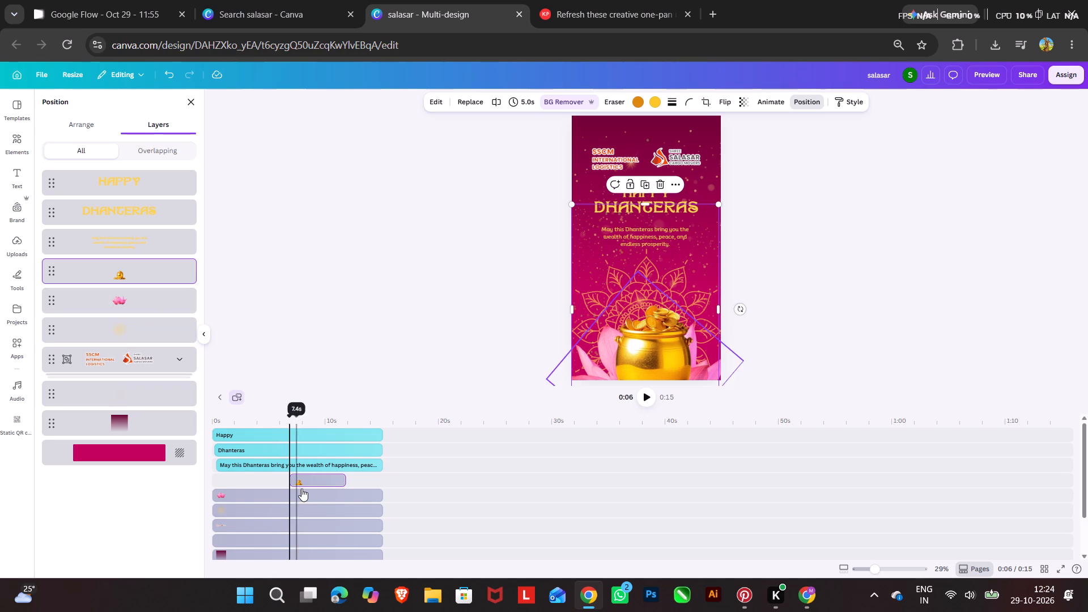
drag(323, 480, 249, 481)
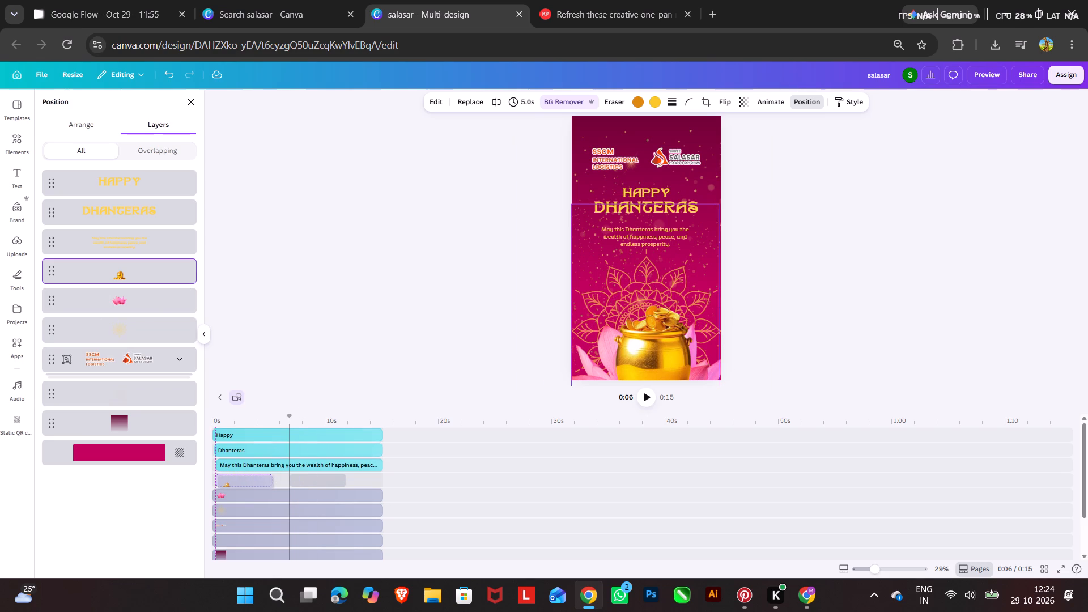
drag(249, 481, 245, 481)
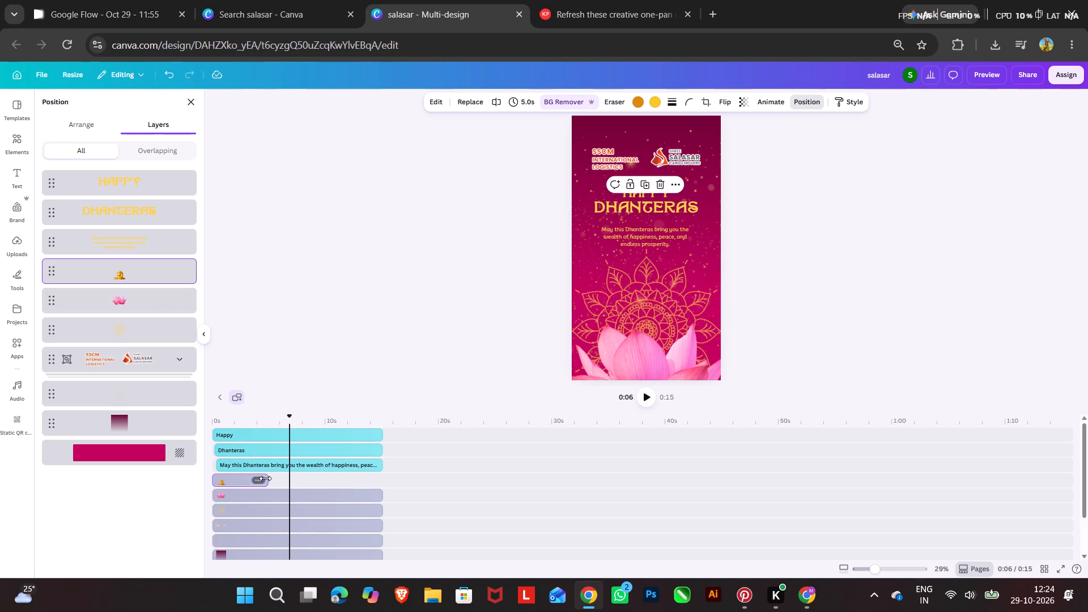
click(269, 479)
drag(268, 479, 379, 479)
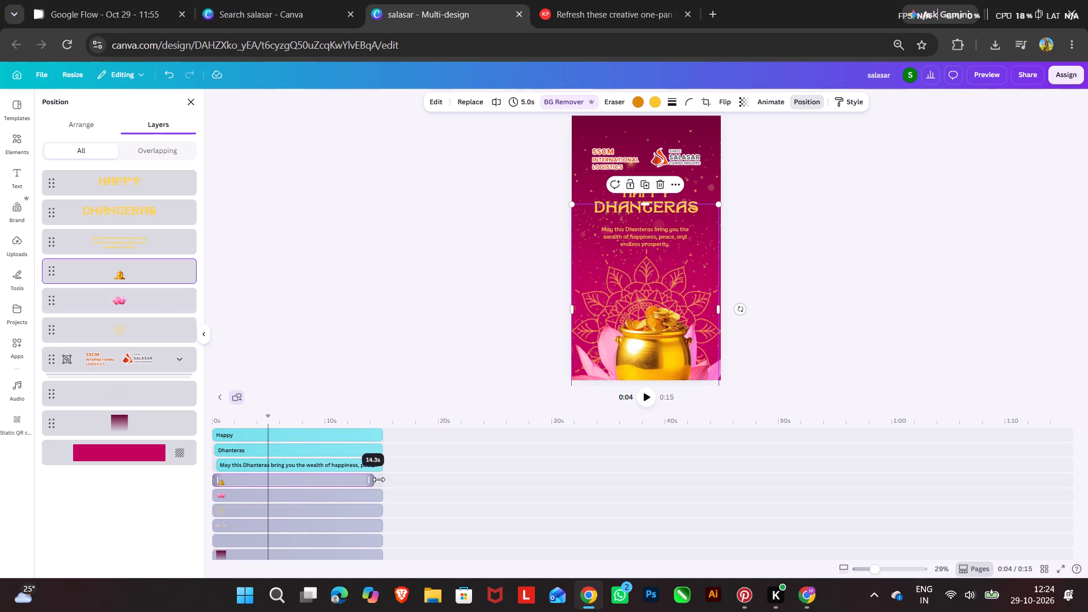
drag(379, 479, 384, 480)
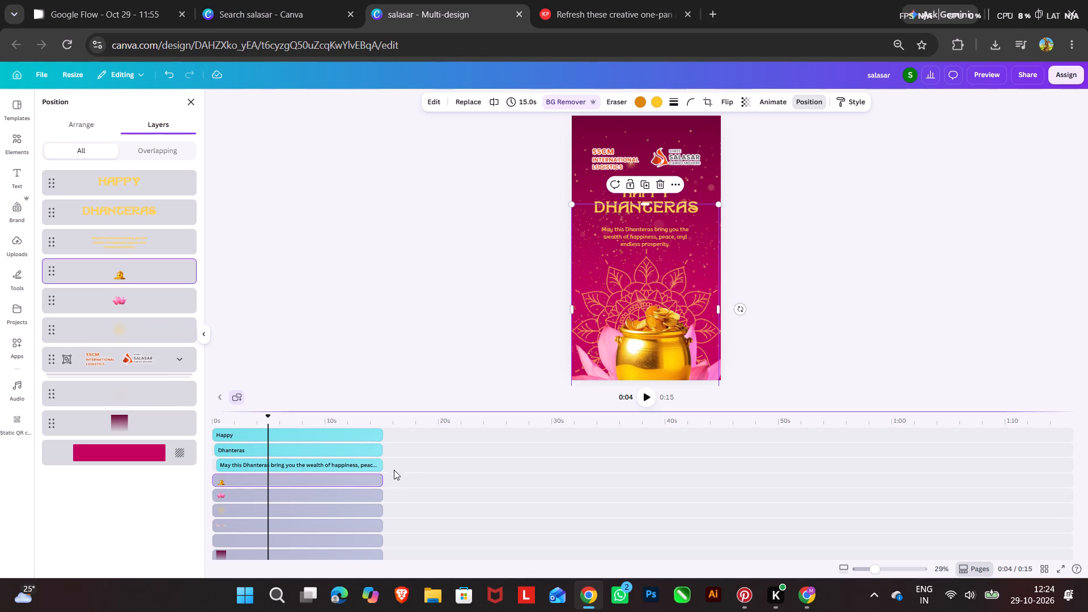
Apply the Photo Rise animation to the gold pot.
click(774, 100)
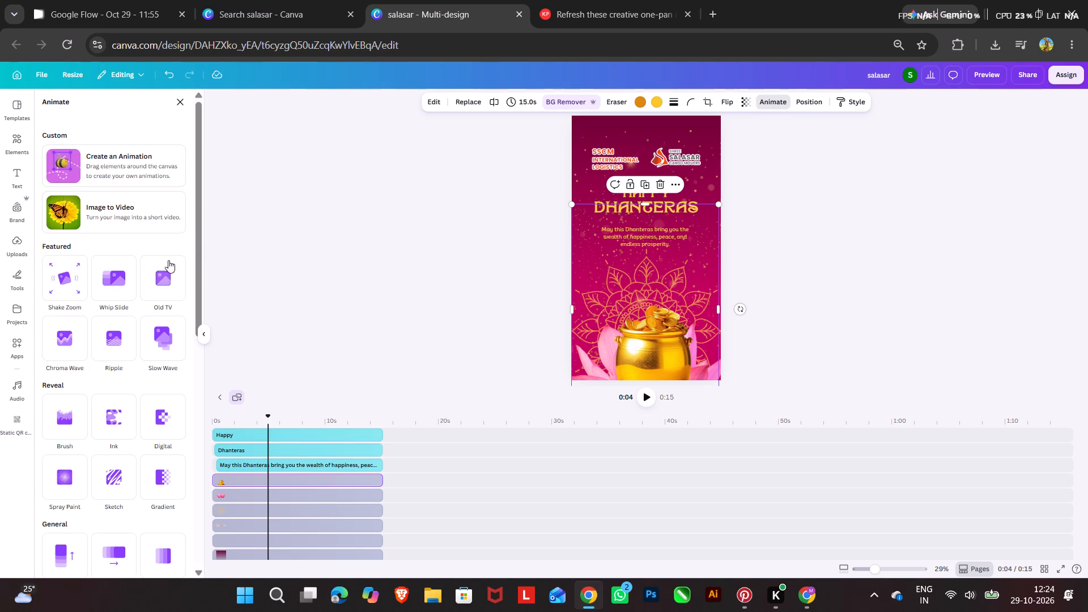
scroll(103, 406, down, 8)
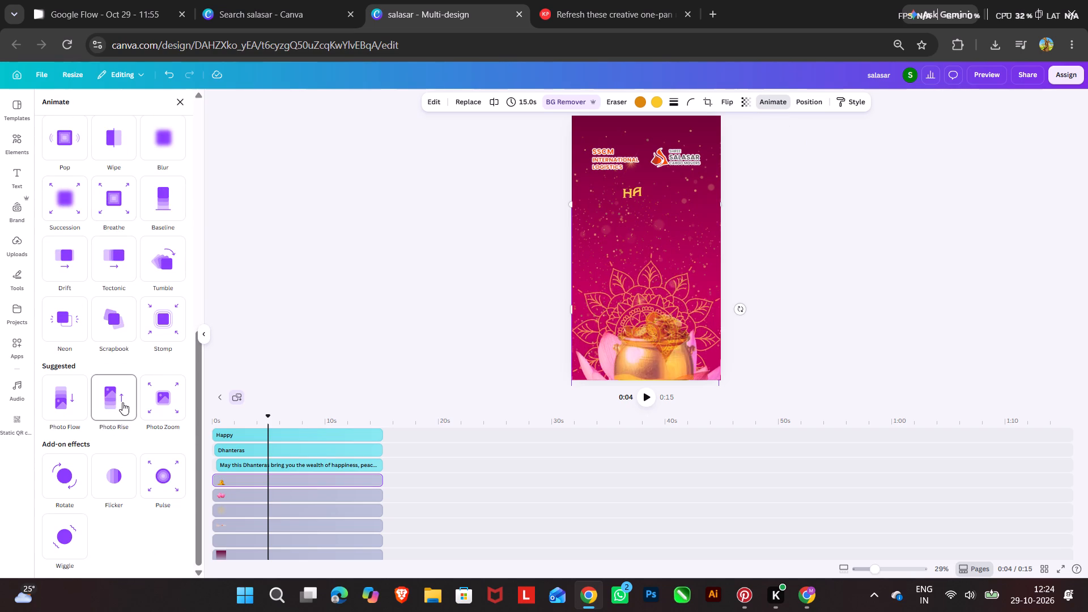
click(122, 402)
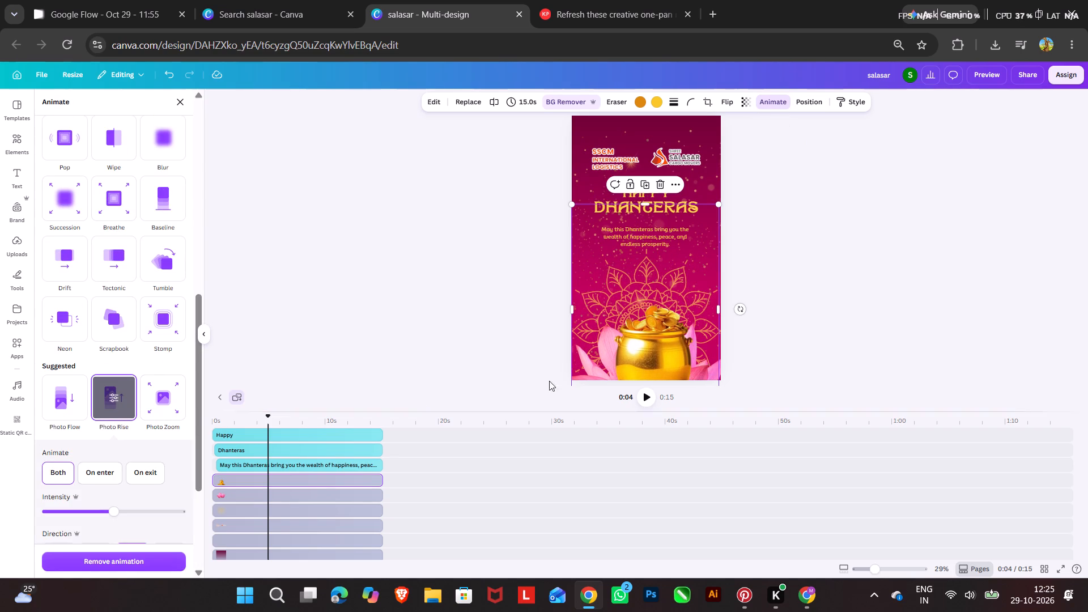
Raise the gold pot and centre it over the lotus so the upper coins around its base are inside the page.
click(657, 341)
drag(660, 347, 651, 344)
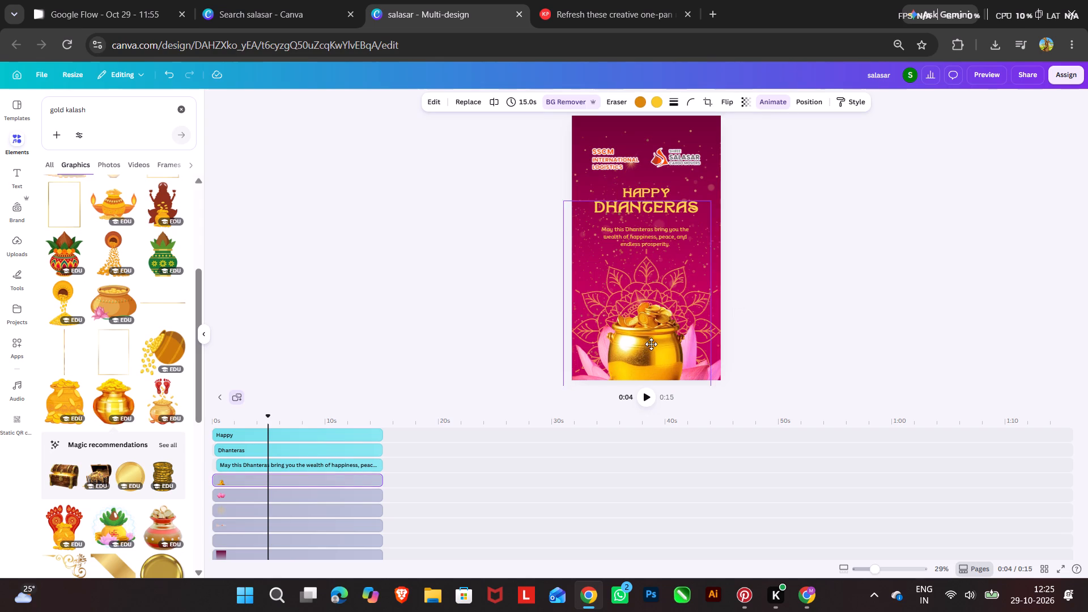
drag(651, 344, 649, 333)
drag(652, 333, 663, 325)
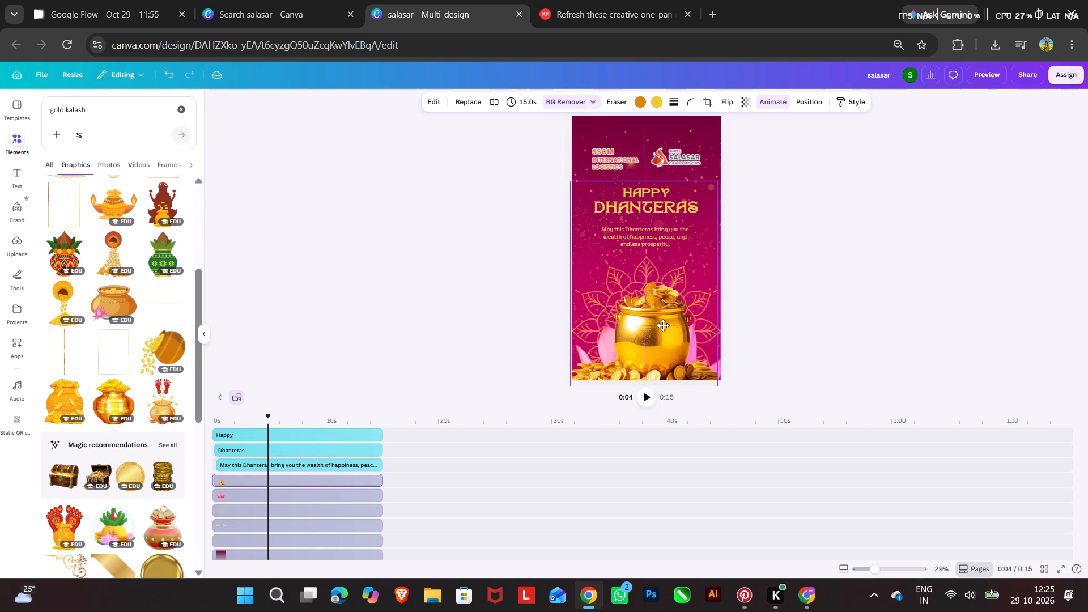
drag(663, 325, 663, 329)
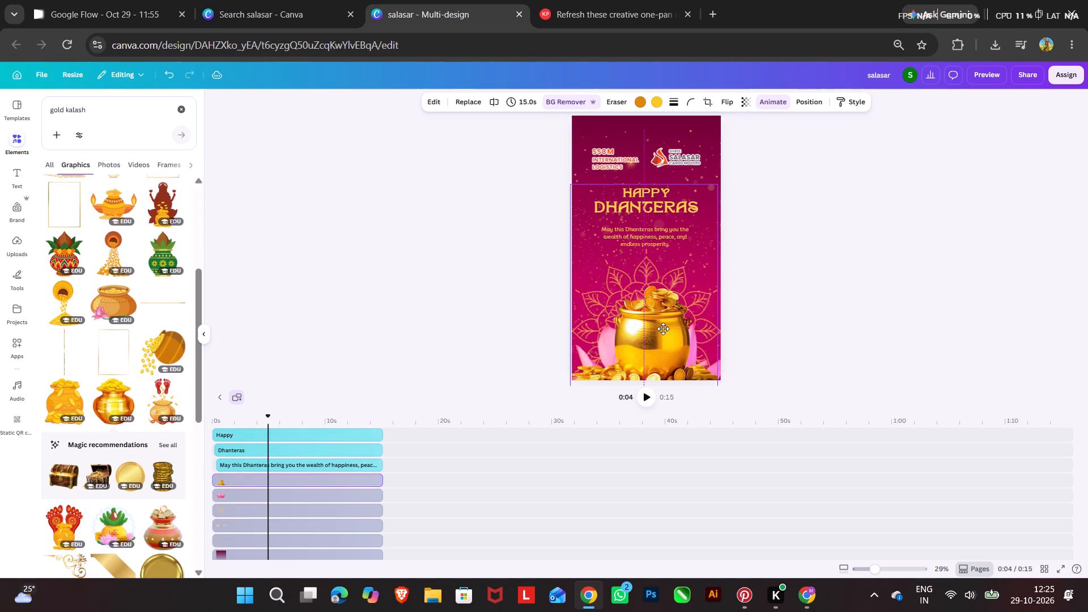
drag(663, 329, 659, 329)
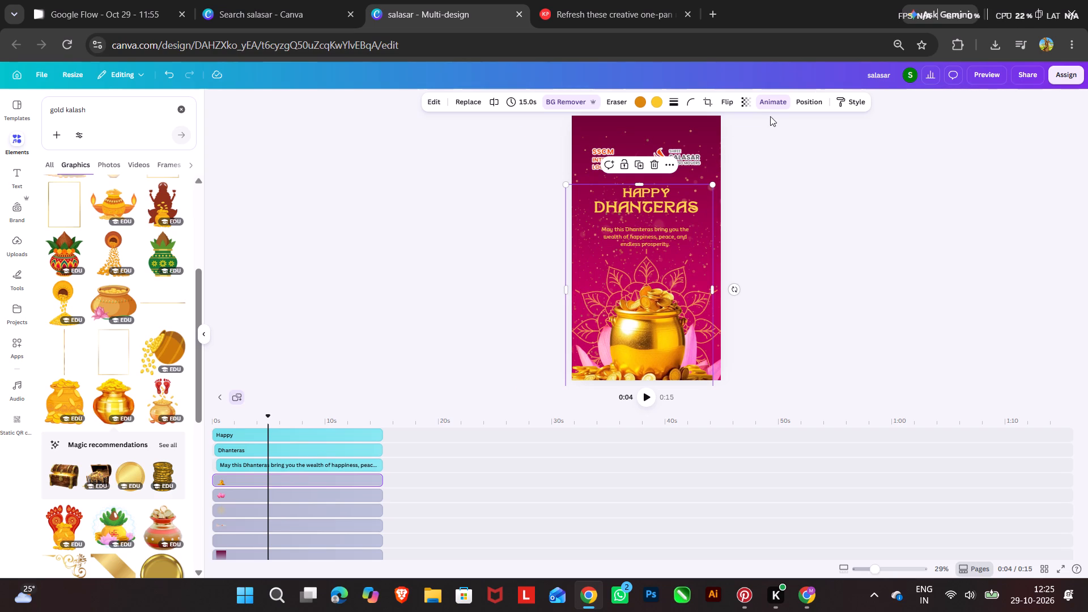
Play the page from the start of the timeline to check the gold pot's animation.
drag(270, 415, 186, 422)
click(644, 396)
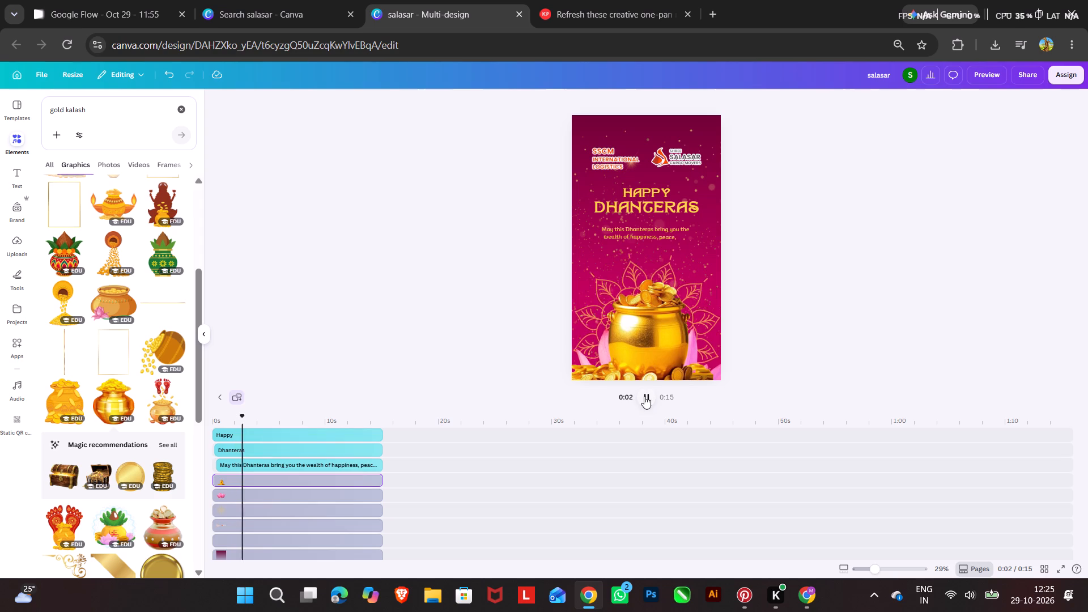
click(665, 355)
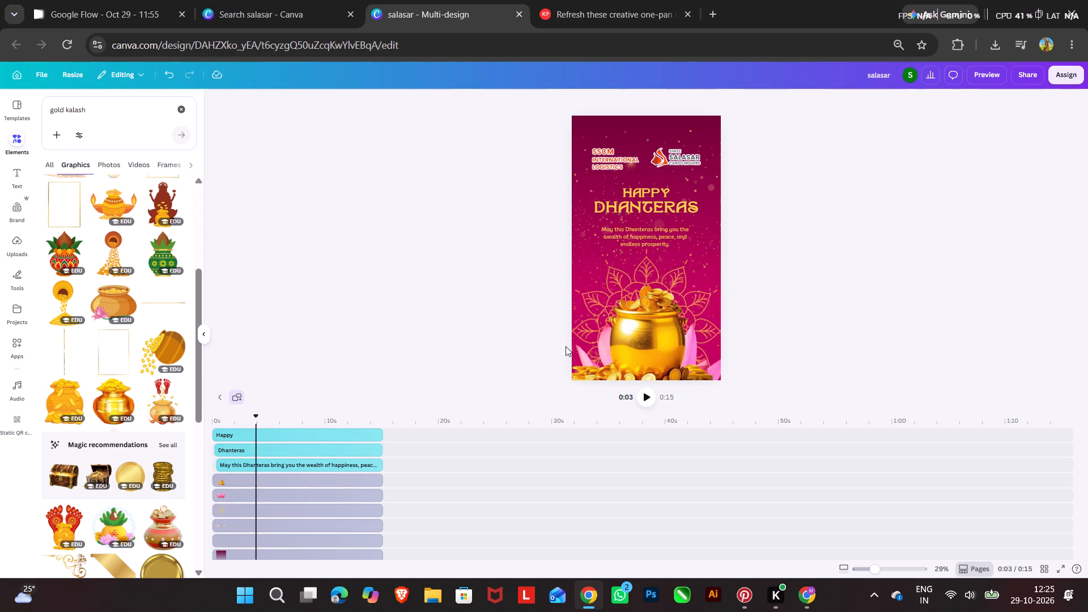
Crop both sides of the gold pot image to cut off the outer coins, to about 614 wide.
click(605, 339)
drag(566, 341, 600, 384)
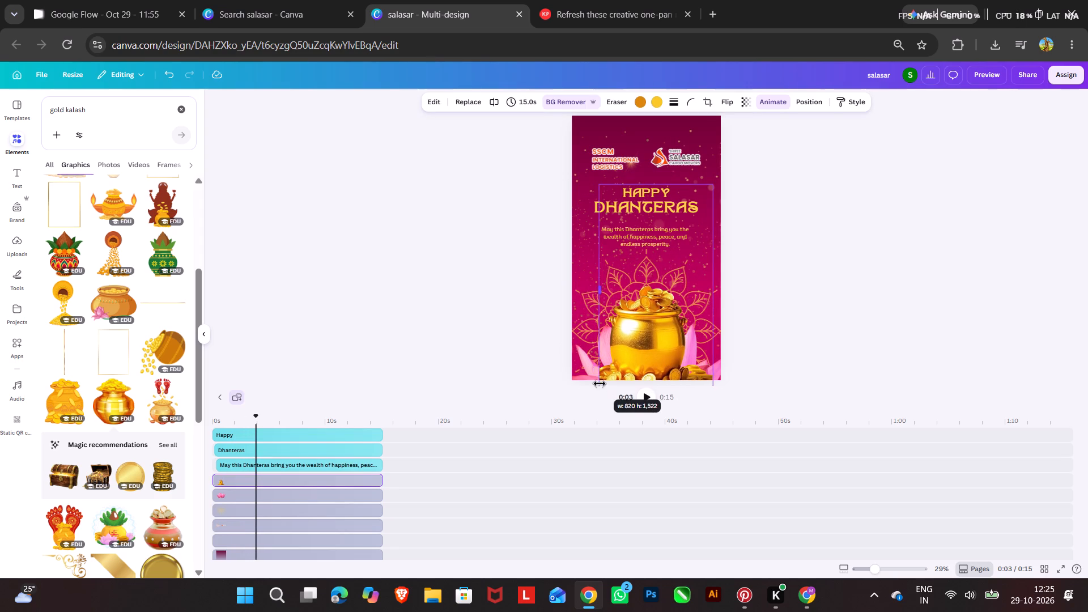
drag(600, 384, 607, 400)
drag(713, 367, 692, 385)
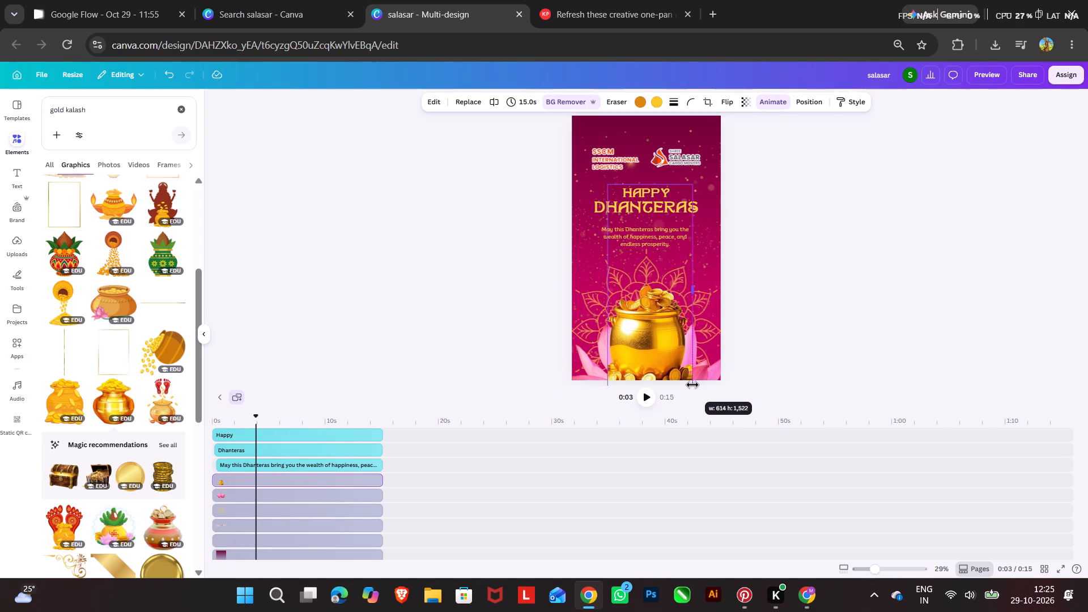
drag(692, 385, 694, 385)
drag(658, 337, 658, 335)
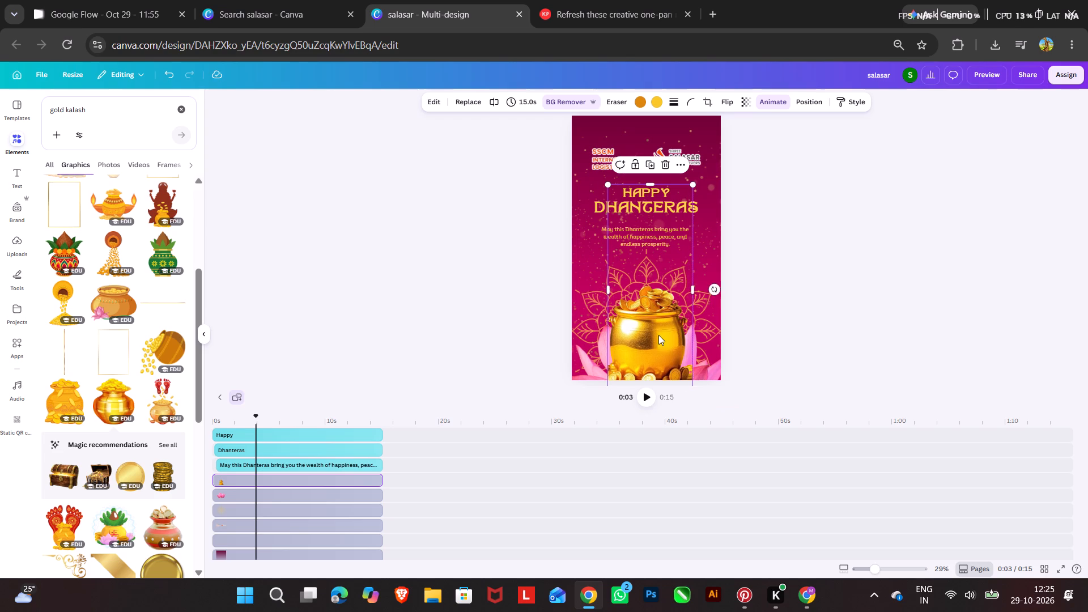
Enlarge the gold pot slightly to about 638 wide and raise it, centred, so its base coins fit inside the page.
drag(658, 335, 657, 322)
click(694, 169)
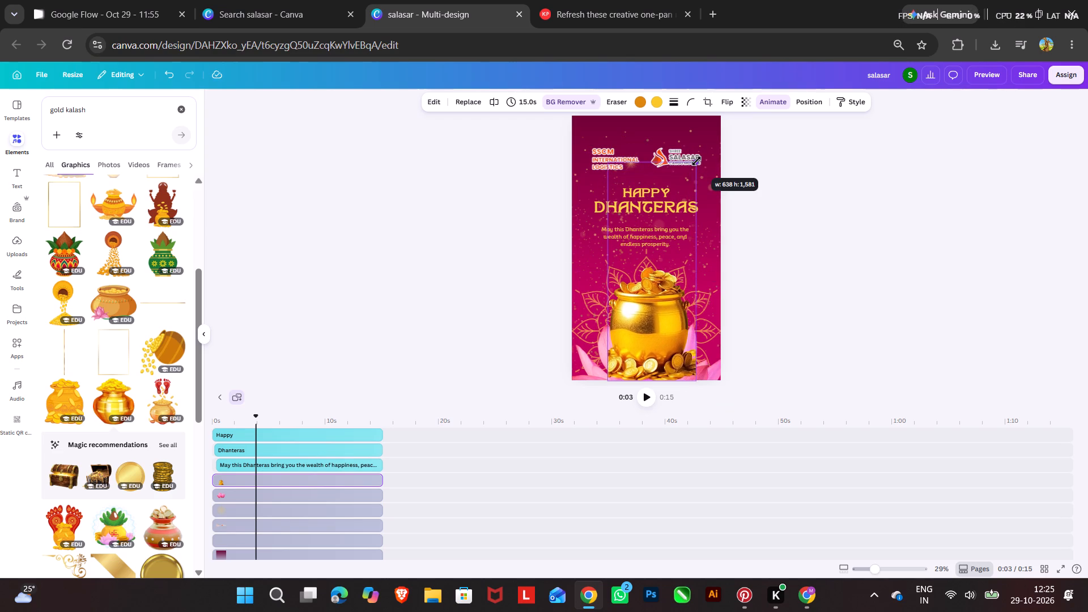
drag(647, 278, 650, 268)
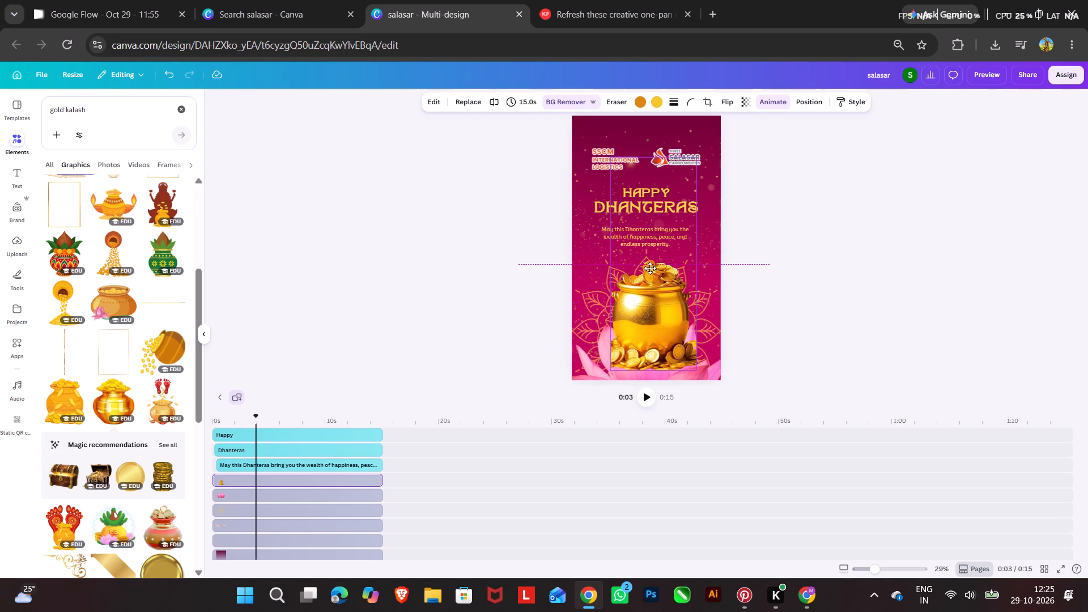
drag(650, 268, 648, 268)
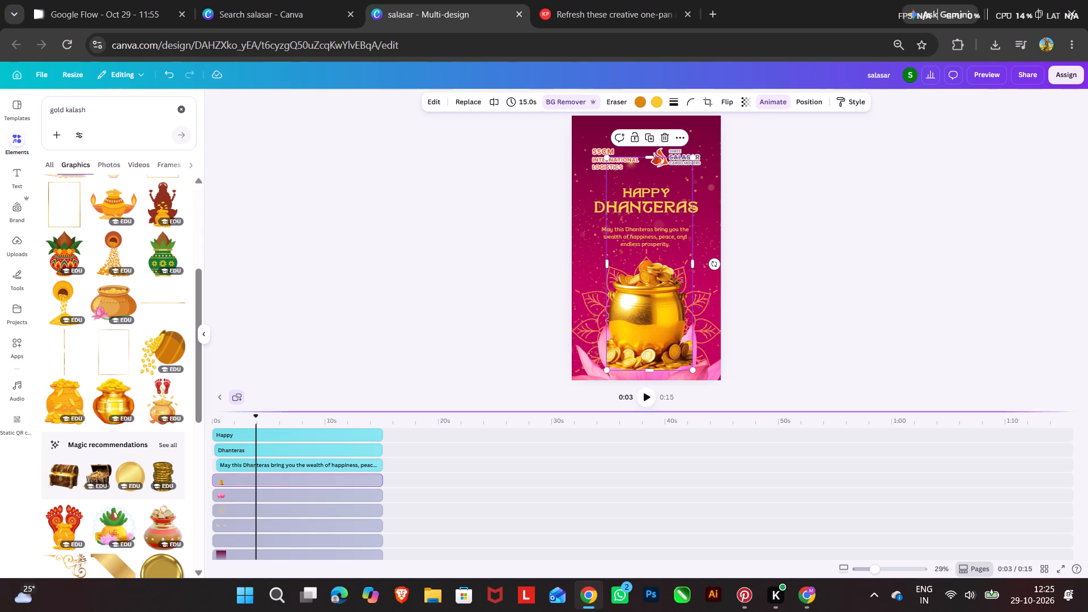
Move the gold pot's layer behind the pink lotus and play the page from the start to check it.
drag(281, 477, 282, 493)
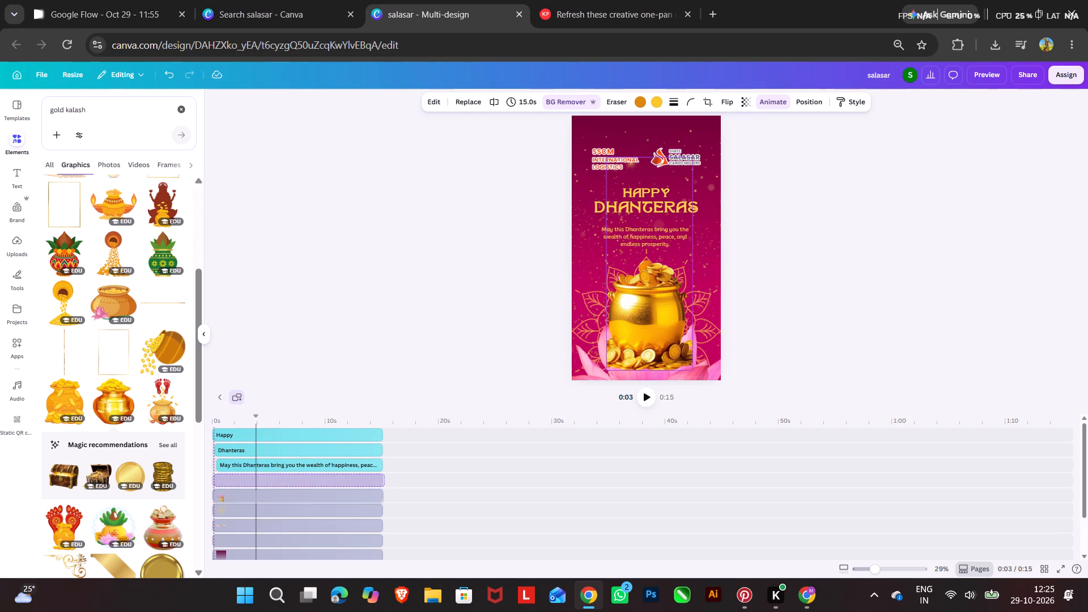
drag(282, 493, 282, 496)
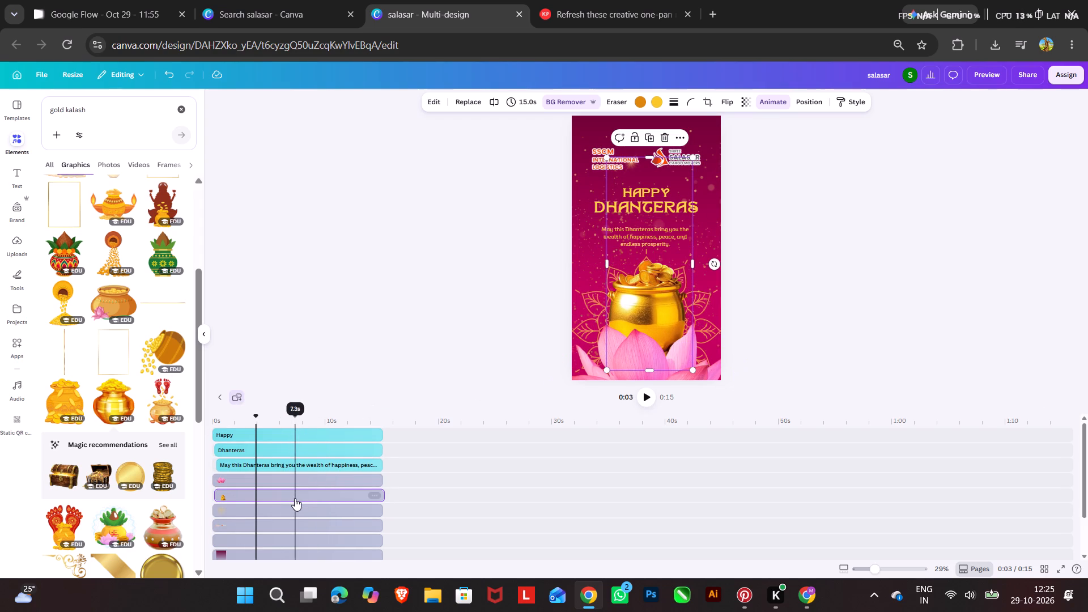
click(314, 494)
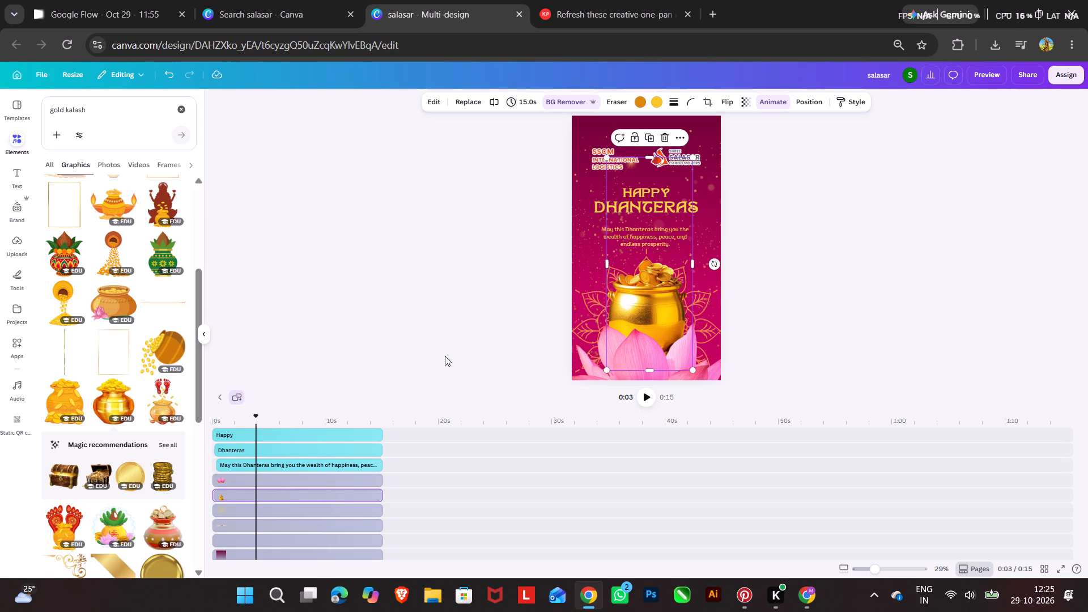
drag(258, 417, 195, 420)
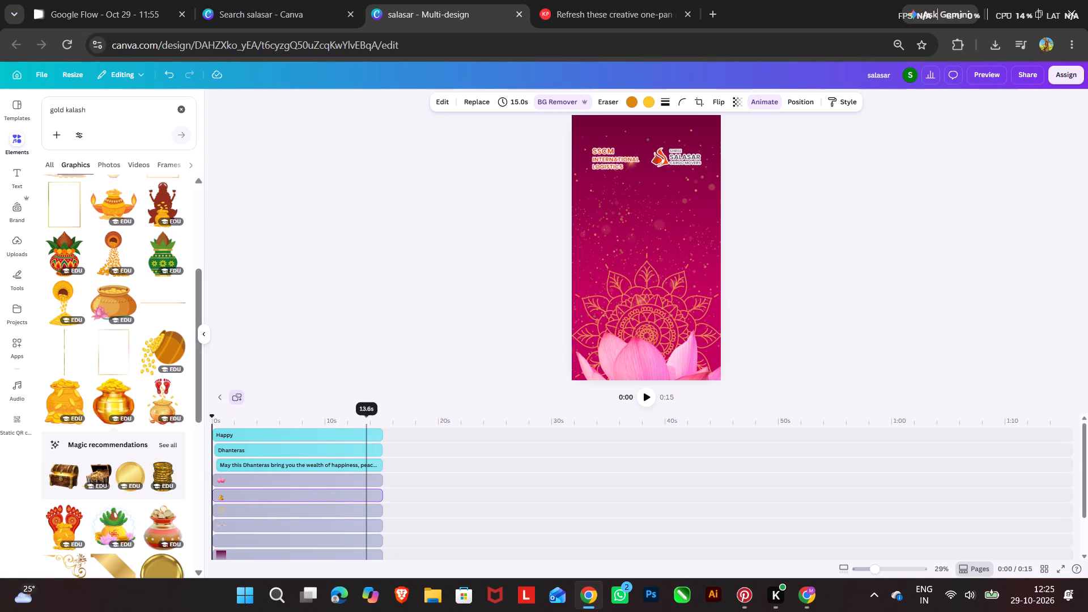
click(644, 398)
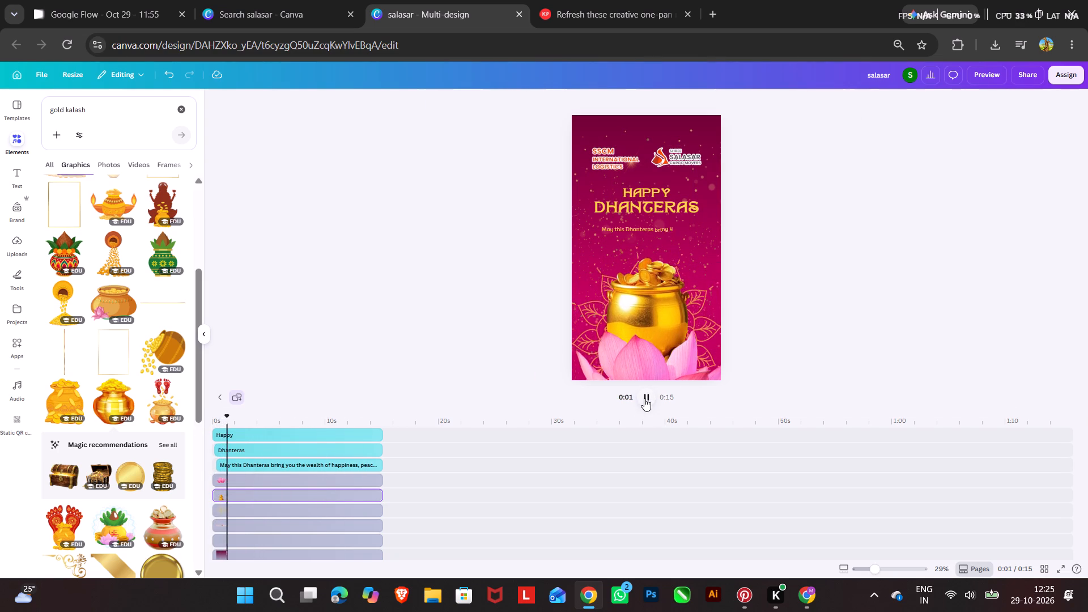
Lower the gold pot deeper behind the lotus petals, keeping it centred, and replay the page from the start.
click(668, 284)
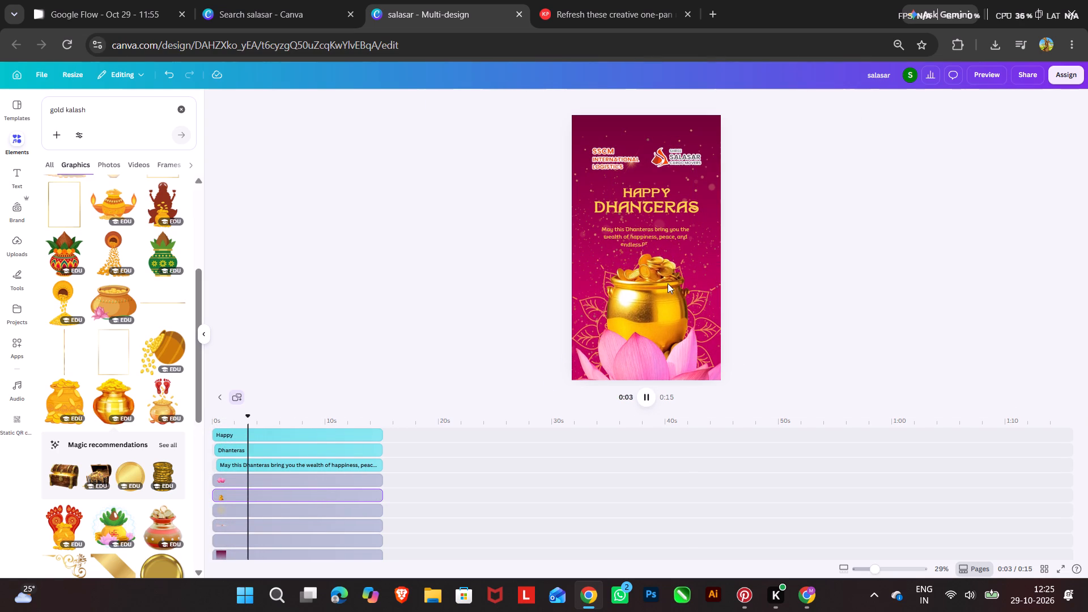
drag(666, 280, 670, 307)
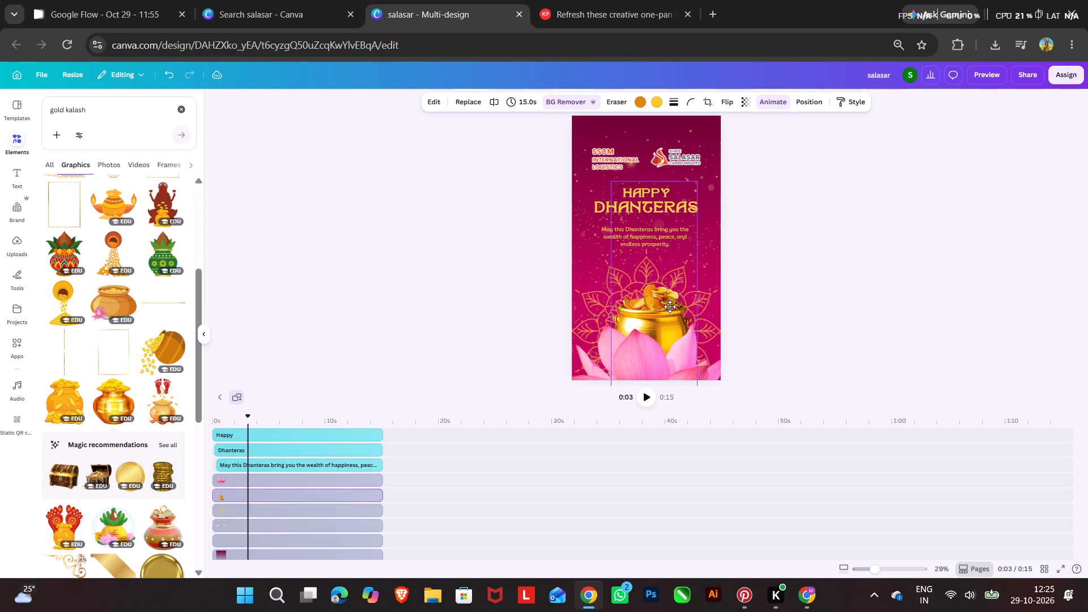
drag(670, 307, 669, 308)
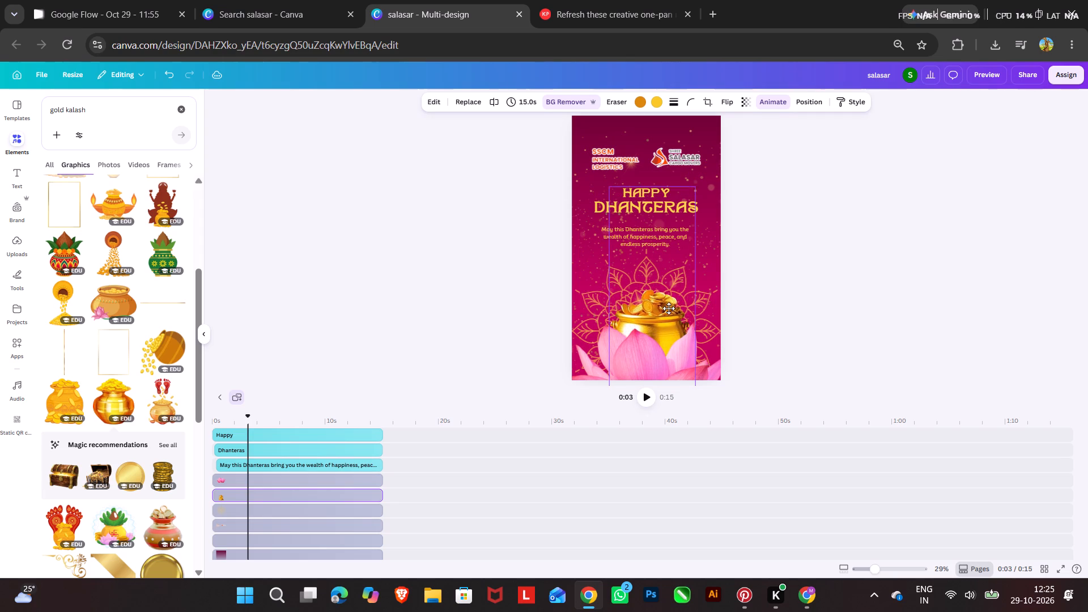
drag(669, 308, 669, 302)
click(669, 299)
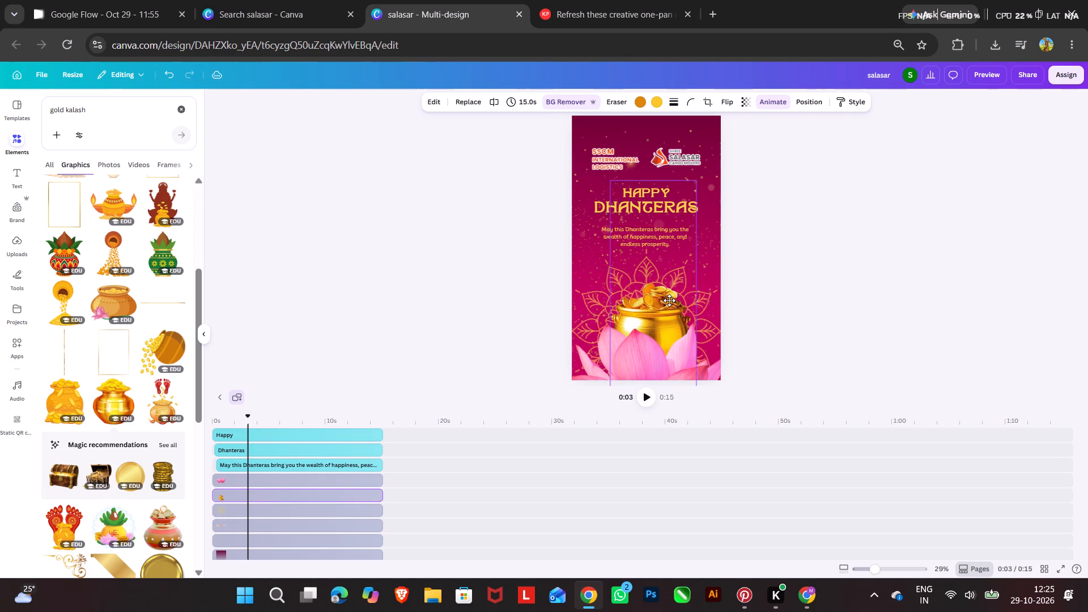
drag(248, 415, 188, 419)
click(646, 395)
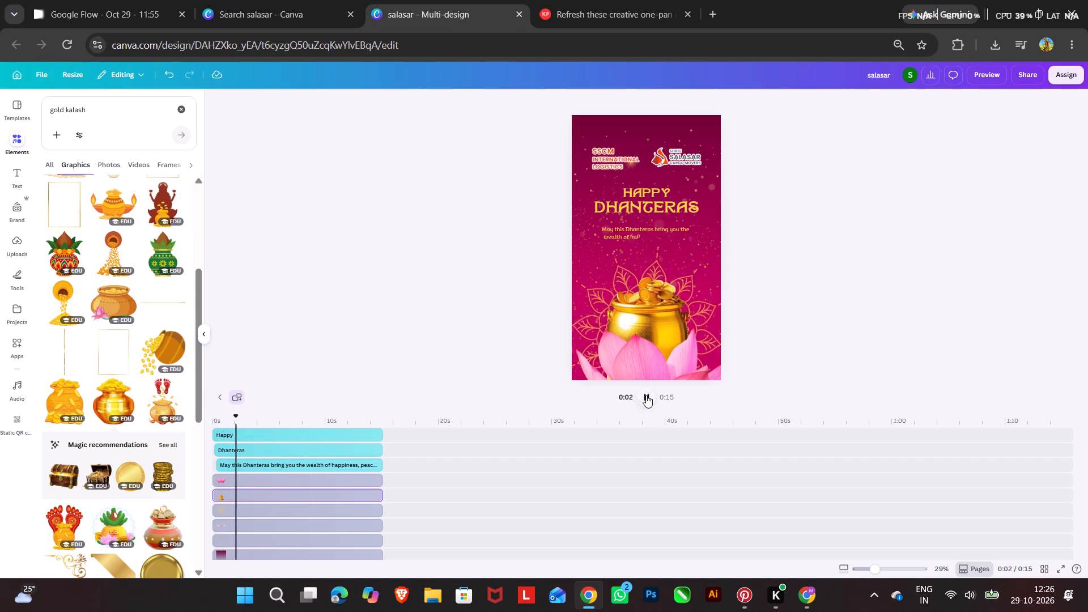
Enlarge the pink lotus slightly by extending its lower-left corner outward beyond the page edge.
click(635, 359)
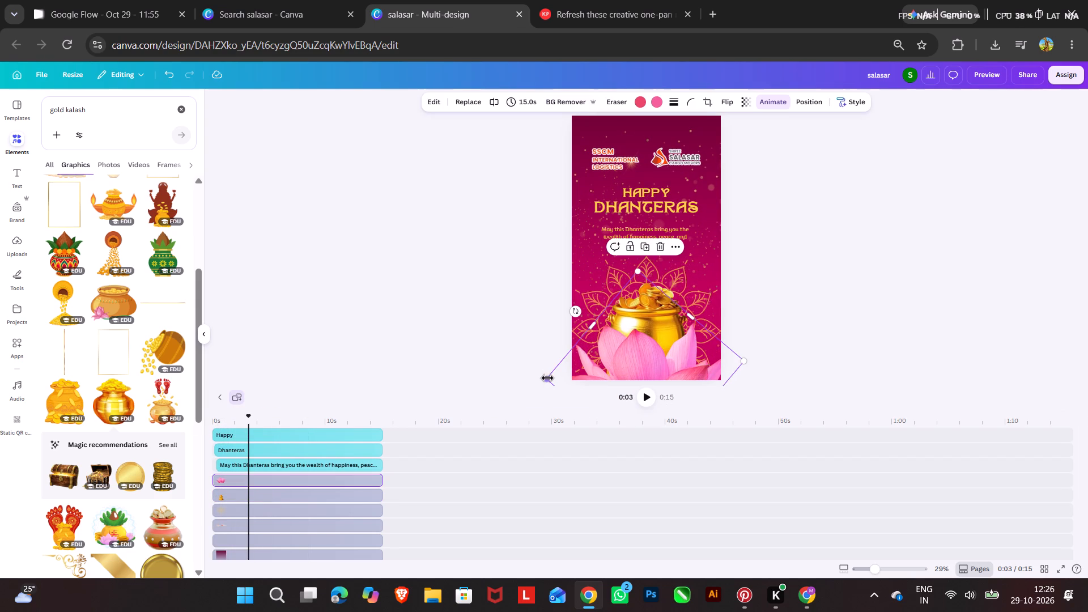
drag(547, 377, 539, 377)
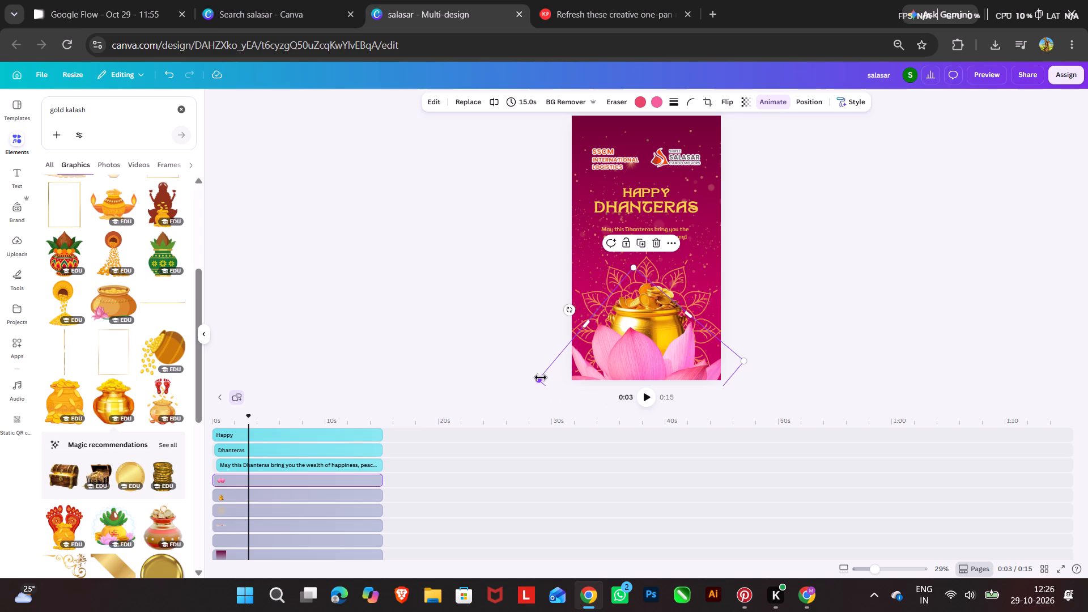
double_click(836, 354)
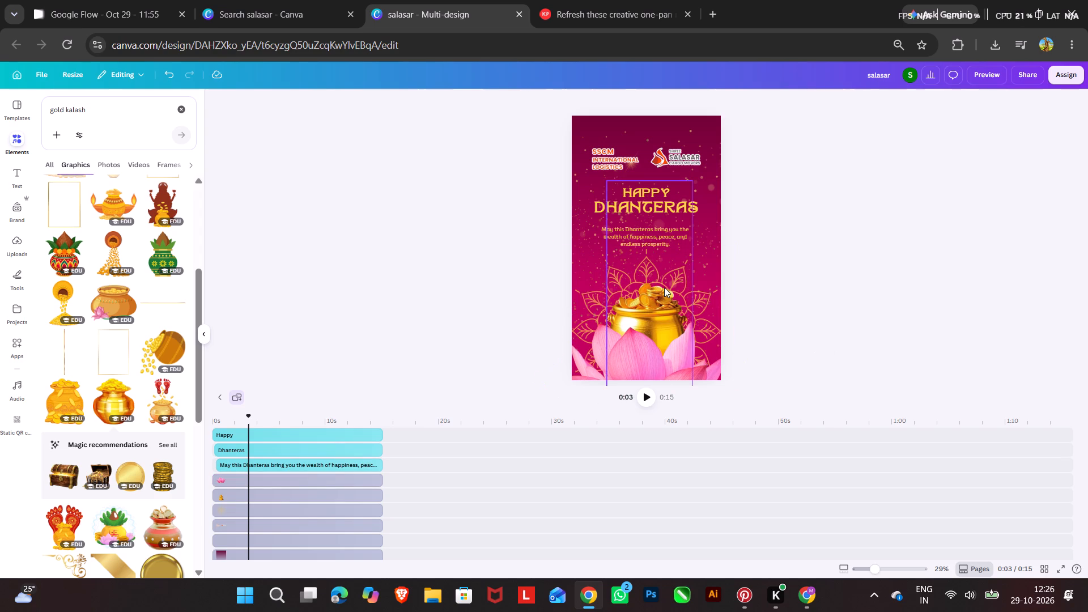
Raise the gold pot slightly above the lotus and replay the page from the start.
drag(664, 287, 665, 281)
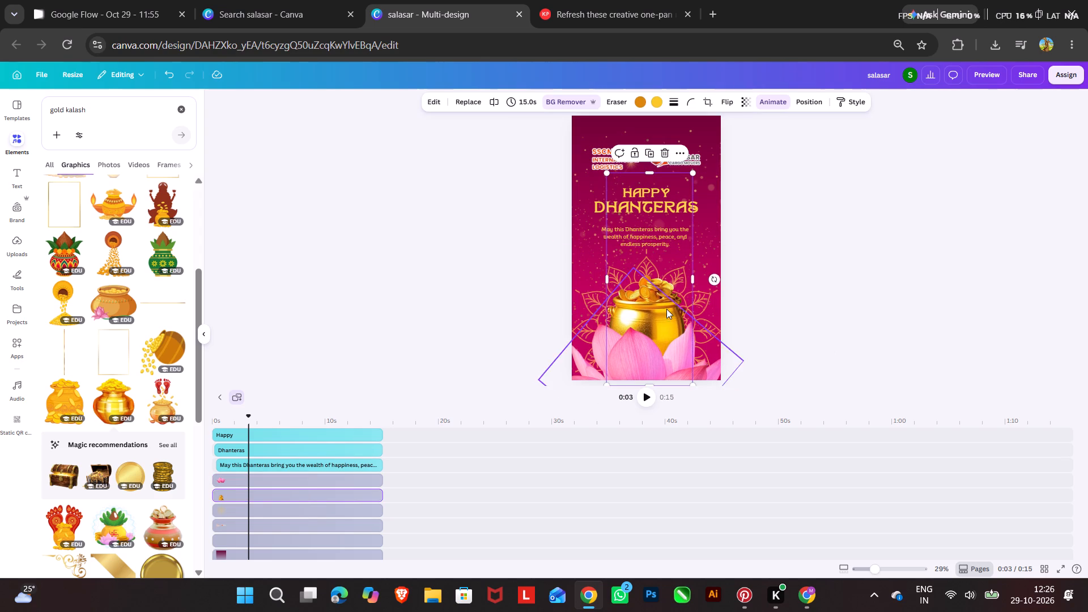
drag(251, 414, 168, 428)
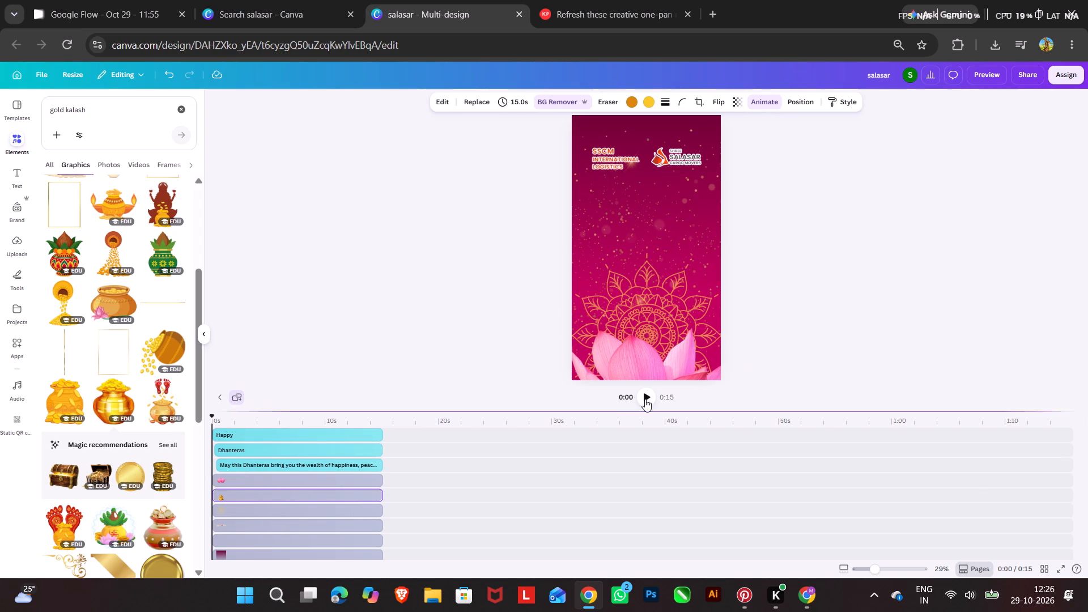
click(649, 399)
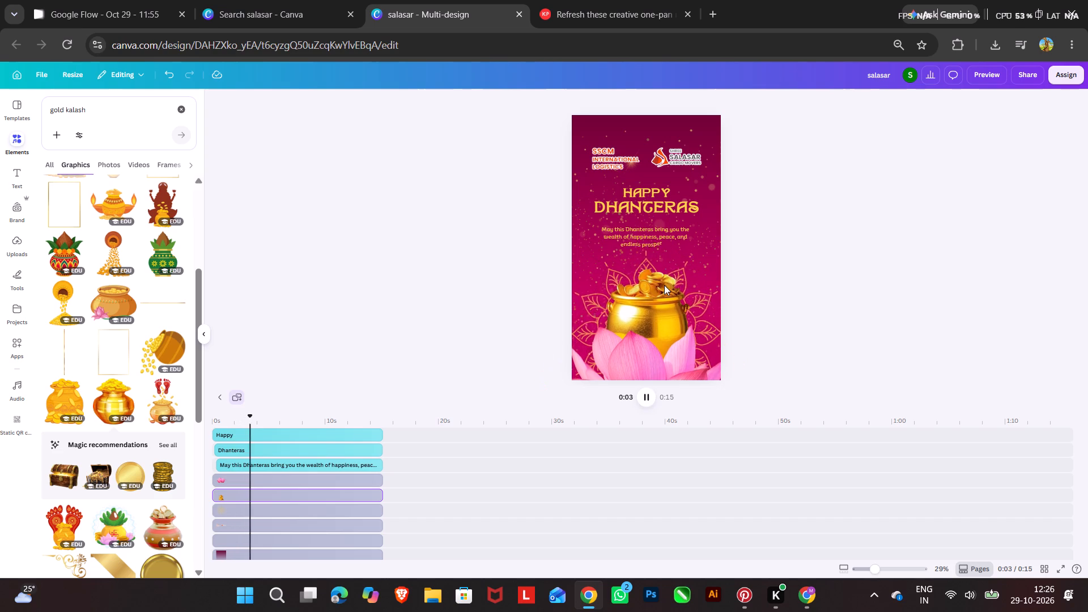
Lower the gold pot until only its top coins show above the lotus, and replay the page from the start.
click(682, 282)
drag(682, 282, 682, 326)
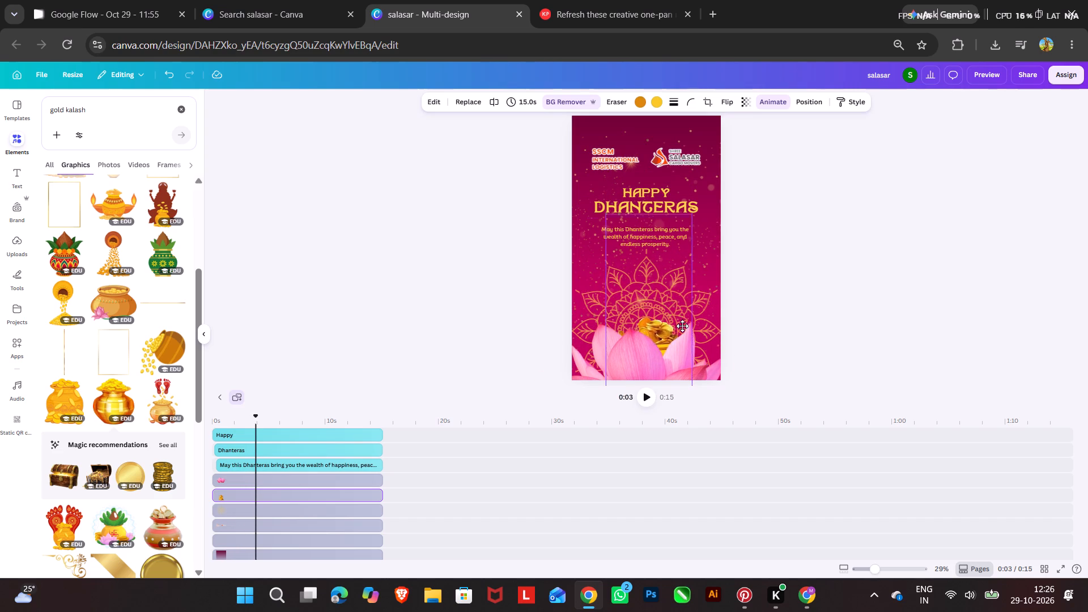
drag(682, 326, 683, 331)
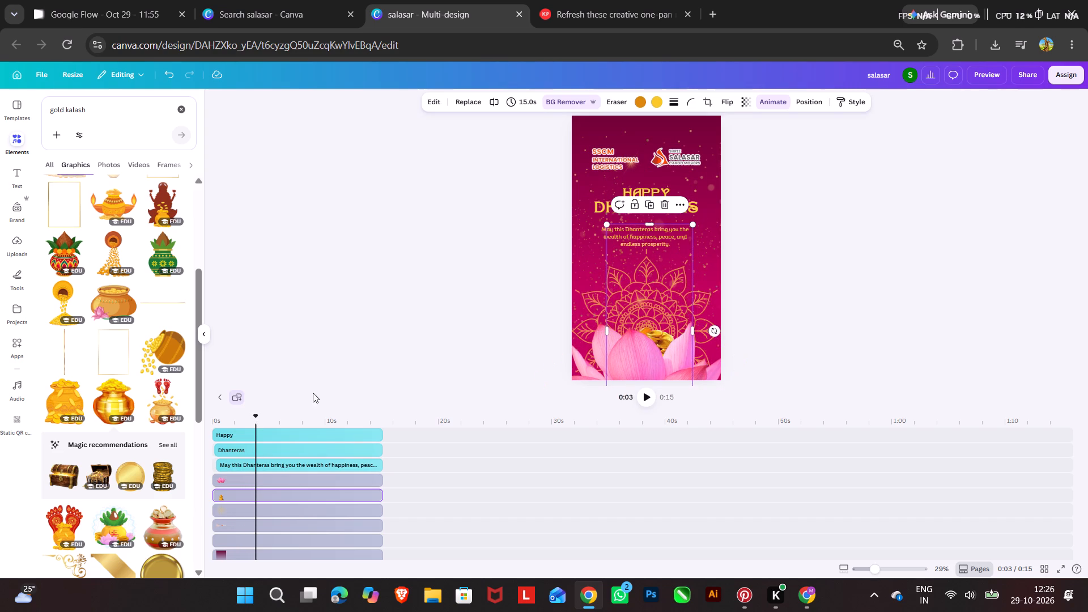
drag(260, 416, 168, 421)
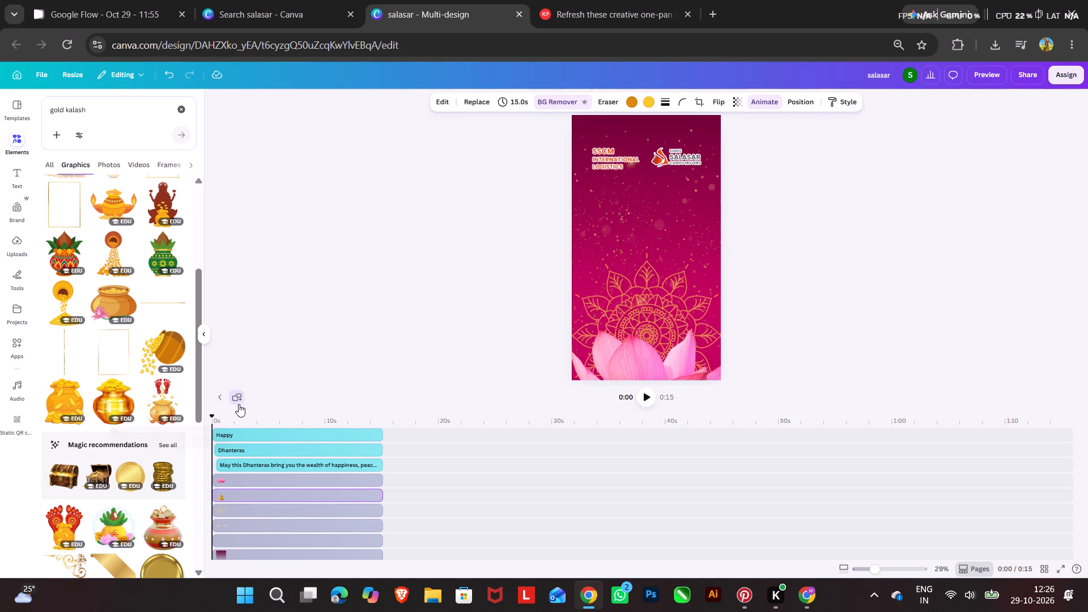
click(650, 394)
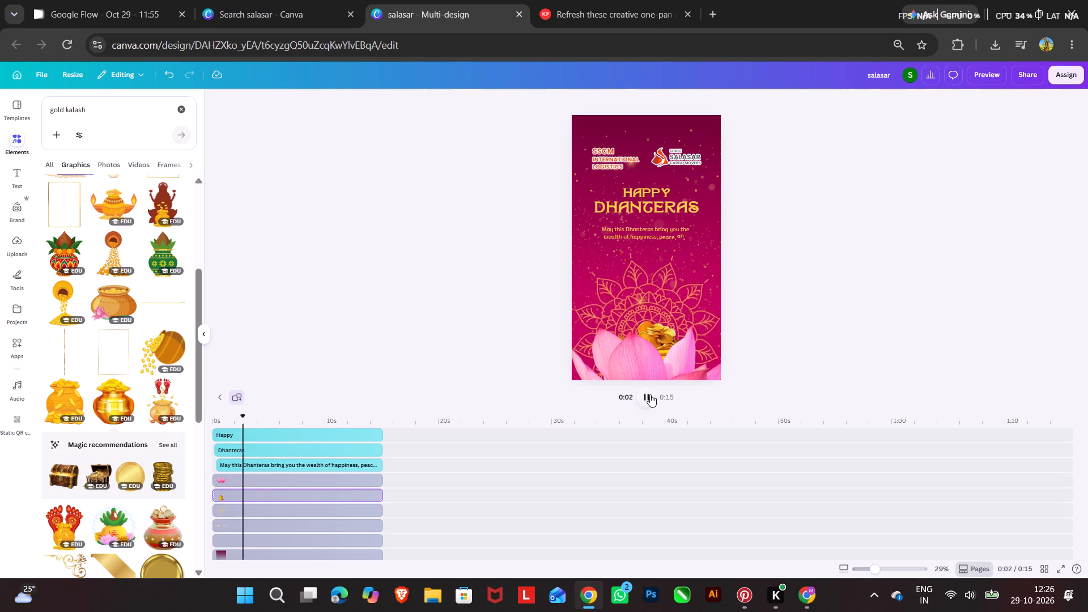
Compare the maximum and minimum Photo Rise intensity on the gold pot and set it to the maximum.
click(313, 494)
click(776, 104)
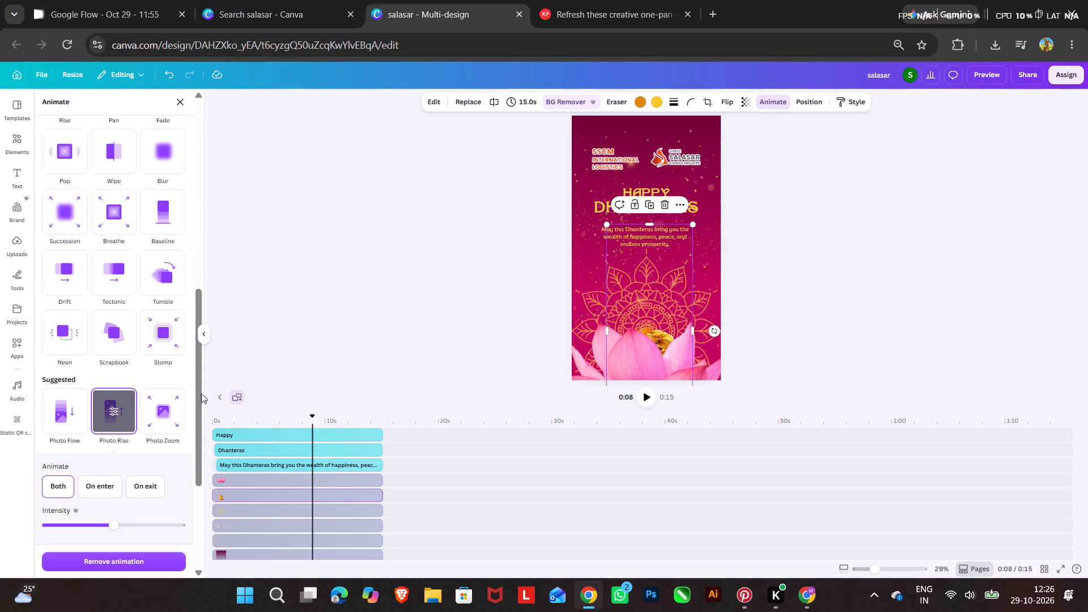
scroll(199, 391, down, 5)
drag(117, 331, 367, 331)
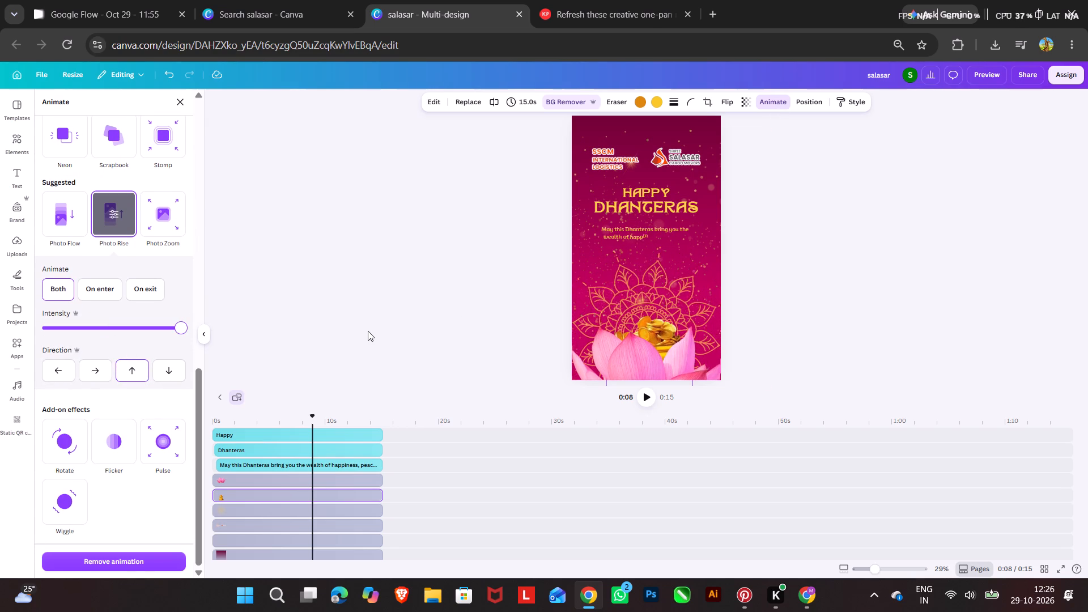
drag(182, 329, 46, 328)
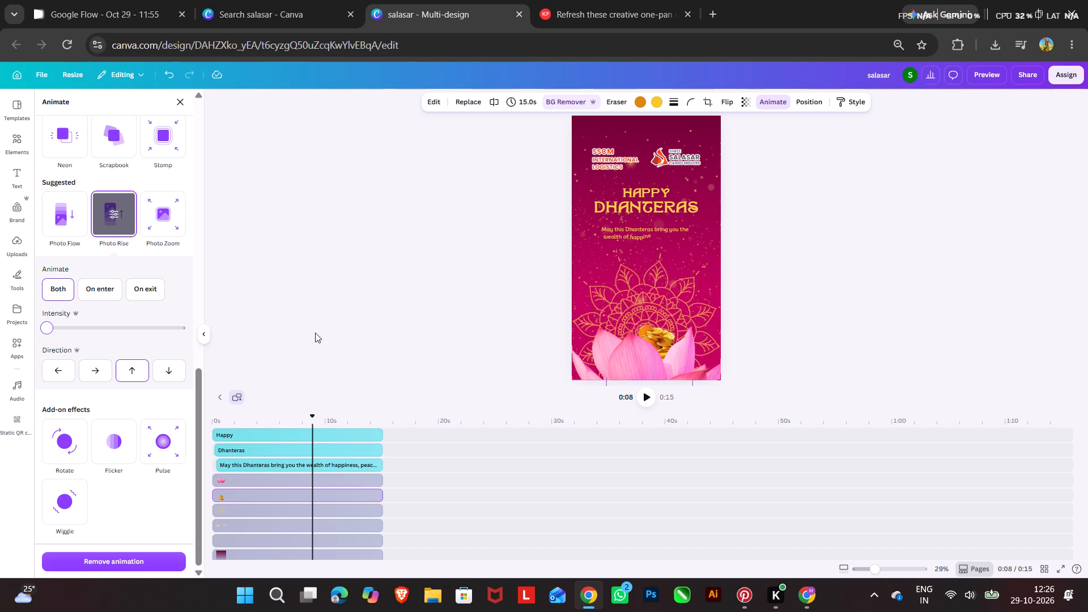
drag(48, 328, 475, 327)
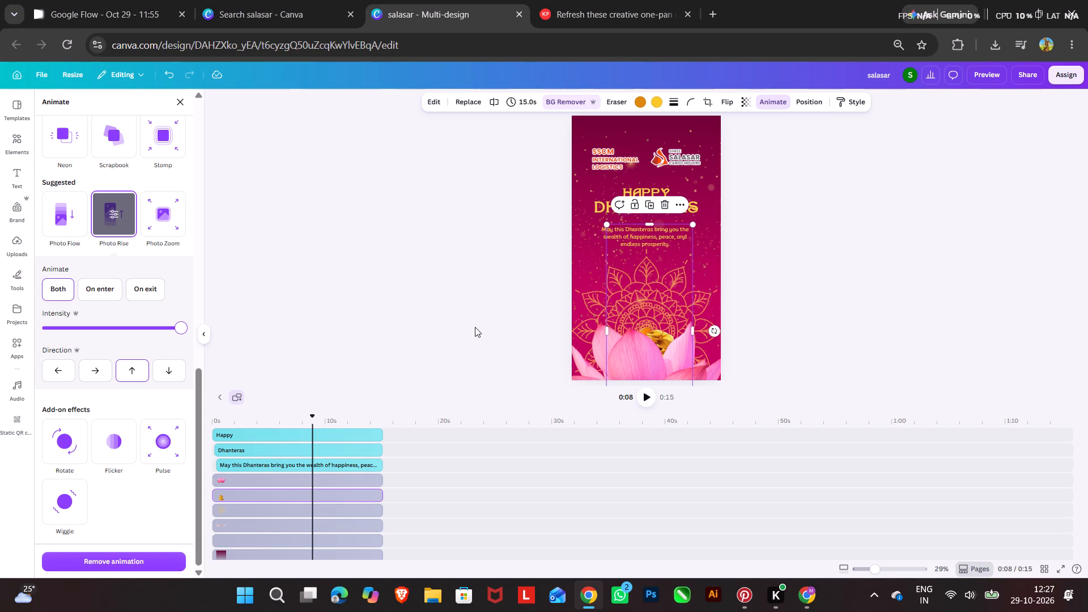
Raise the gold pot so its coins and upper body show above the lotus, and replay the page from the start.
drag(674, 278, 673, 250)
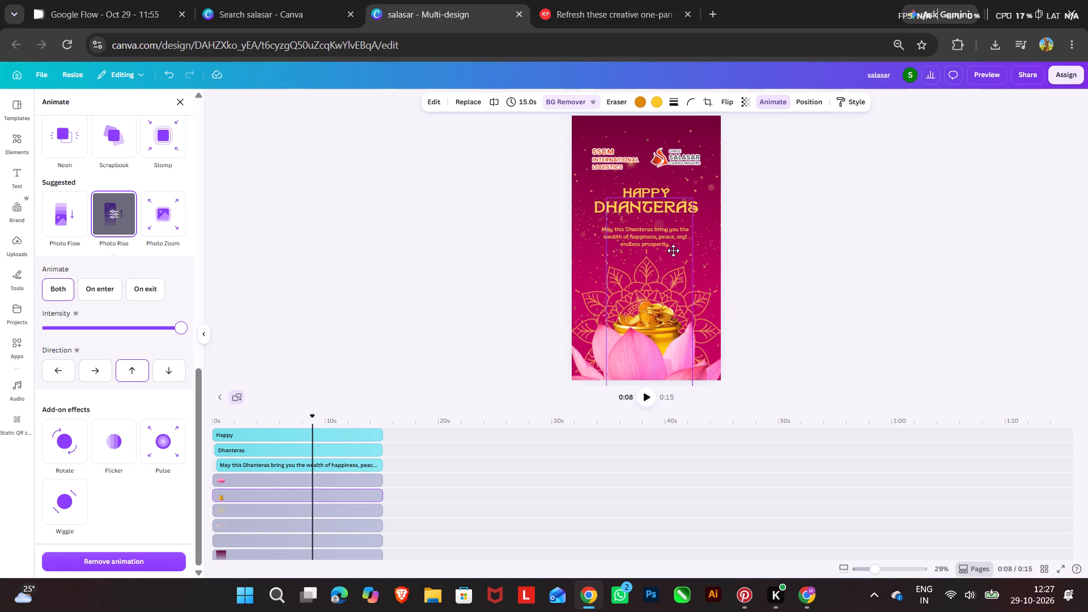
drag(673, 250, 674, 238)
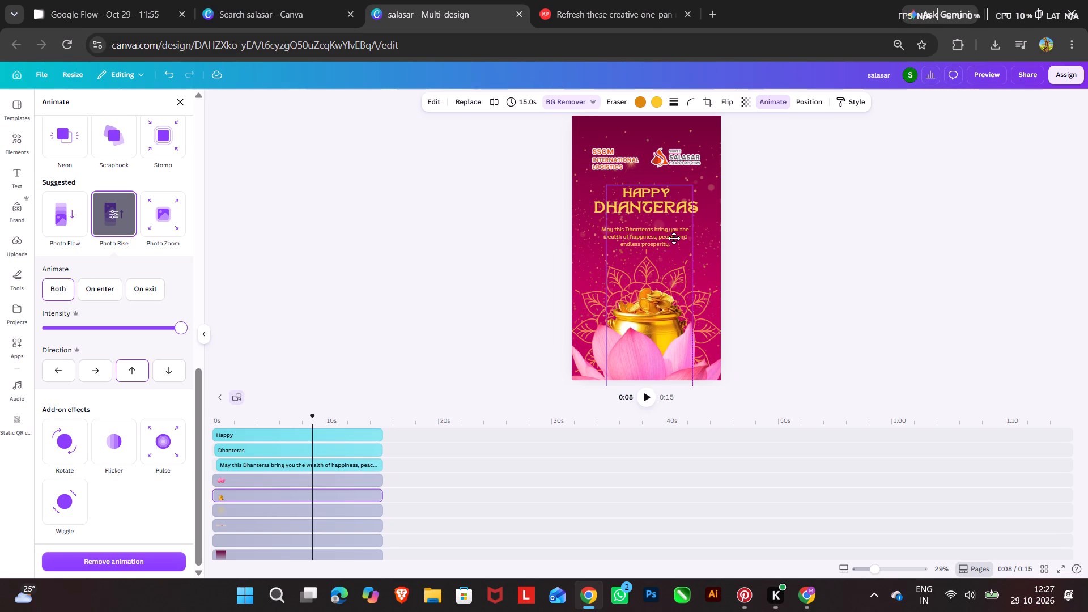
drag(674, 238, 674, 243)
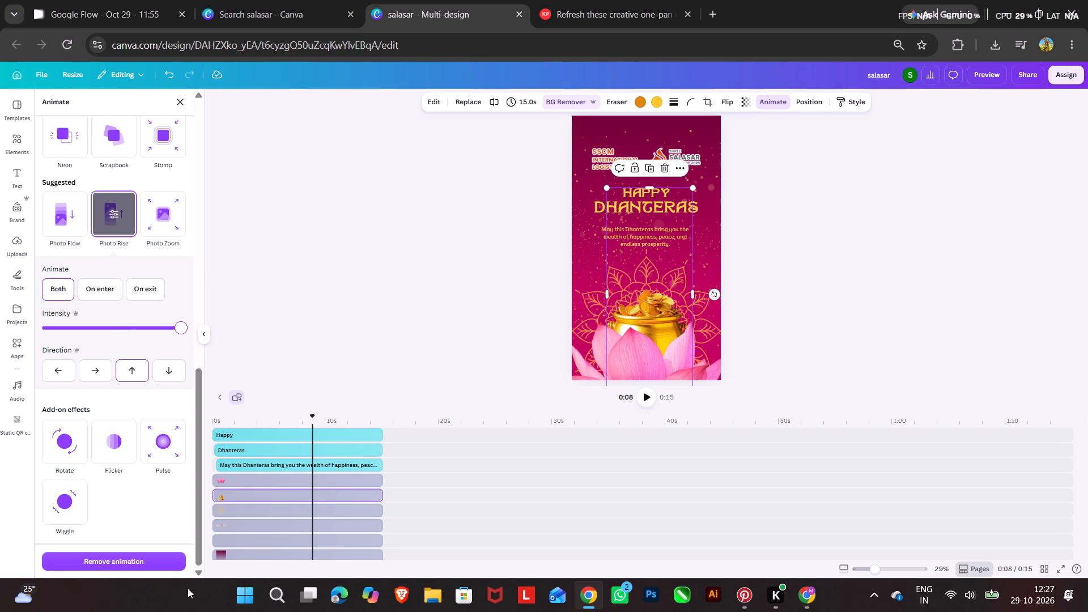
click(649, 401)
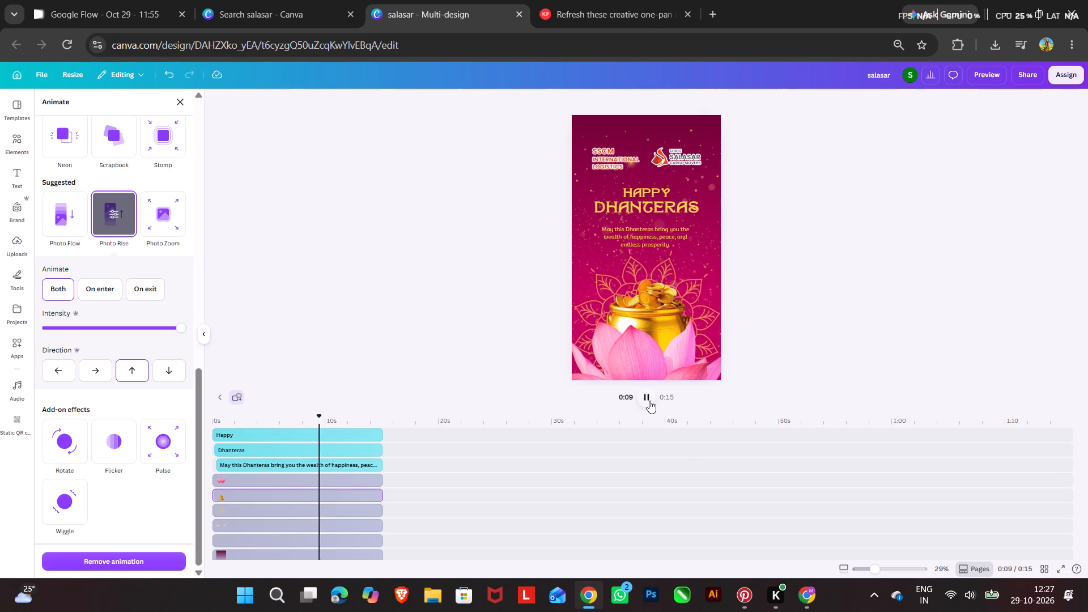
drag(337, 415, 0, 373)
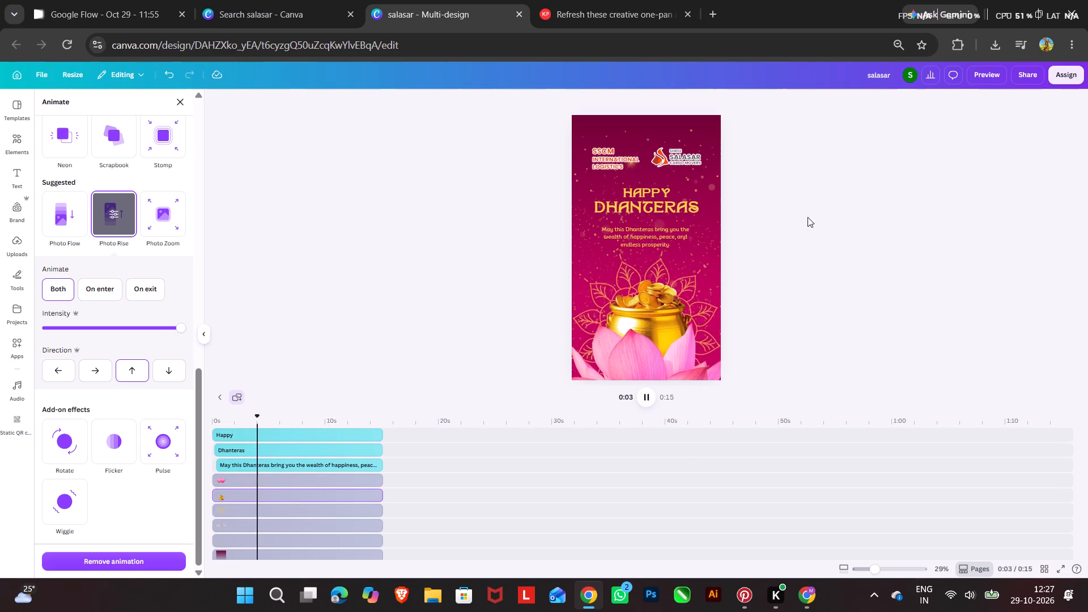
drag(274, 416, 92, 424)
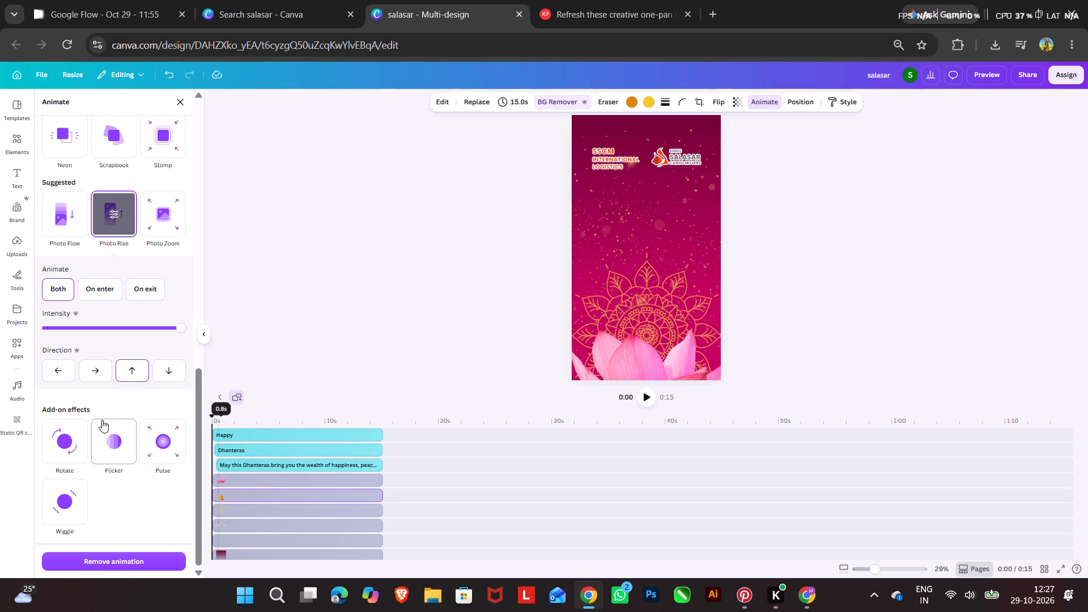
Apply the Succession animation to the grouped SSCM and Salasar logos and set its speed to Slow.
click(610, 165)
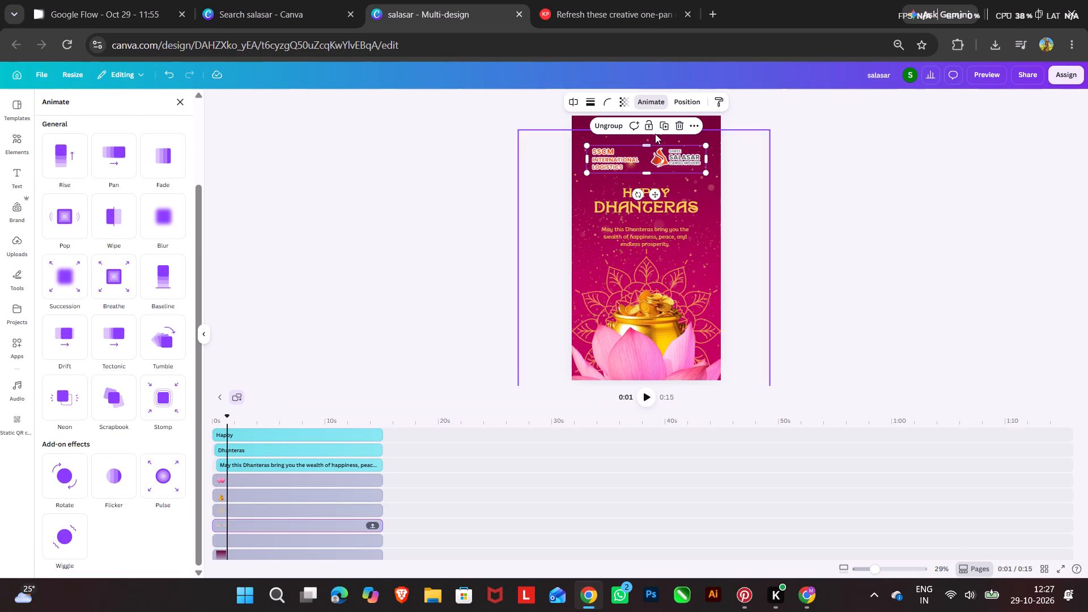
click(651, 104)
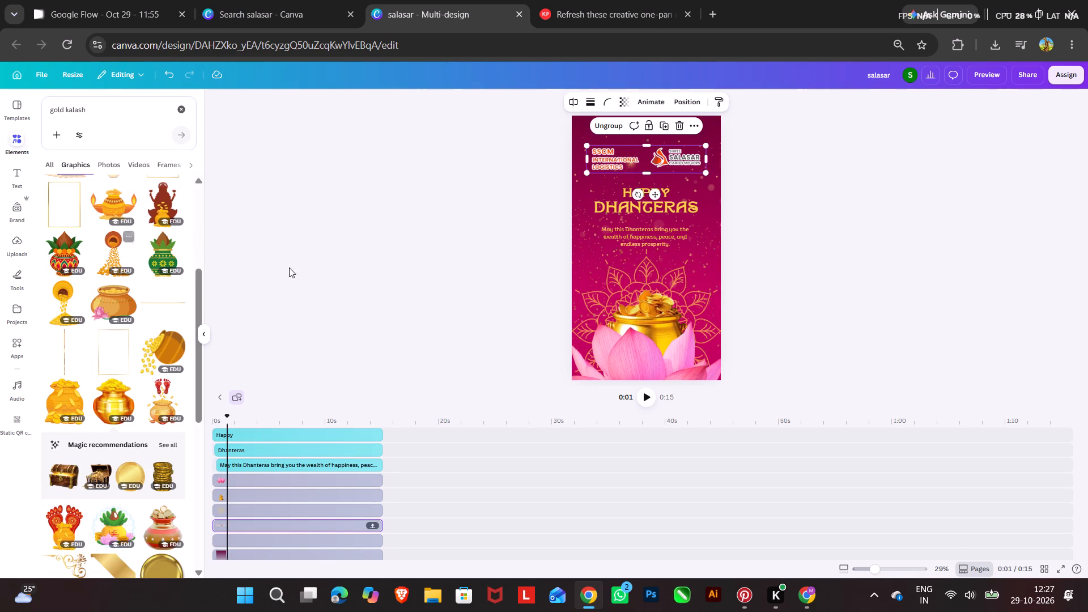
click(647, 97)
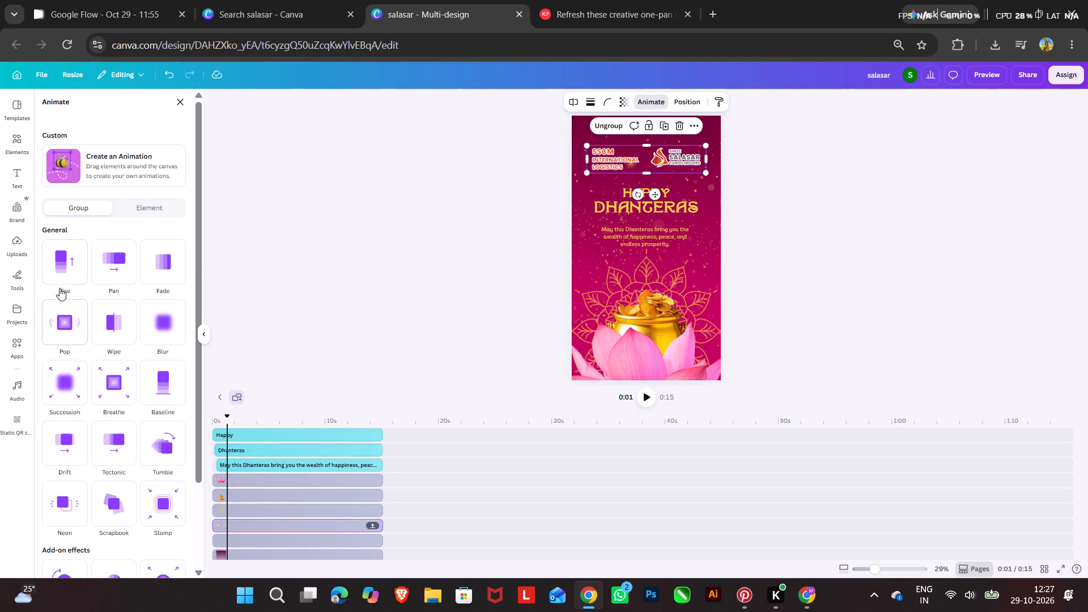
scroll(126, 416, down, 3)
scroll(90, 490, down, 3)
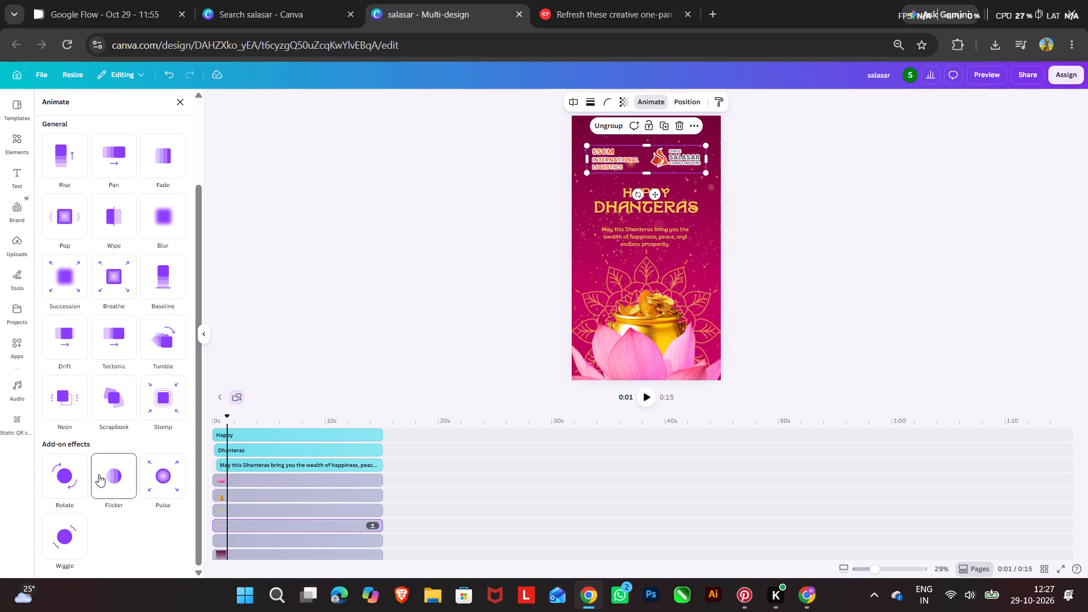
scroll(92, 449, up, 3)
click(68, 390)
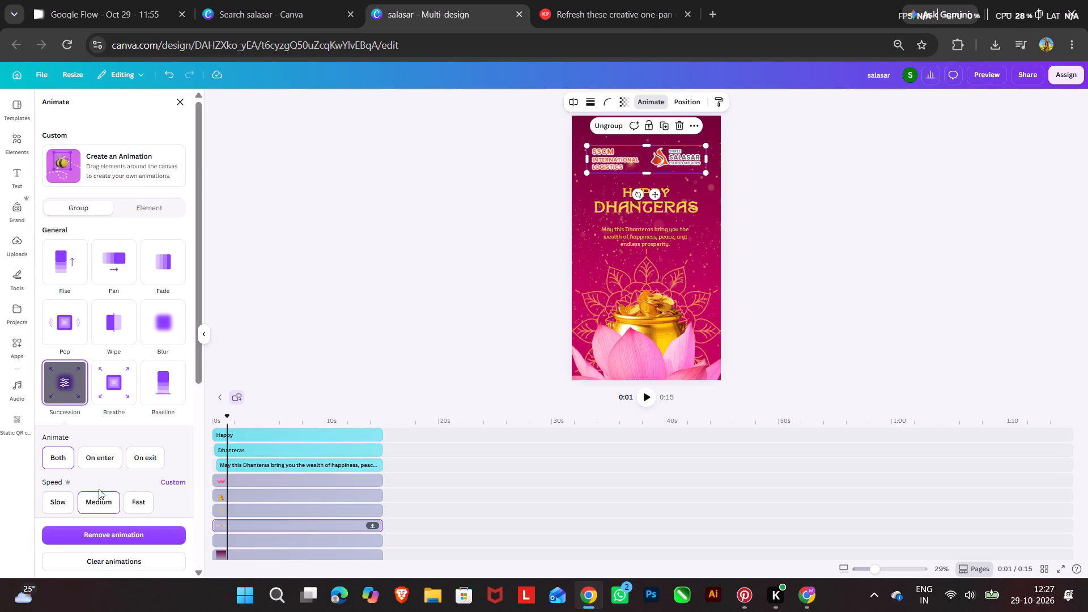
click(56, 504)
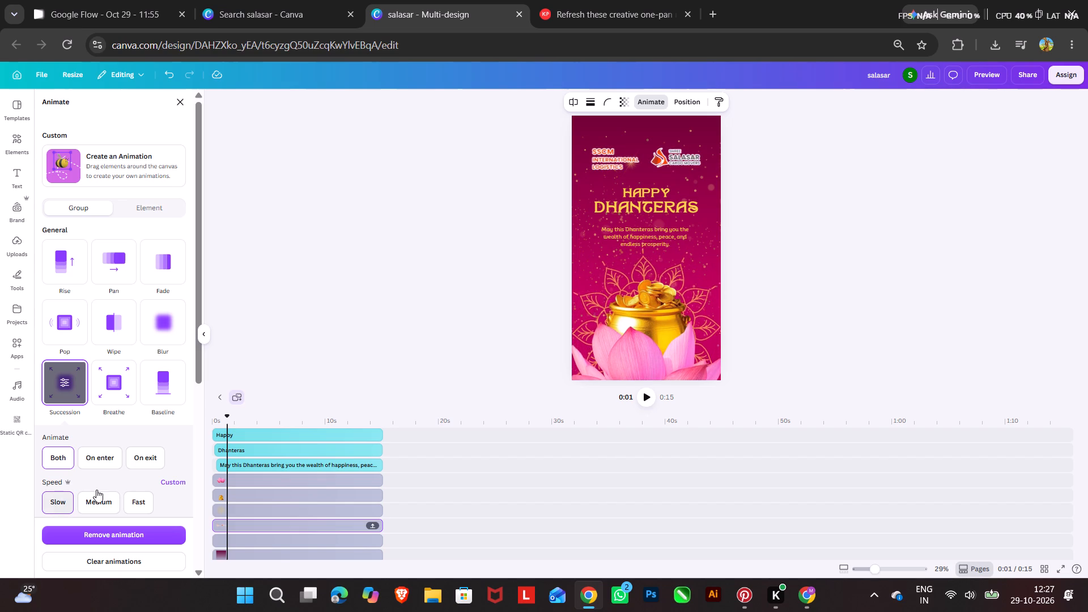
Change the "Dhanteras" heading's animation to Succession at Slow speed.
click(658, 204)
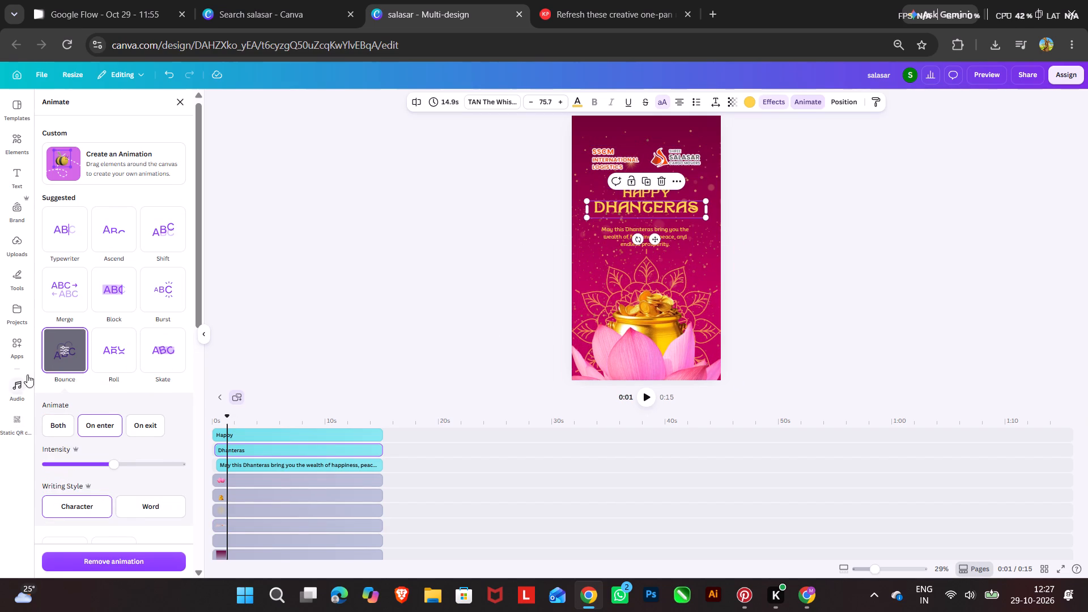
scroll(104, 330, down, 3)
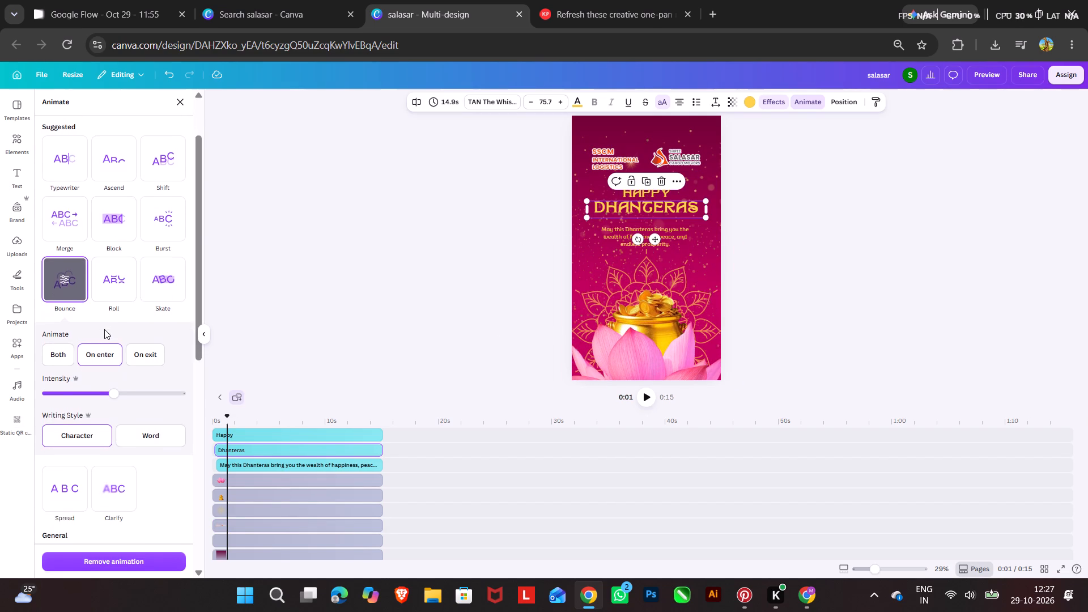
scroll(104, 329, down, 1)
click(59, 467)
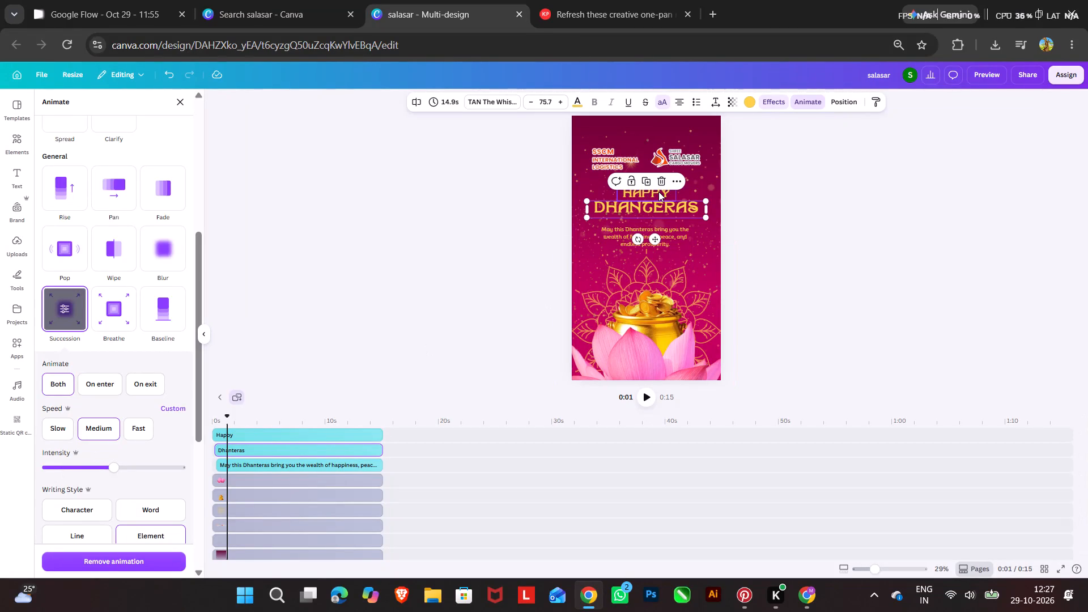
click(50, 422)
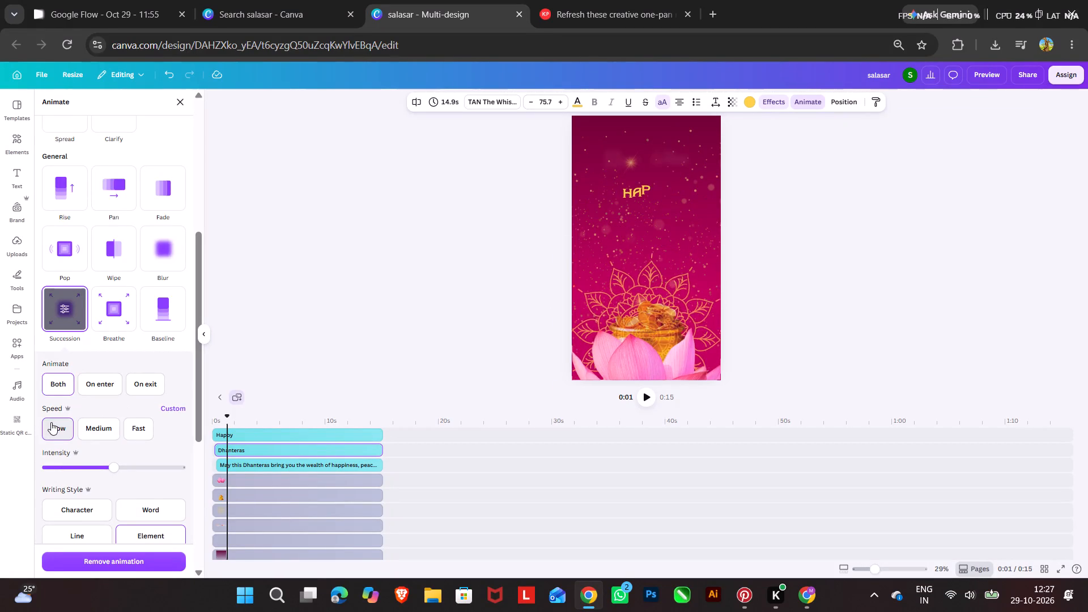
Change the "Happy" heading's animation to Succession at Slow speed.
click(653, 192)
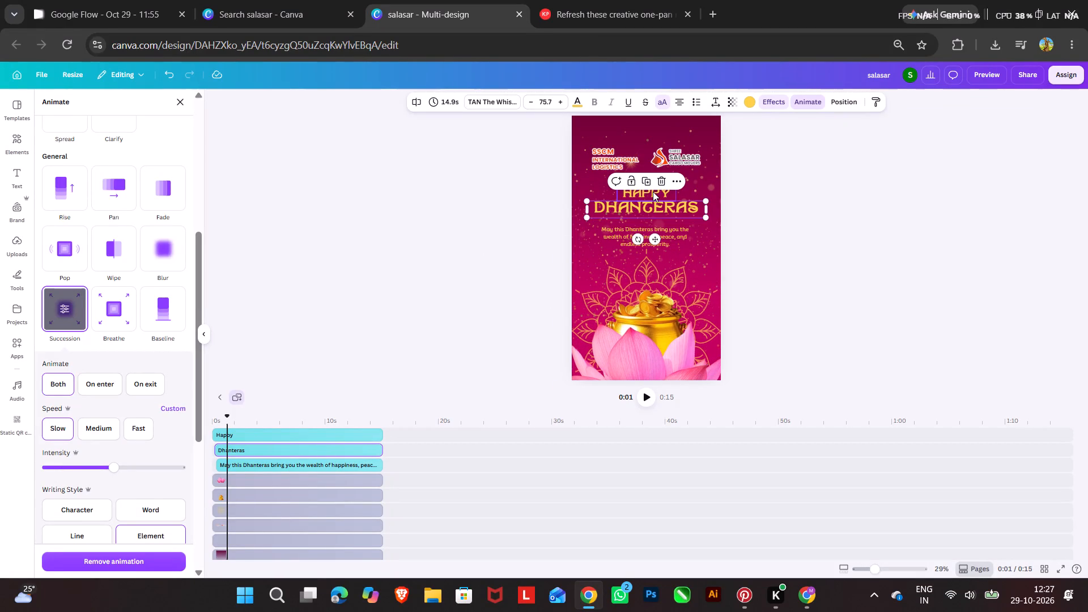
click(653, 192)
click(64, 481)
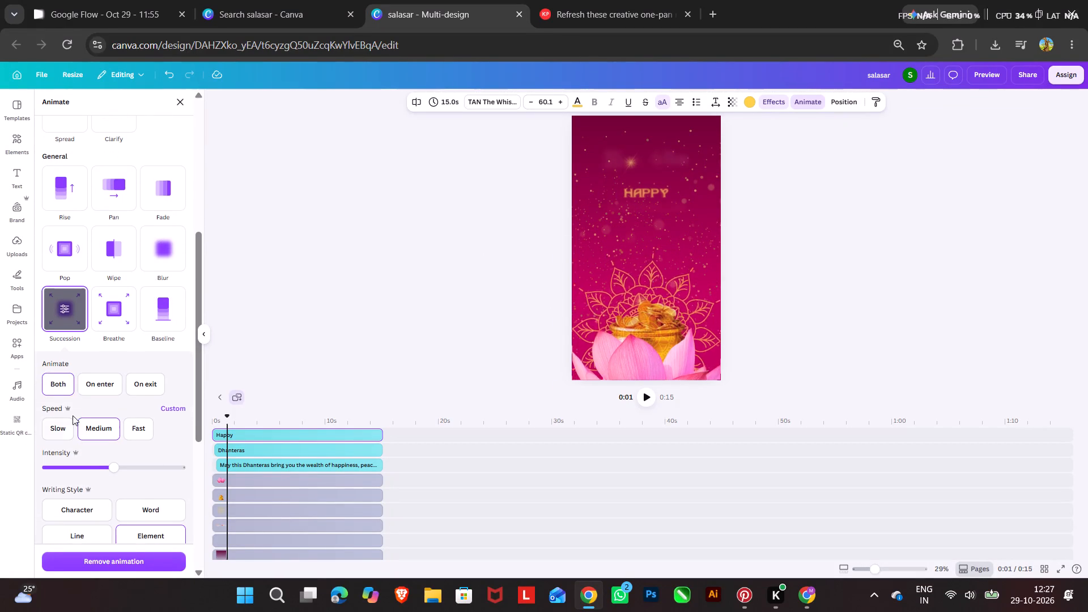
click(56, 426)
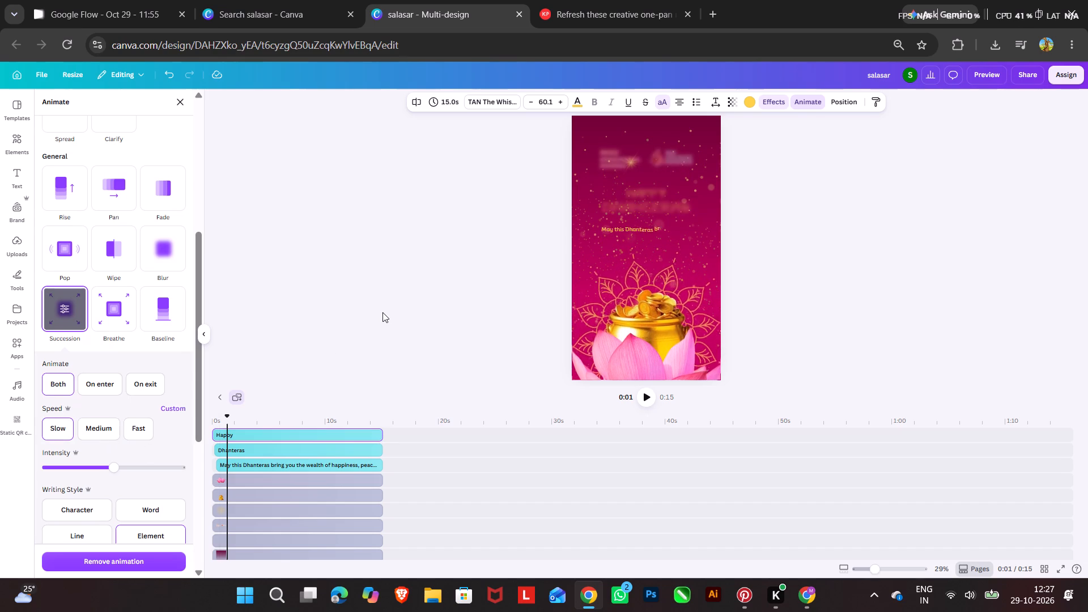
Trim the start of the greeting message on the timeline so it lasts about 11 s, and play the page.
click(639, 232)
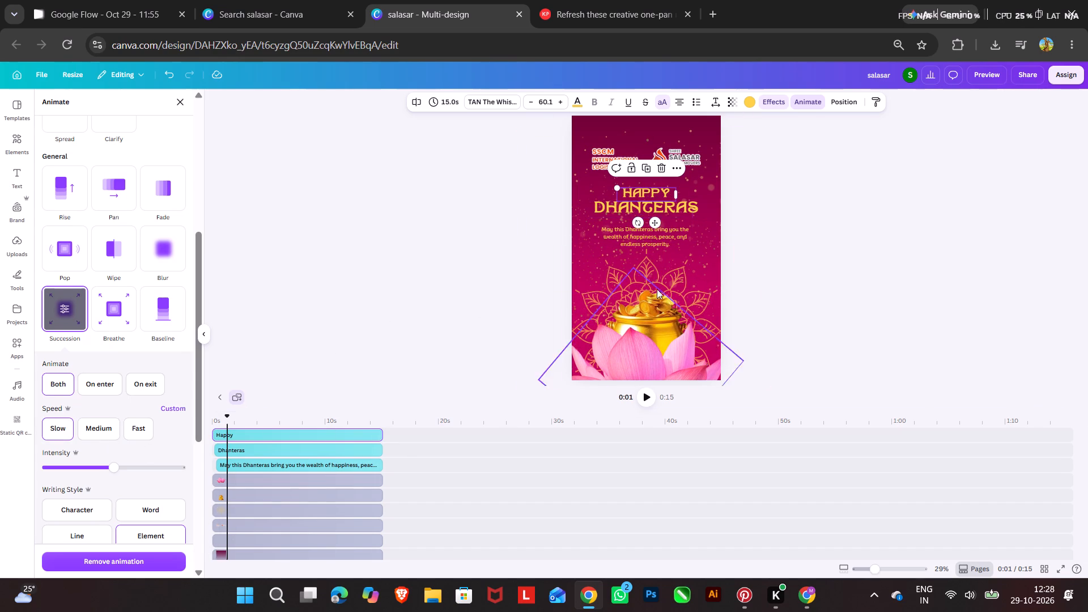
click(673, 245)
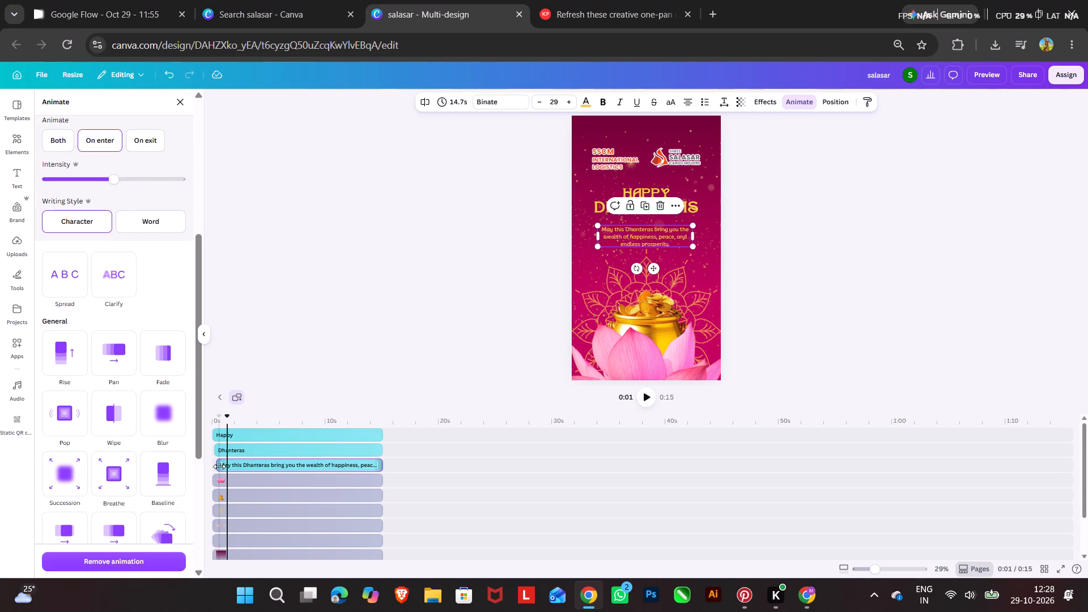
drag(219, 466, 261, 465)
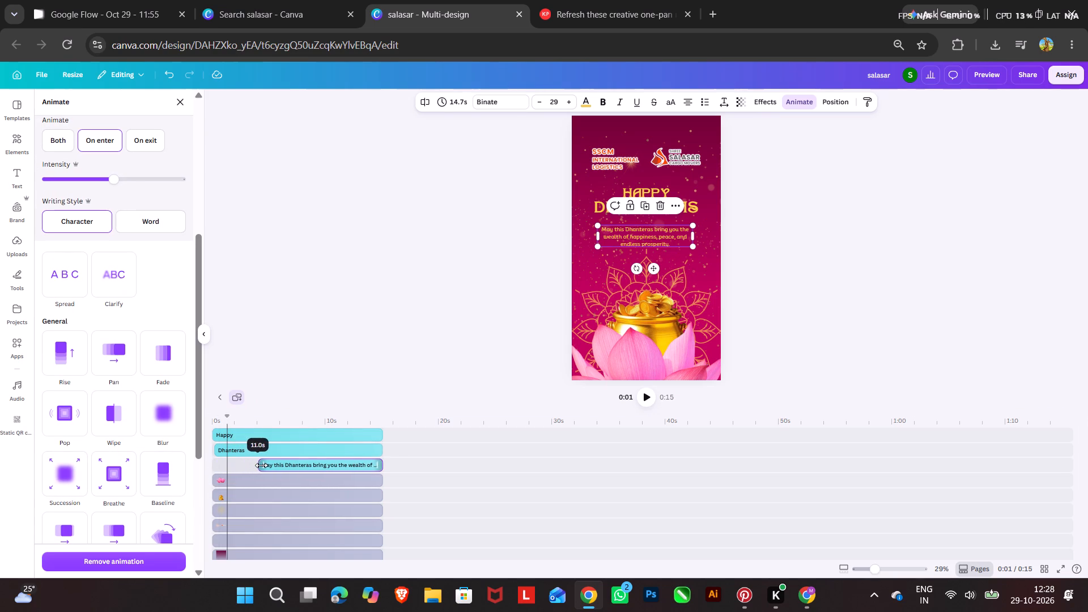
drag(261, 465, 262, 465)
click(648, 401)
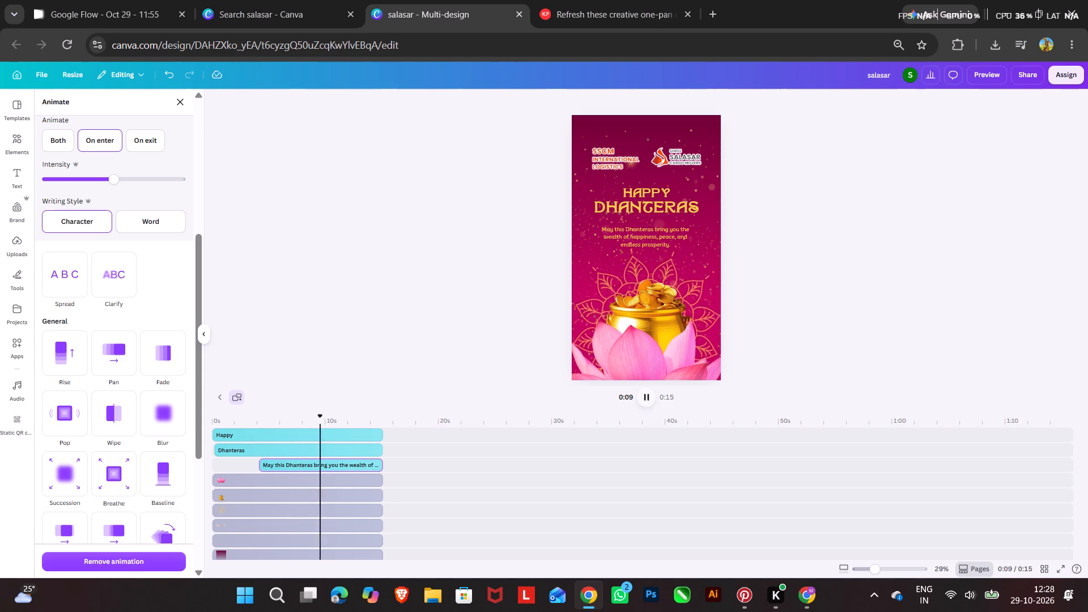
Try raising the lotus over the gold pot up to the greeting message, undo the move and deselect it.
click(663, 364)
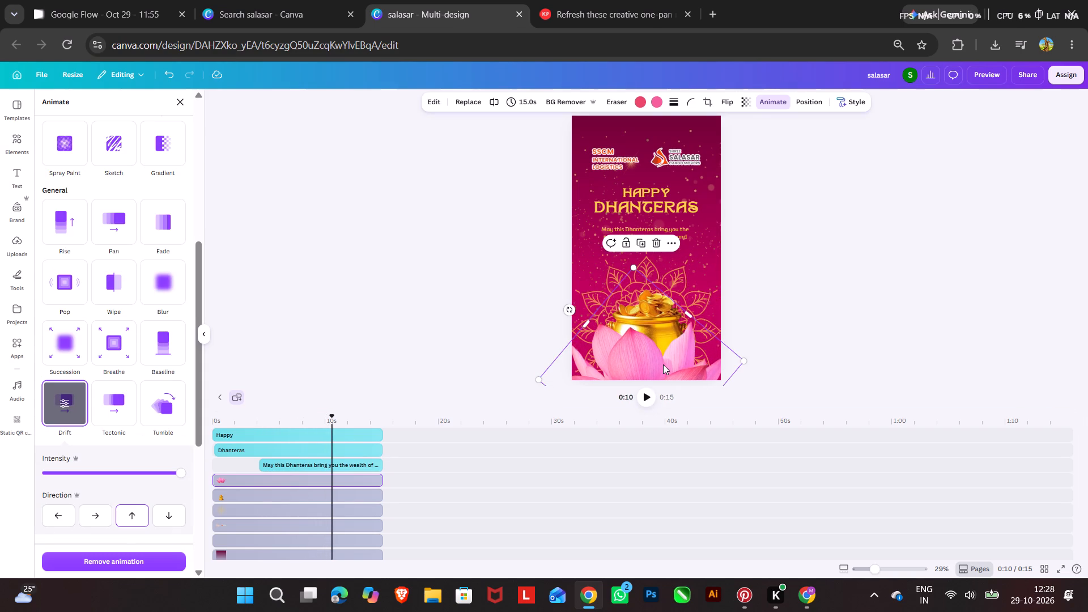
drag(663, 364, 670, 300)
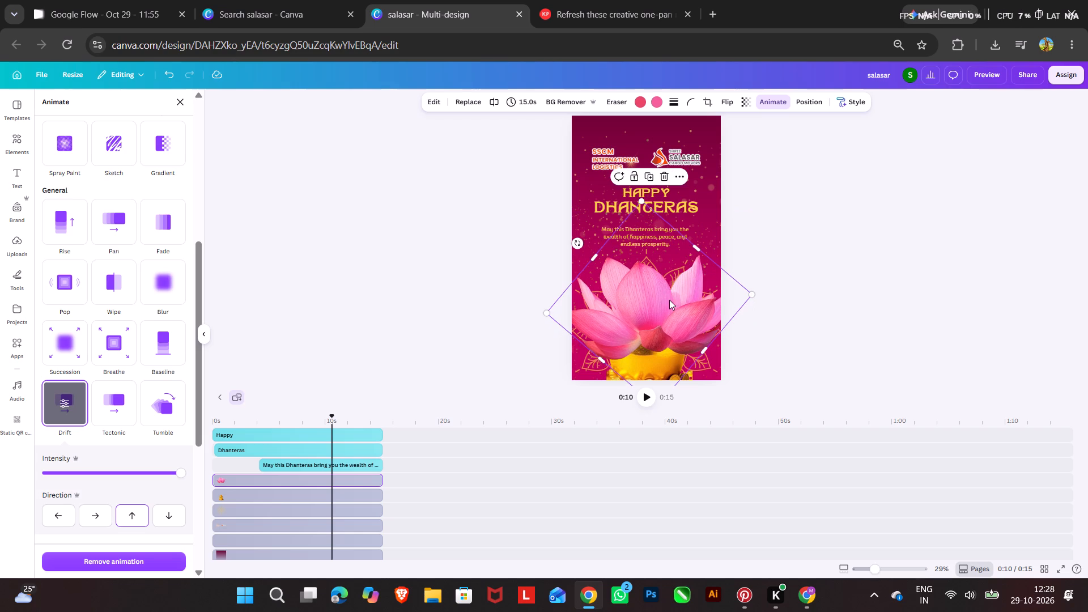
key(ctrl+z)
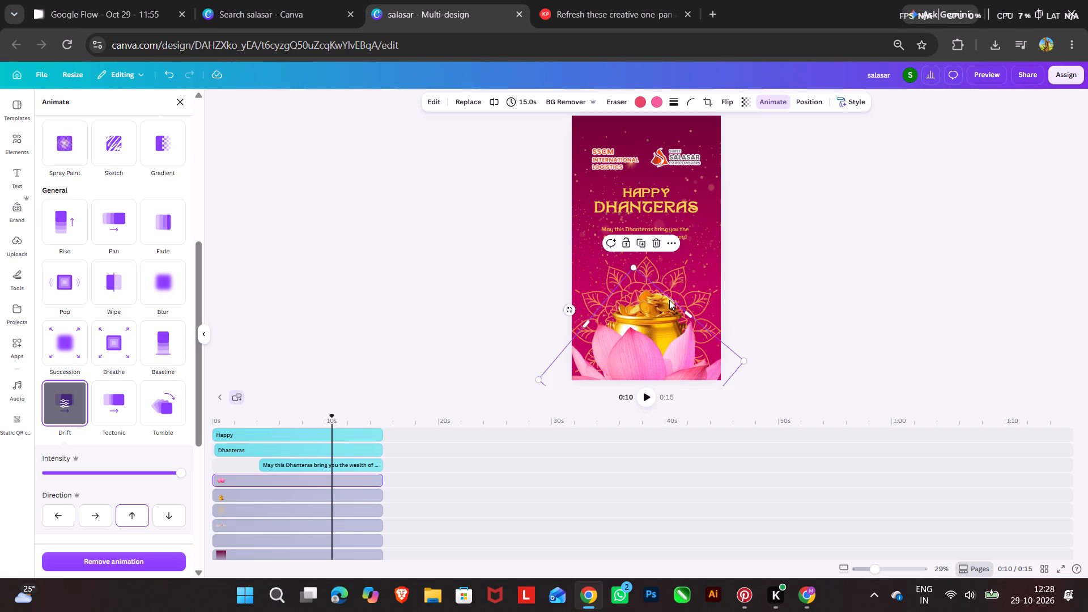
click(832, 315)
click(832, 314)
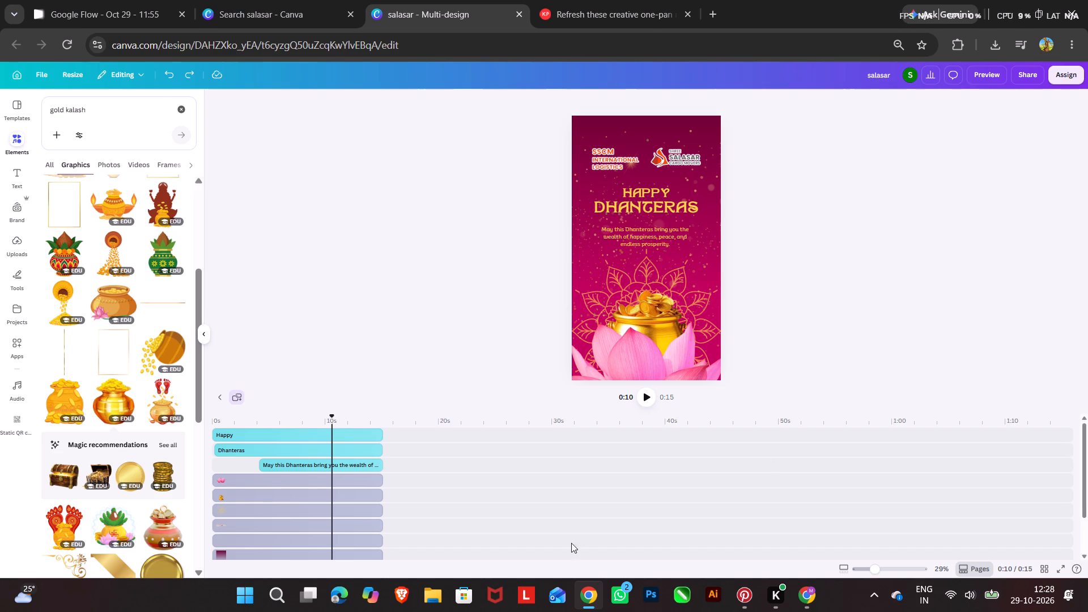
Open the uploaded audio for the page's audio track and search the uploads for "traditional flit beat".
click(210, 333)
click(201, 333)
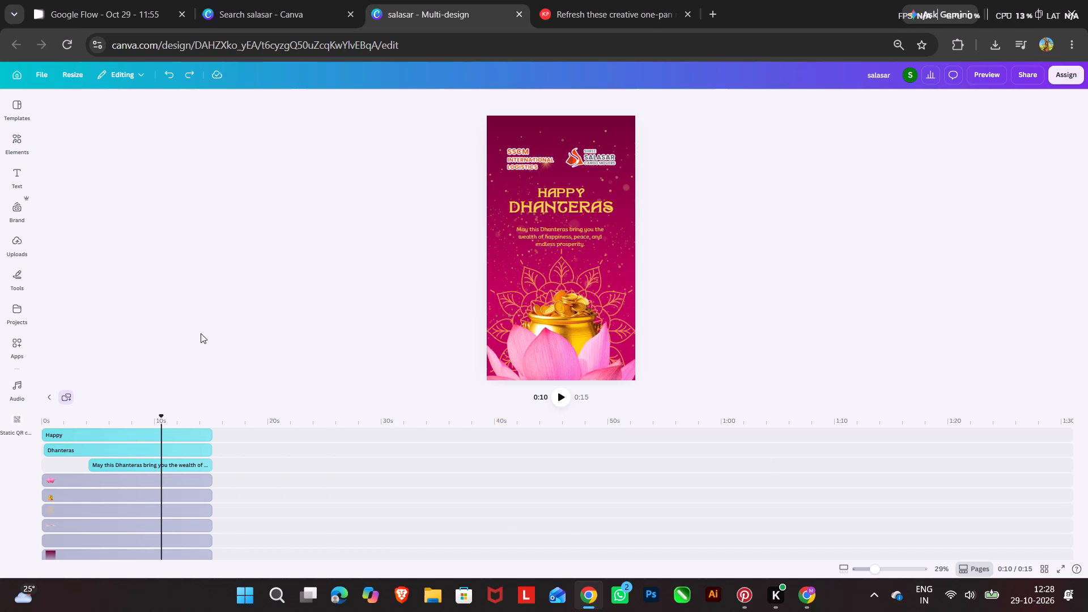
scroll(562, 593, down, 9)
scroll(291, 535, down, 16)
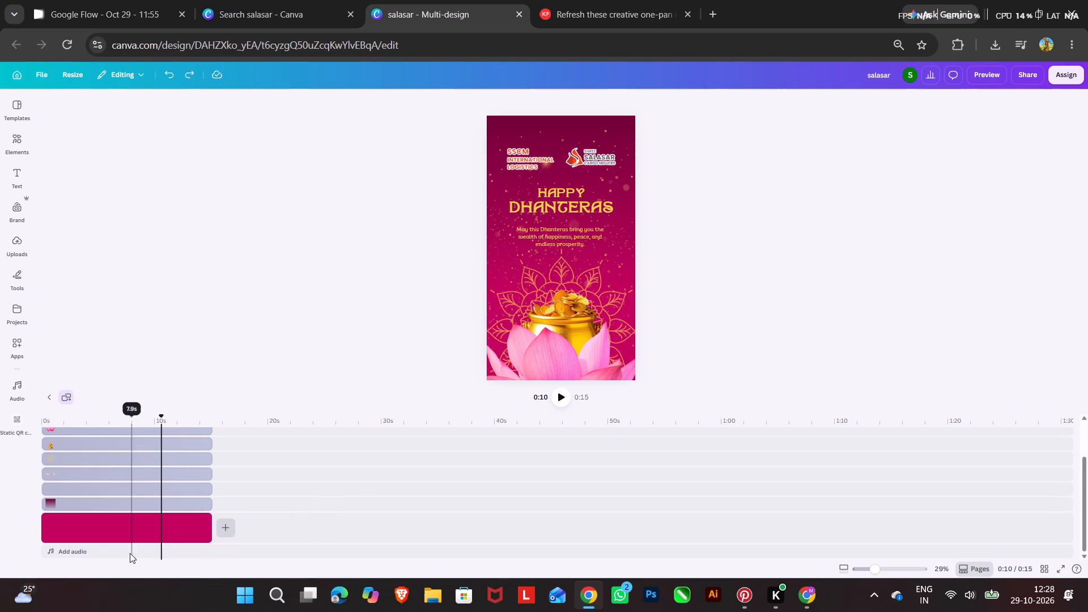
click(124, 550)
click(110, 550)
click(64, 555)
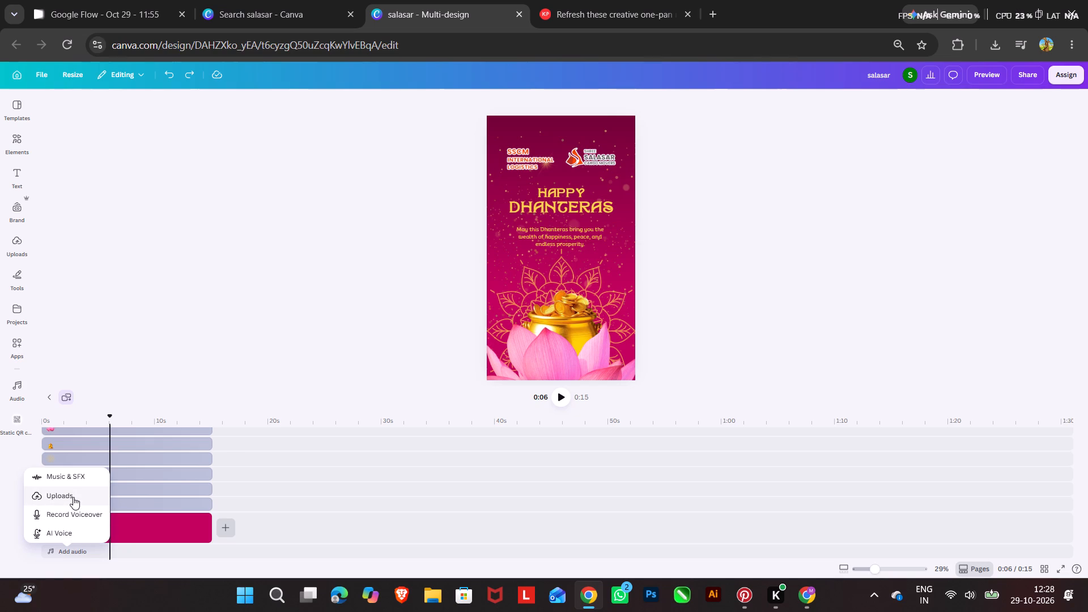
click(73, 497)
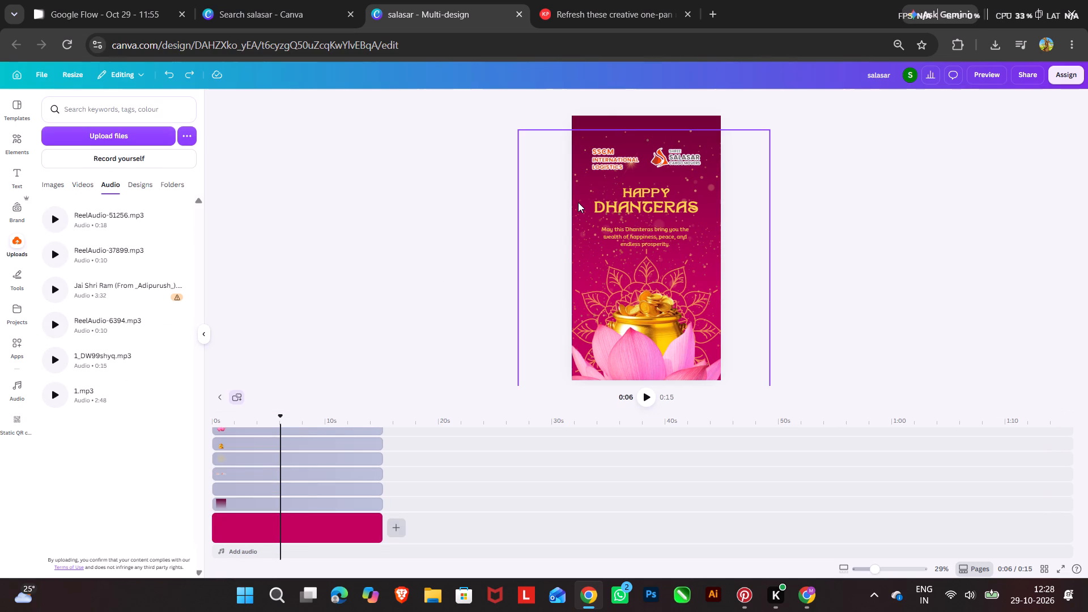
click(140, 113)
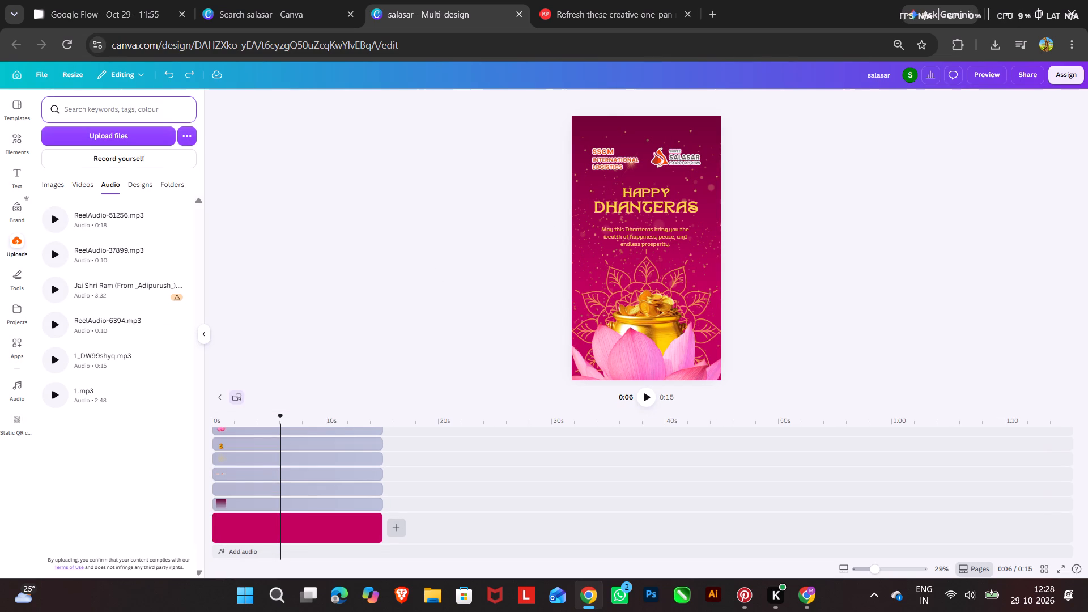
text(tradsi)
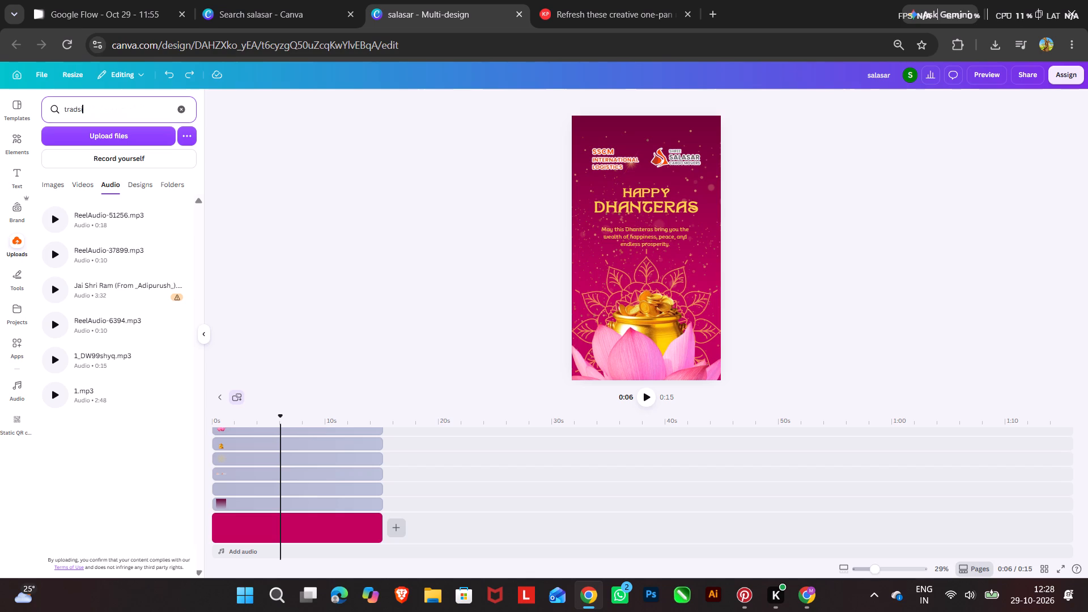
key(BackSpace)
key(BackSpace)
key(BackSpace)
text(ditional flit s)
key(BackSpace)
text(beat)
key(Return)
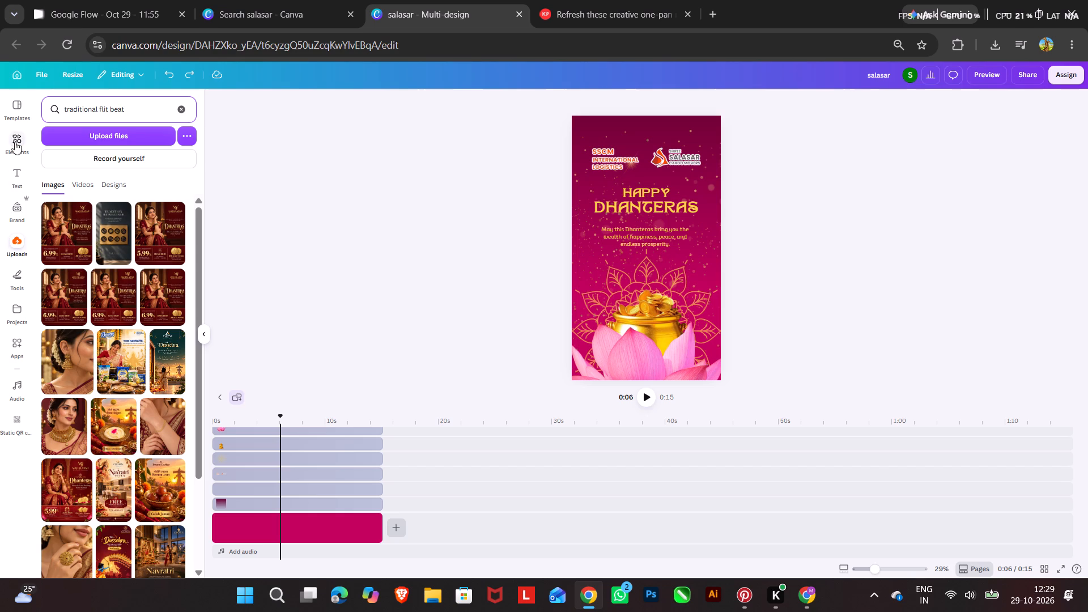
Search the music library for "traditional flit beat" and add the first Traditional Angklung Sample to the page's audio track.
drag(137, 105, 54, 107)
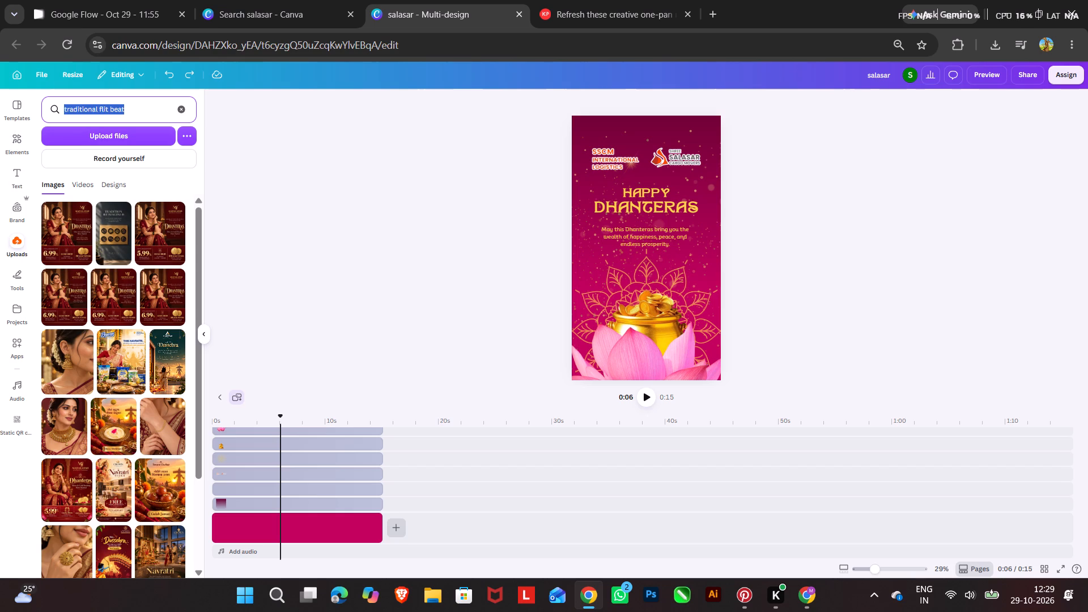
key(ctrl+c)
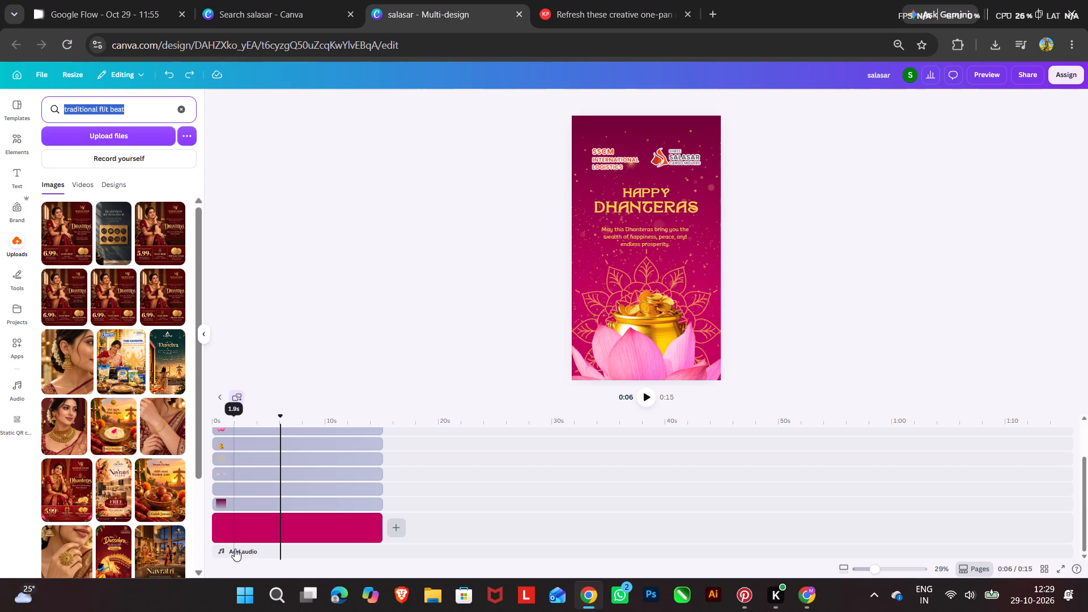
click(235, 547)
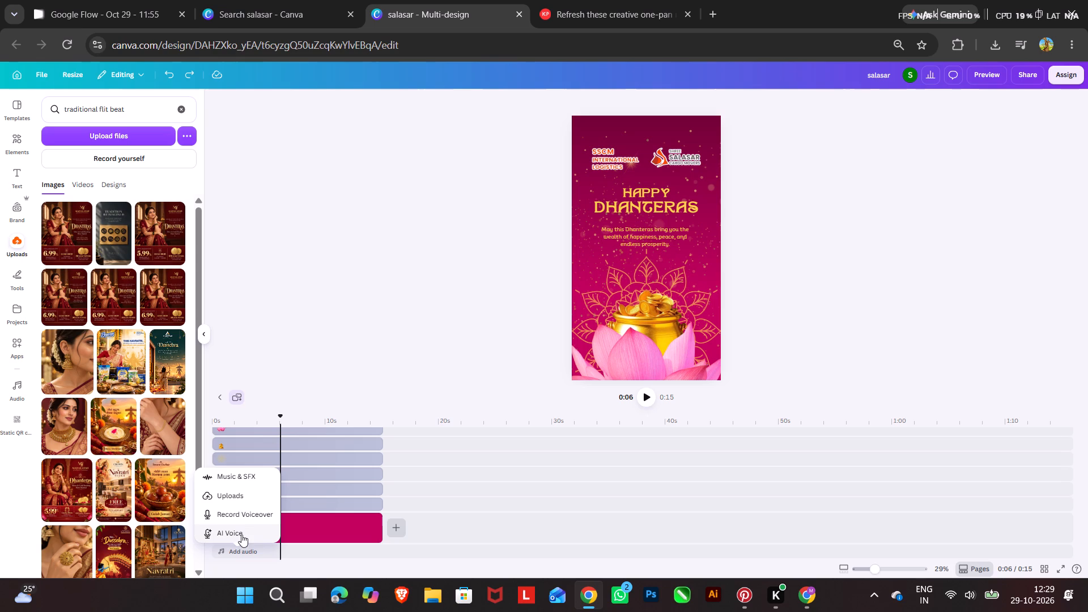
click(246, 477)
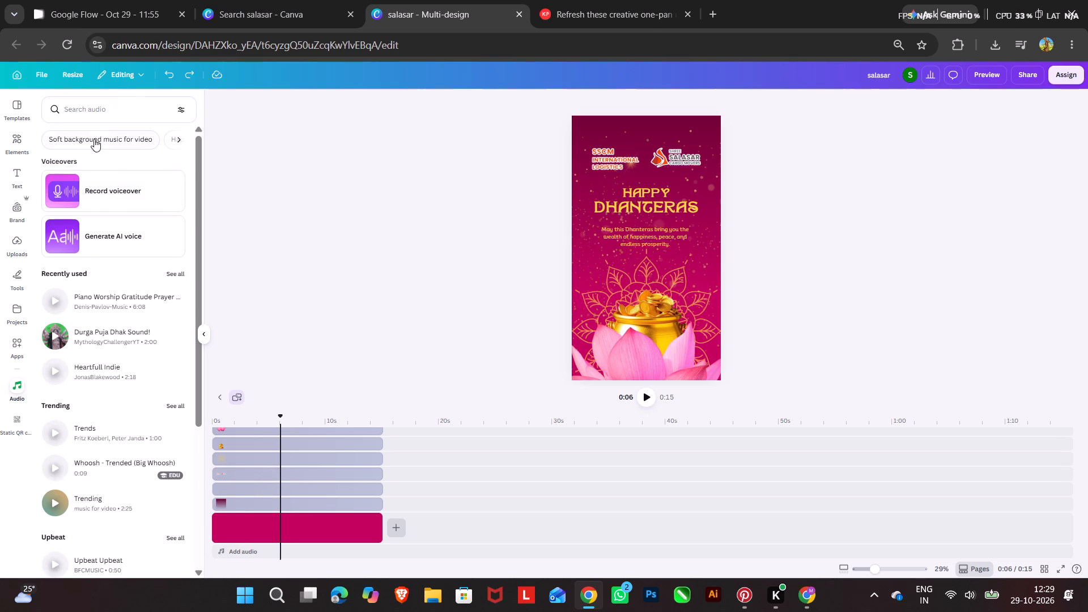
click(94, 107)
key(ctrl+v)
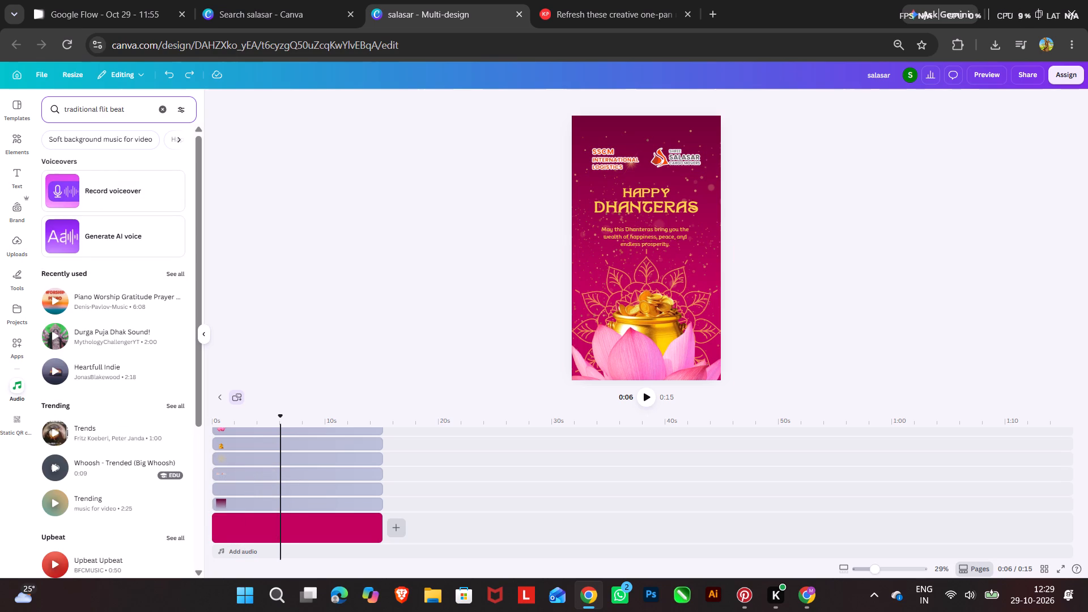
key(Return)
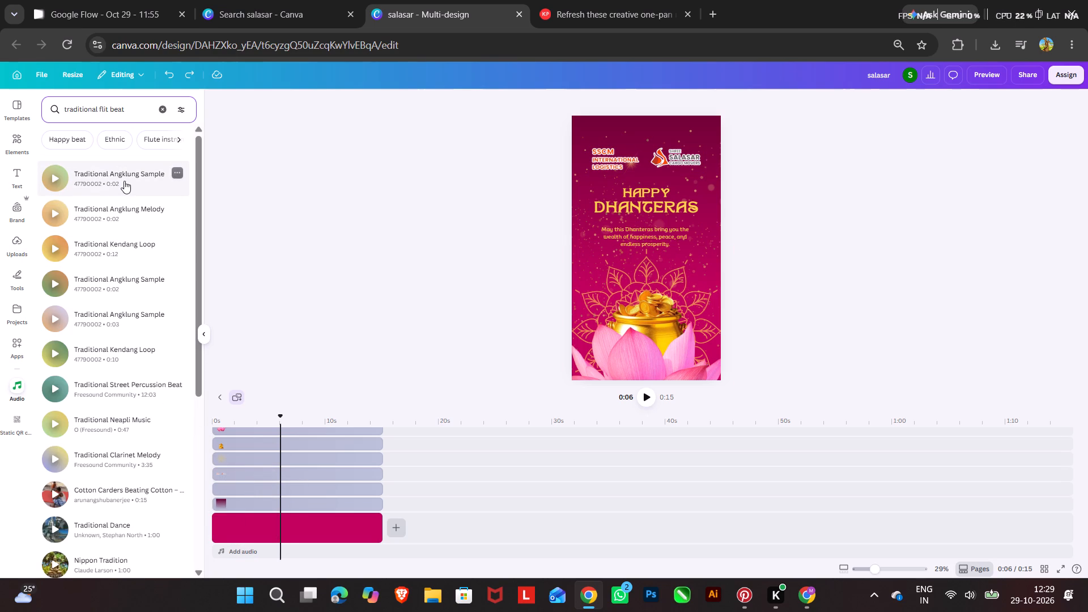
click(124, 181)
Return to page 28, the pink Happy Dhanteras page, and open its detailed timeline.
click(627, 348)
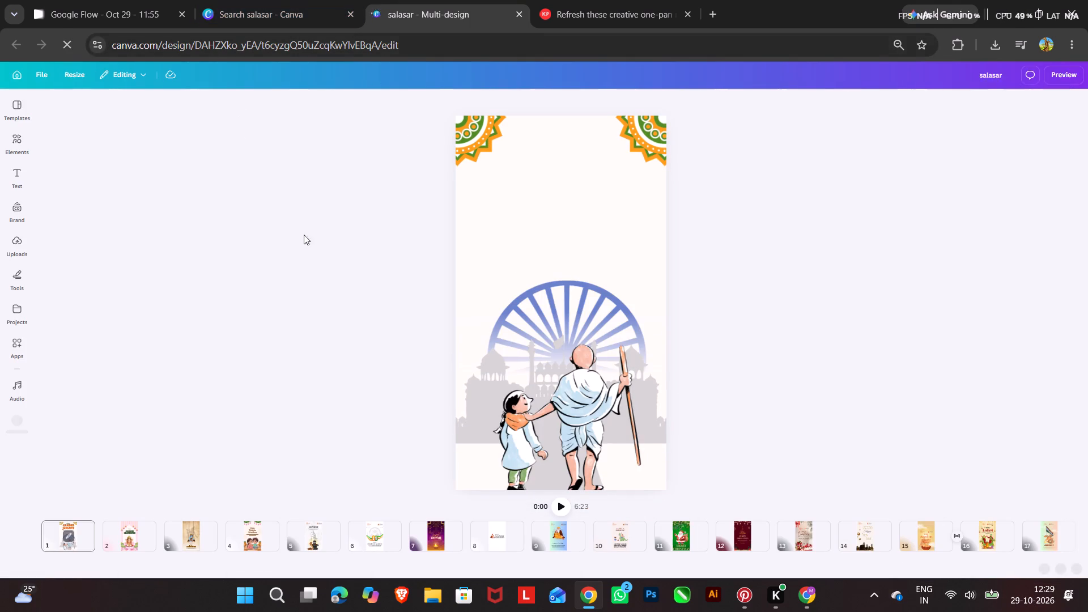
scroll(993, 543, left, 20)
scroll(993, 543, left, 3)
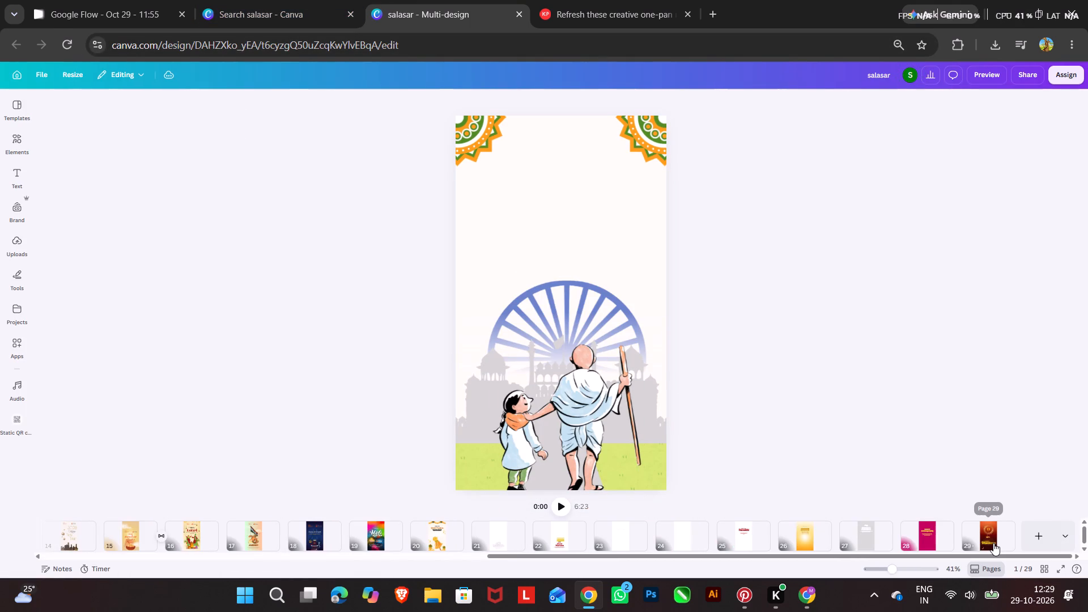
click(993, 543)
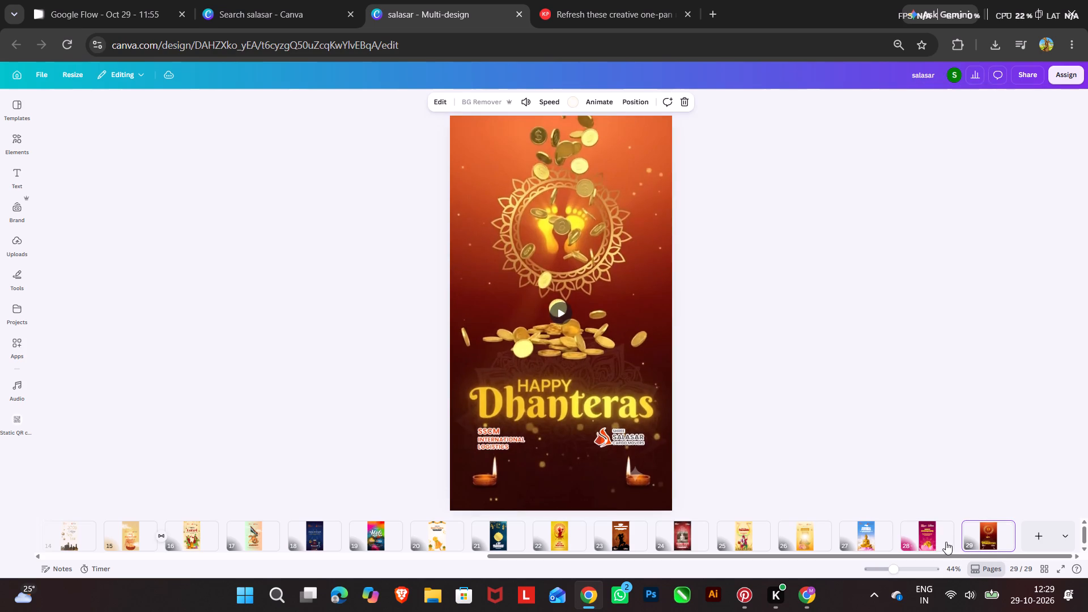
click(946, 542)
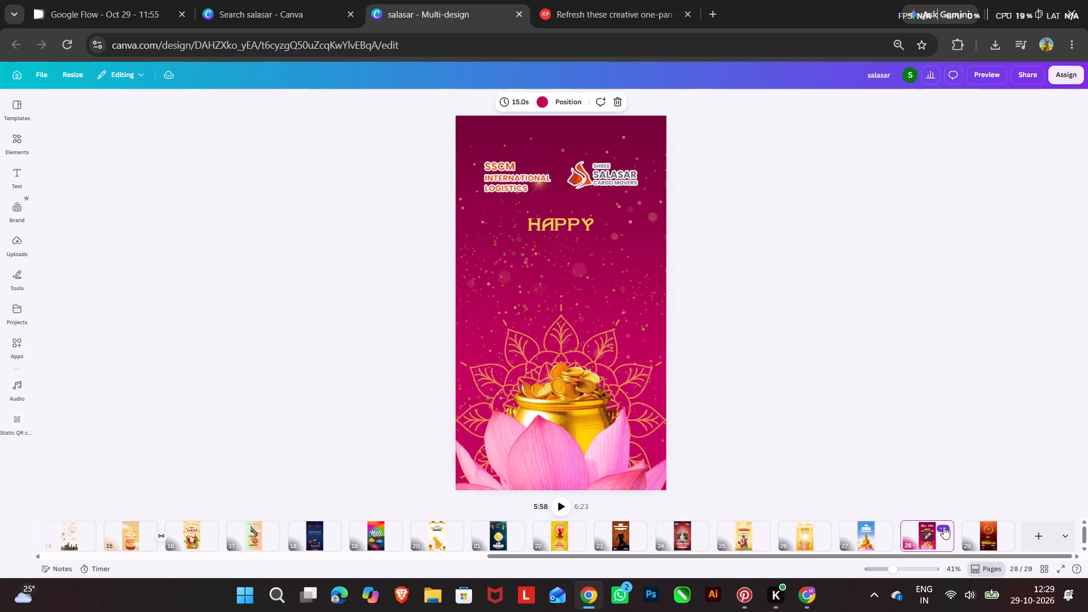
click(943, 526)
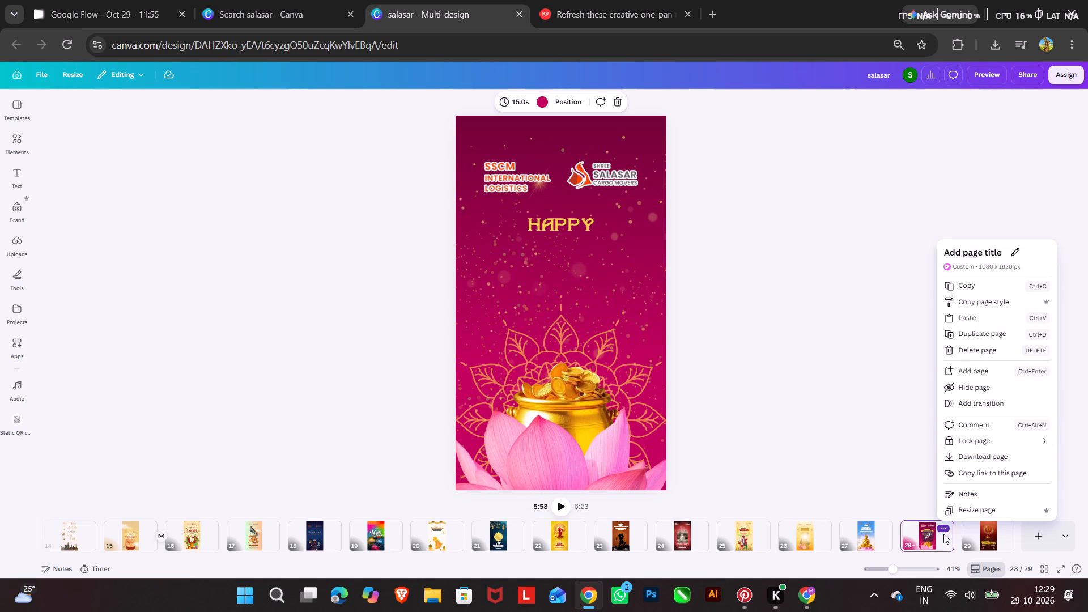
double_click(870, 427)
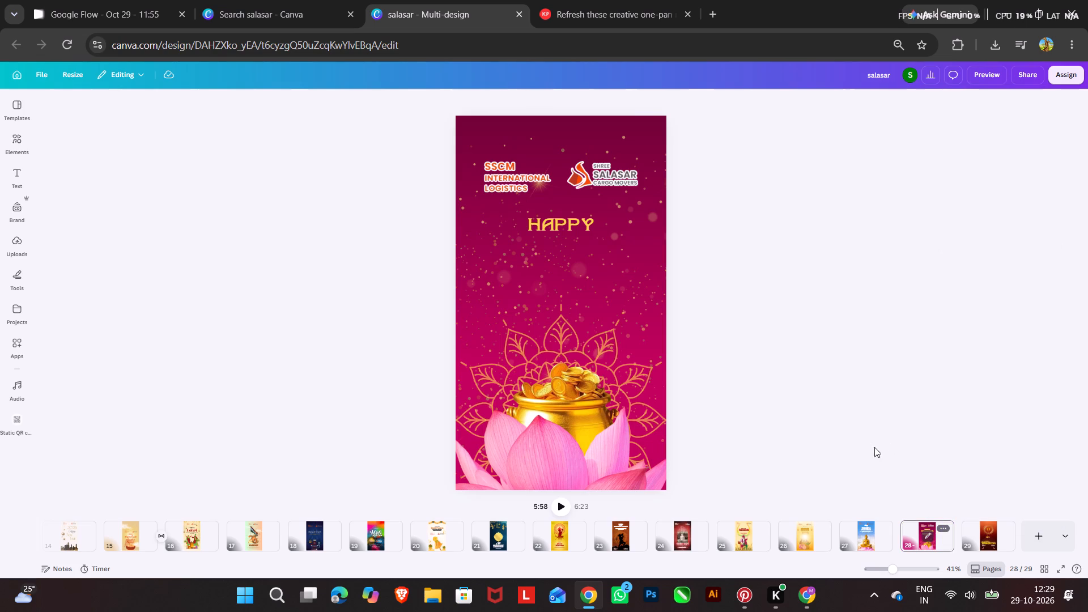
click(930, 536)
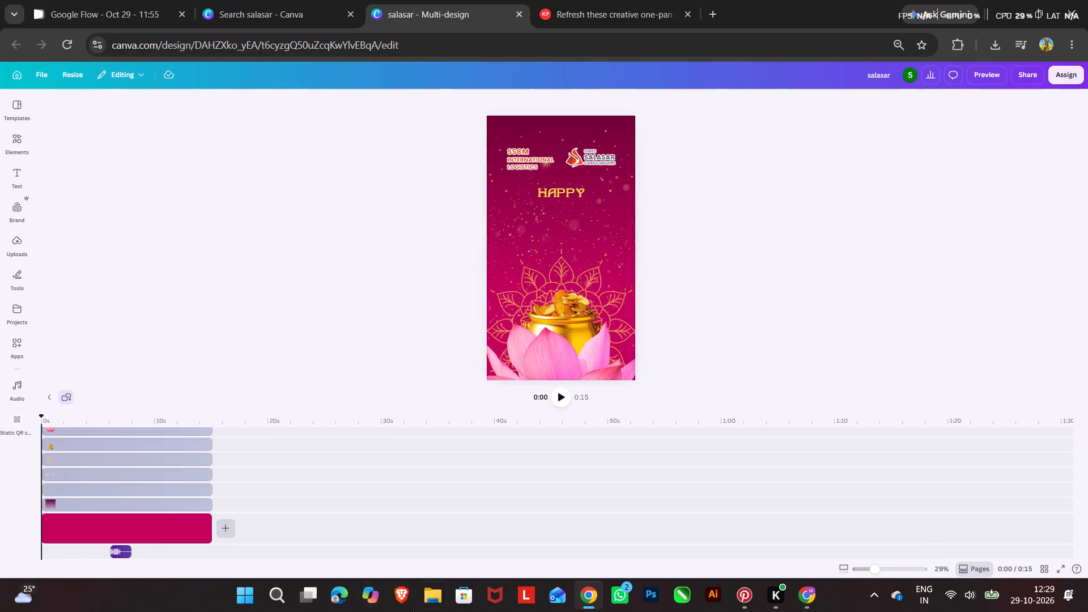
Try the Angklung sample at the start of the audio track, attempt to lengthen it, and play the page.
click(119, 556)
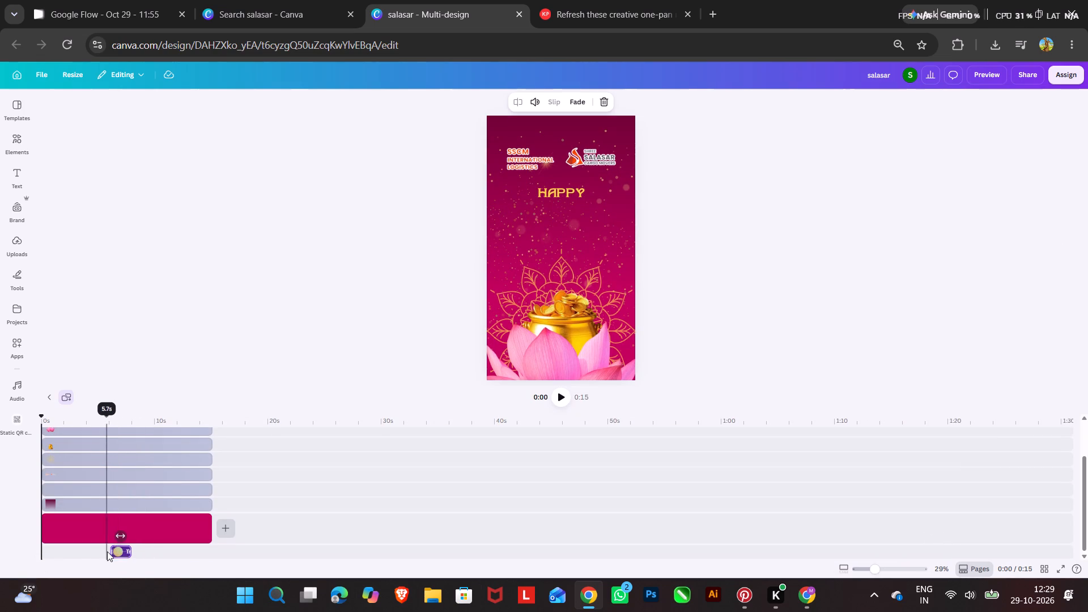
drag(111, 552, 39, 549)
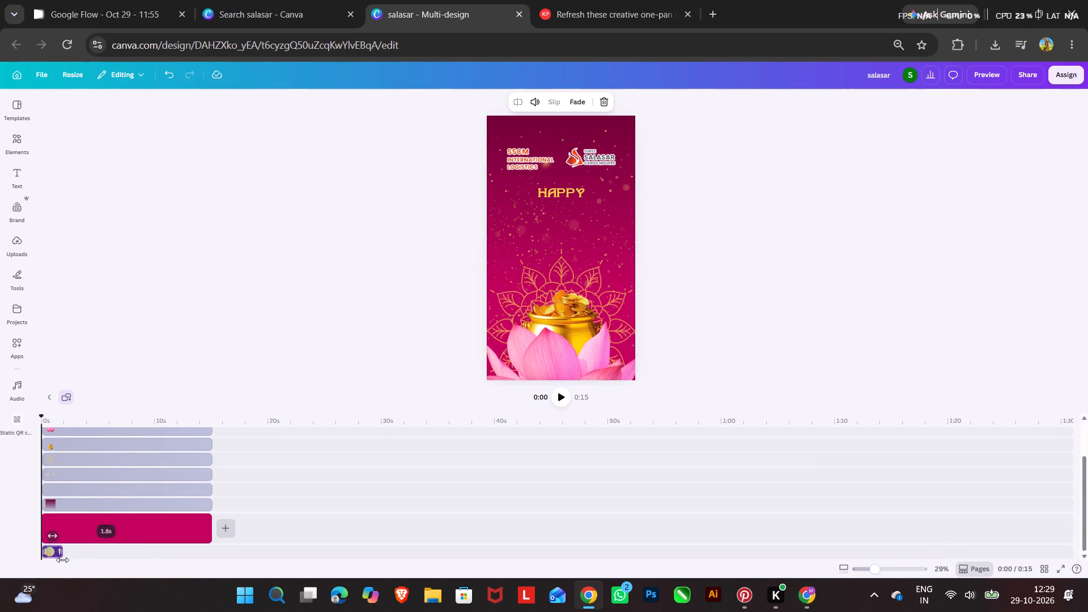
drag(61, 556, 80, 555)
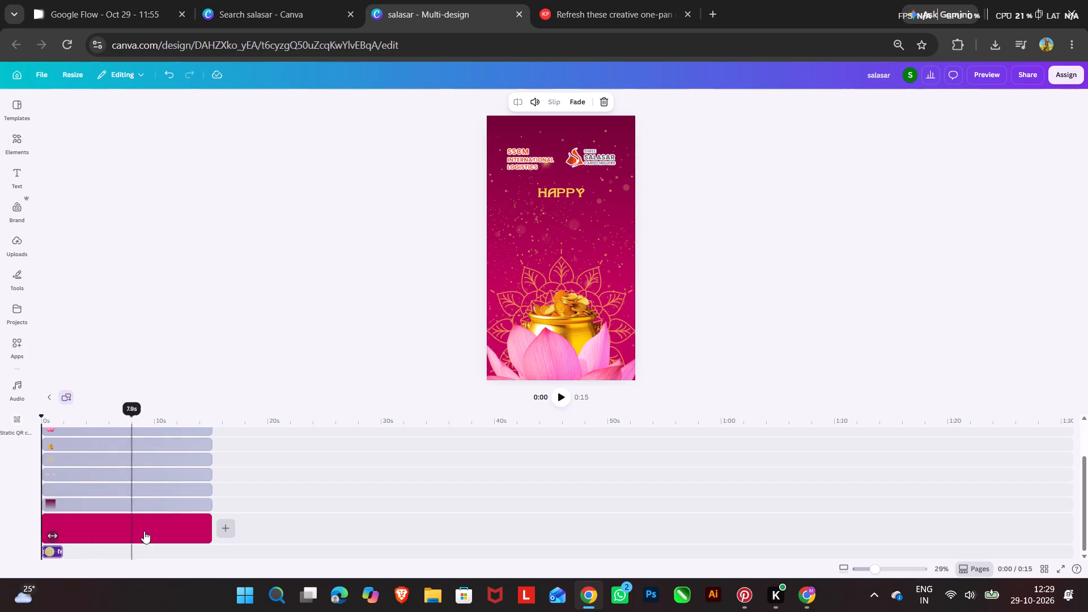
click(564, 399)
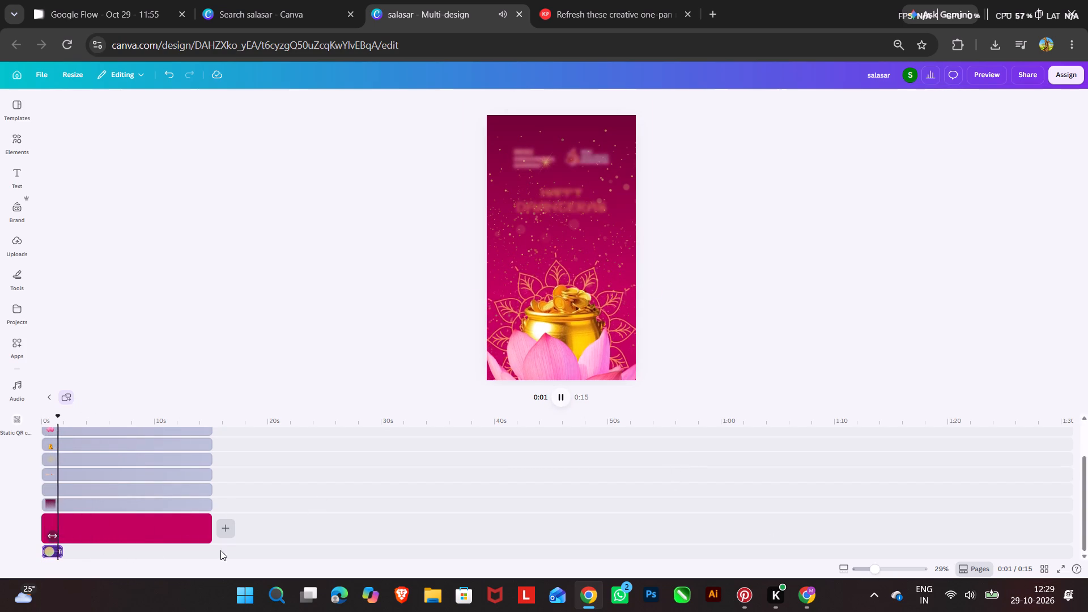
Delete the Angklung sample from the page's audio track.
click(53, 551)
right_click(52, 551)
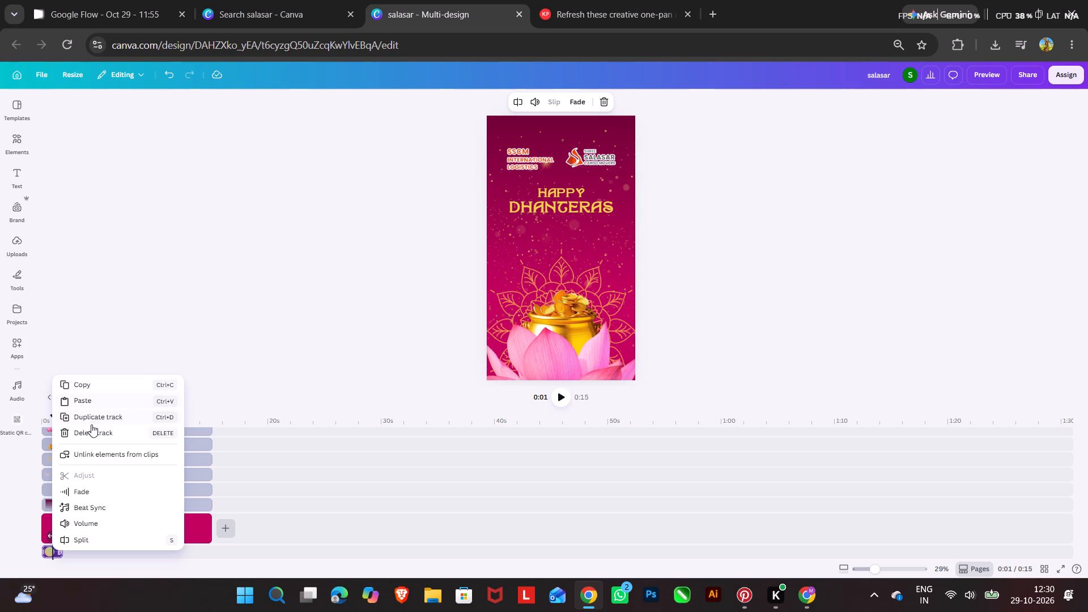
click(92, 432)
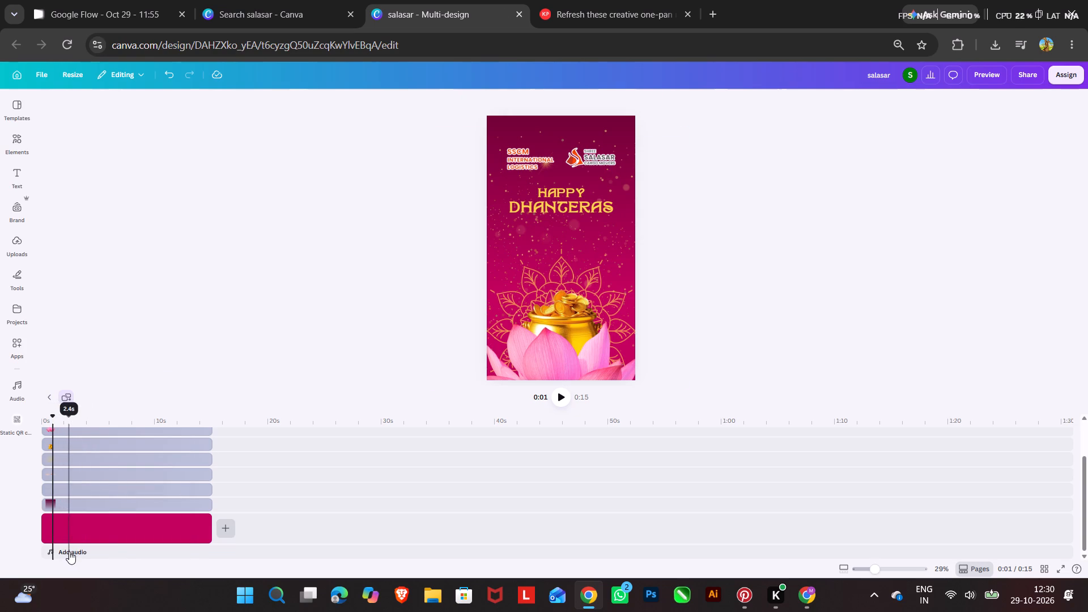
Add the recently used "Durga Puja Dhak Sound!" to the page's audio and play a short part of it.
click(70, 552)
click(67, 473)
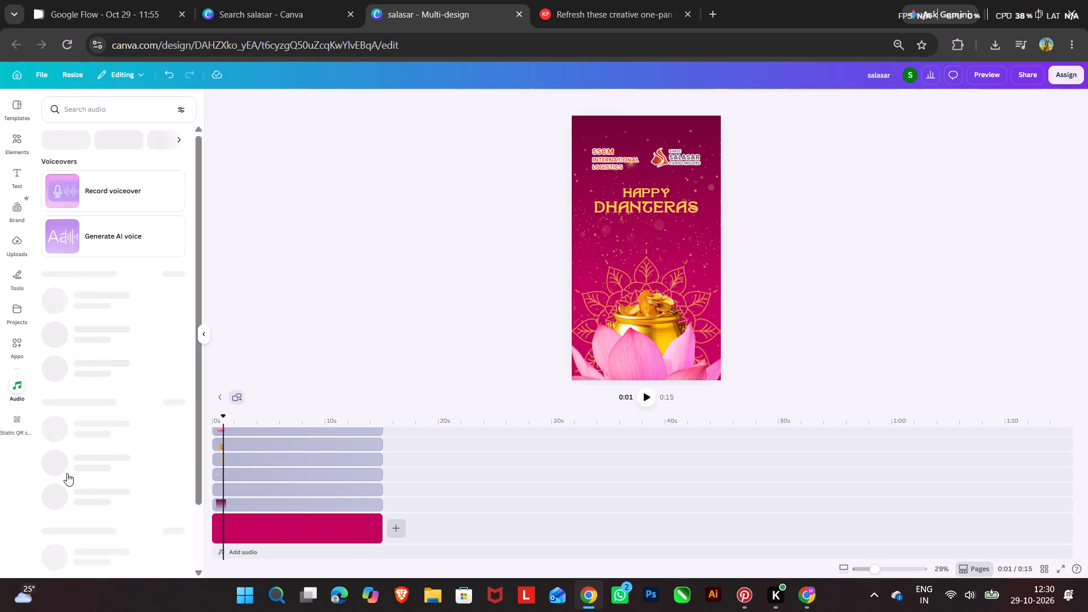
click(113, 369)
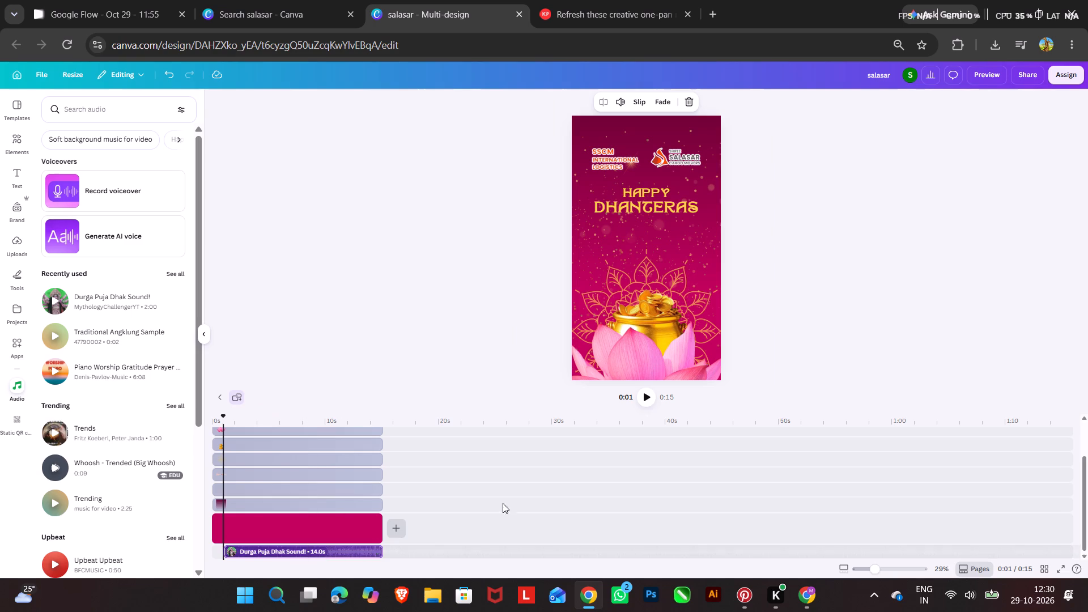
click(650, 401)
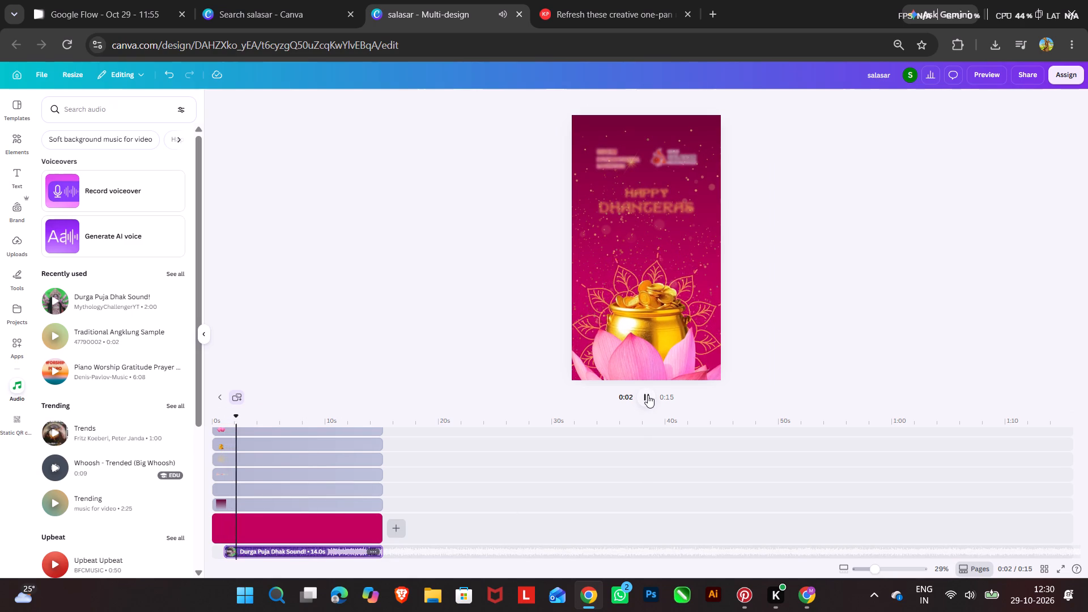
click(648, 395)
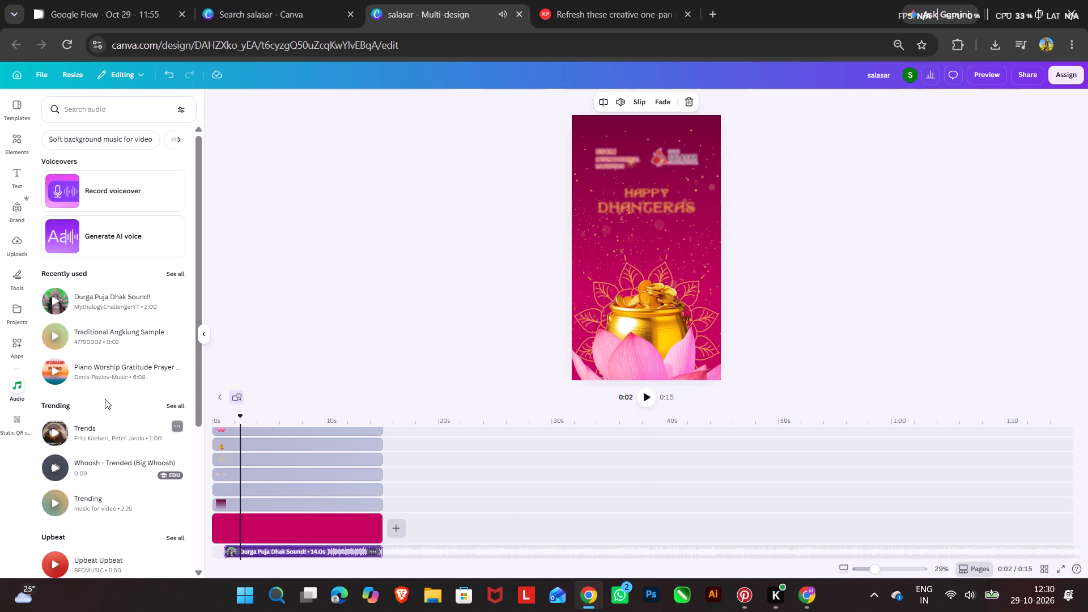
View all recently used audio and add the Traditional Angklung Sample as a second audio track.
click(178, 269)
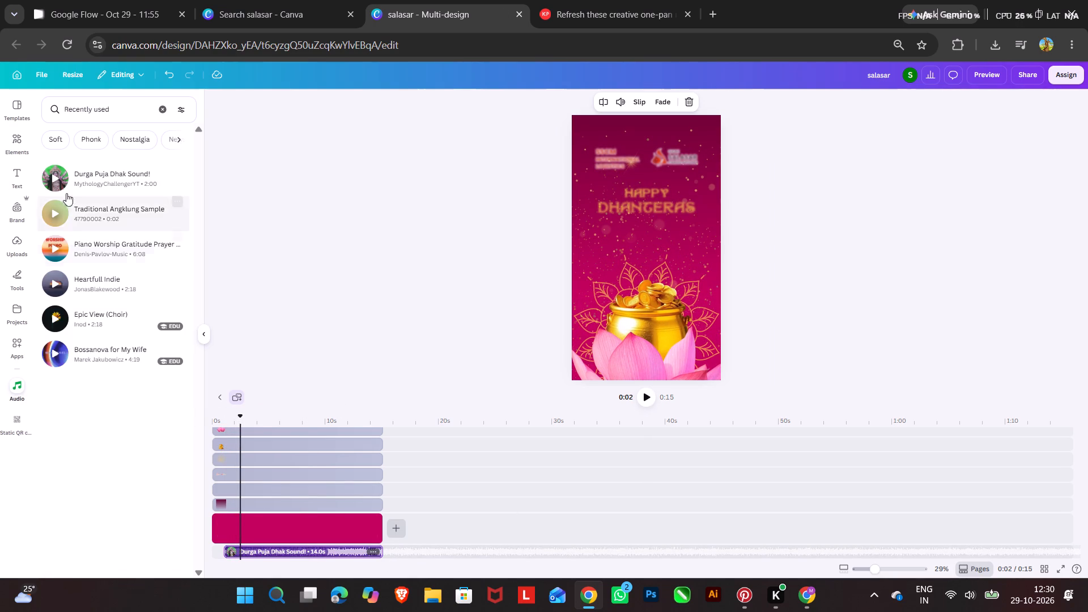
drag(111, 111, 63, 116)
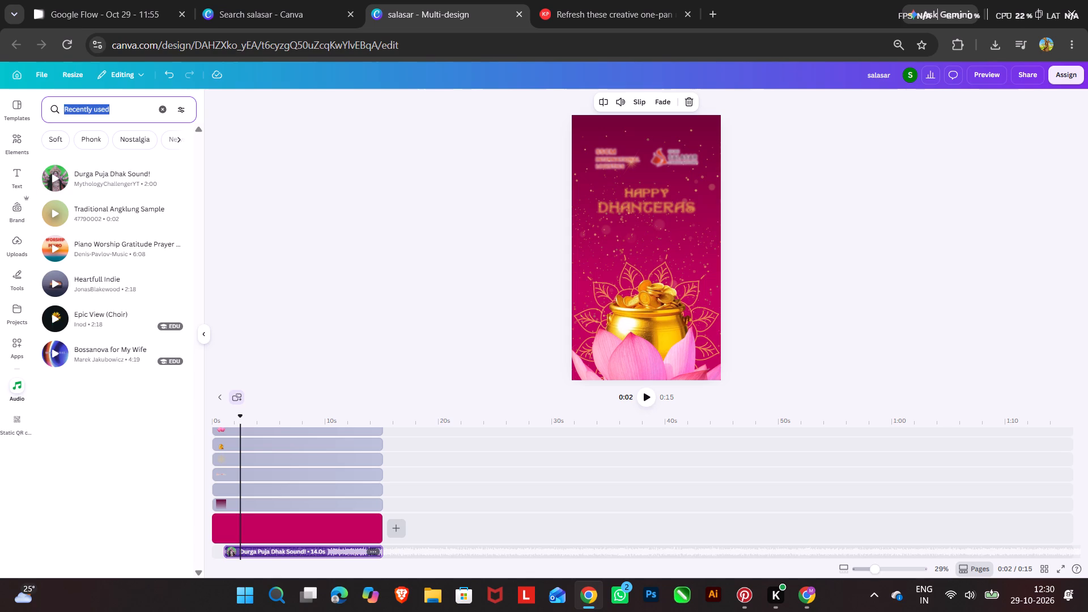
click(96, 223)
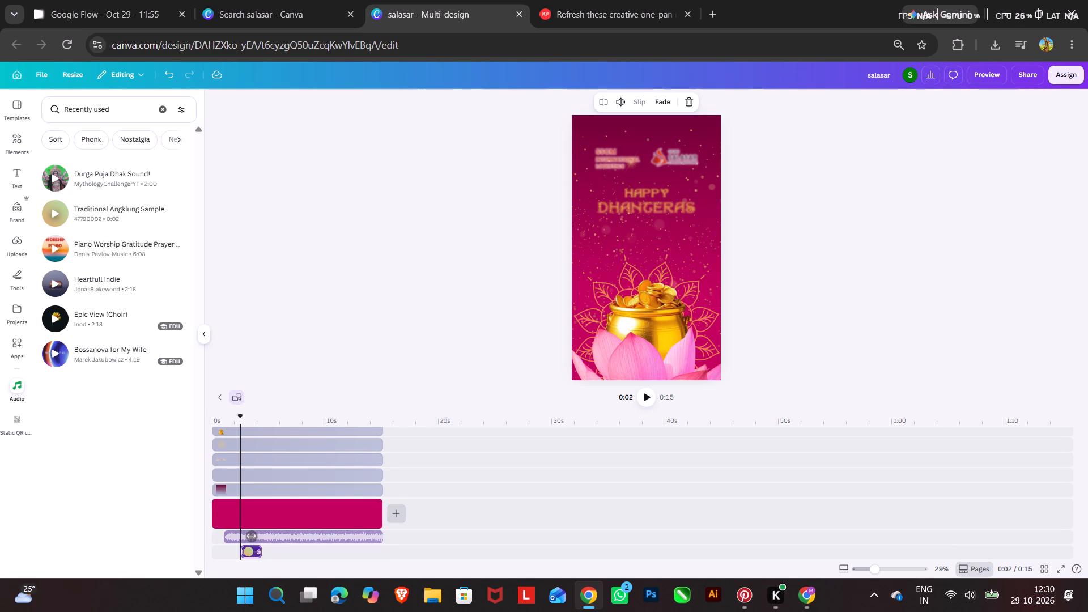
Search the audio library for "traditional indian music" and add "Traditional Indian Music for Documentary" to the page.
click(111, 107)
click(161, 112)
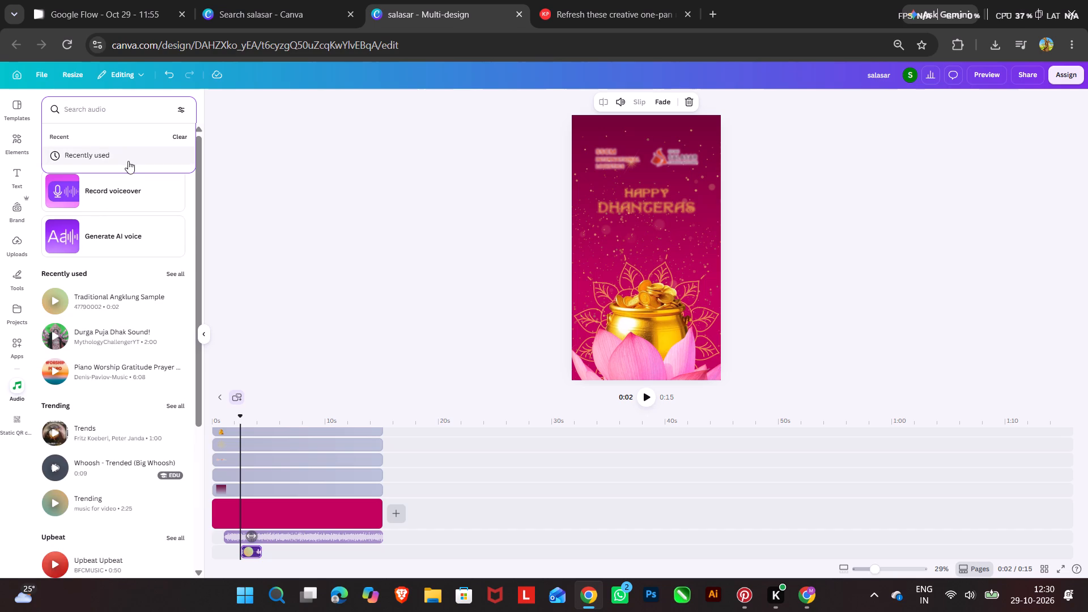
click(117, 112)
text(tra)
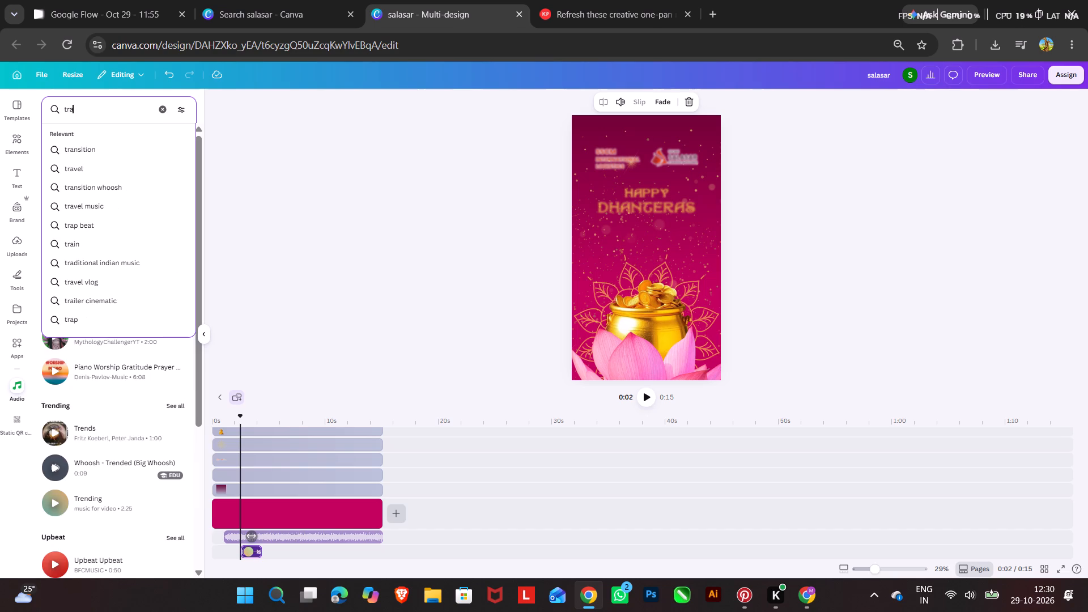
click(122, 260)
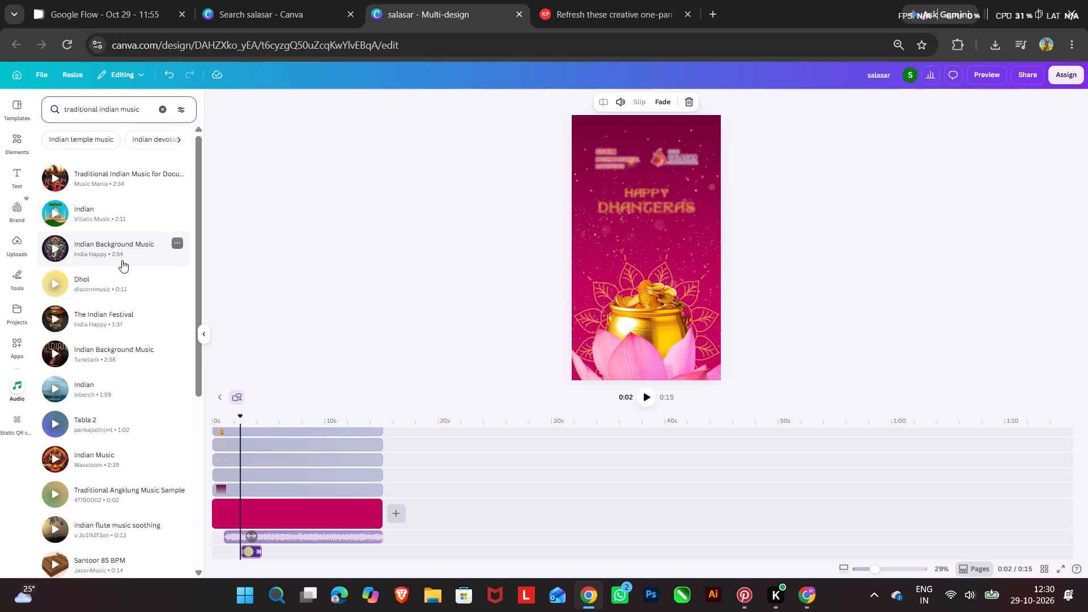
click(138, 184)
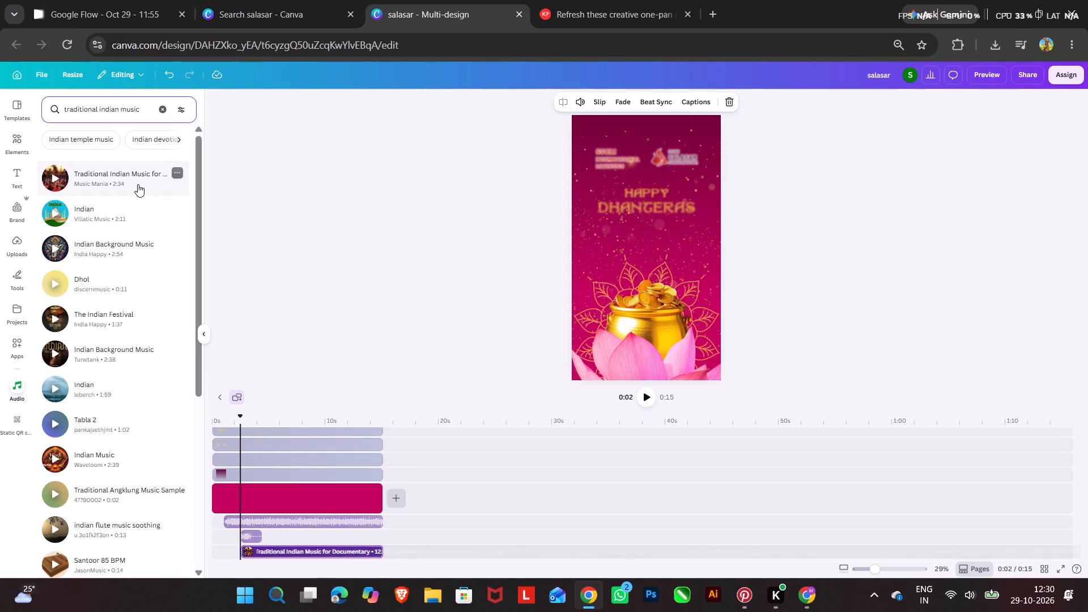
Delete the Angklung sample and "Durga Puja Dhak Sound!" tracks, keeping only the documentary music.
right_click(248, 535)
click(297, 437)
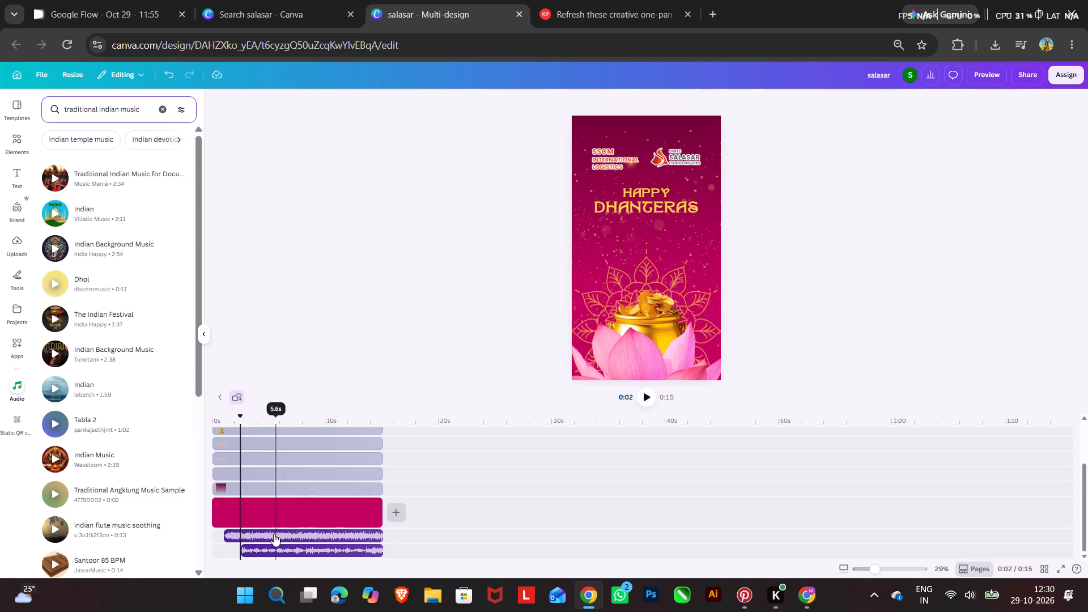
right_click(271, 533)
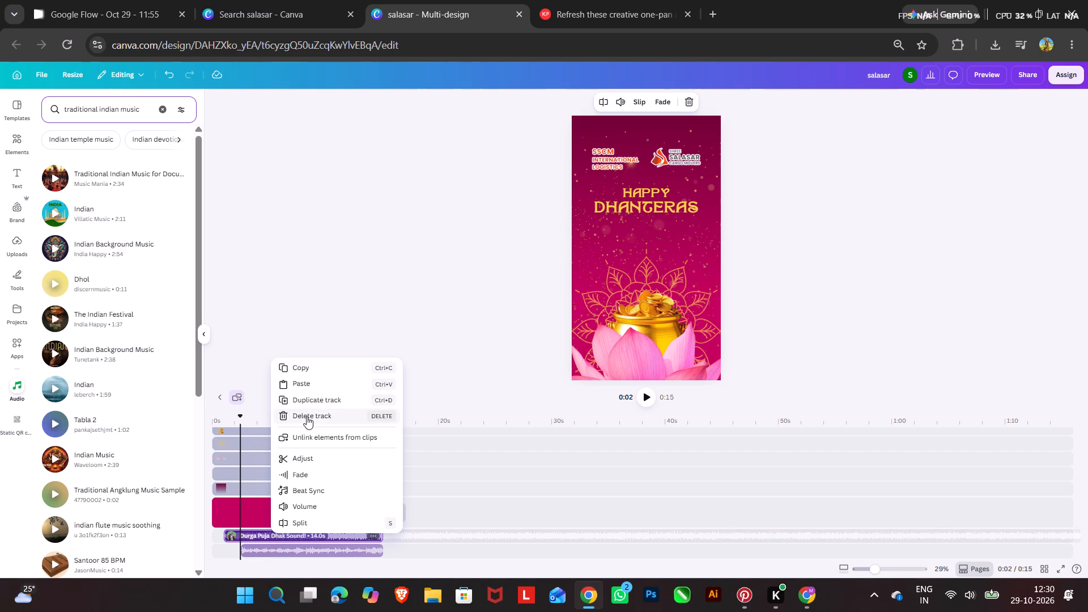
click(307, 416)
Move the documentary music to the page's start, extend its end to the page's end, about 14.9 s, and play the page.
drag(245, 550, 220, 554)
drag(355, 552, 361, 551)
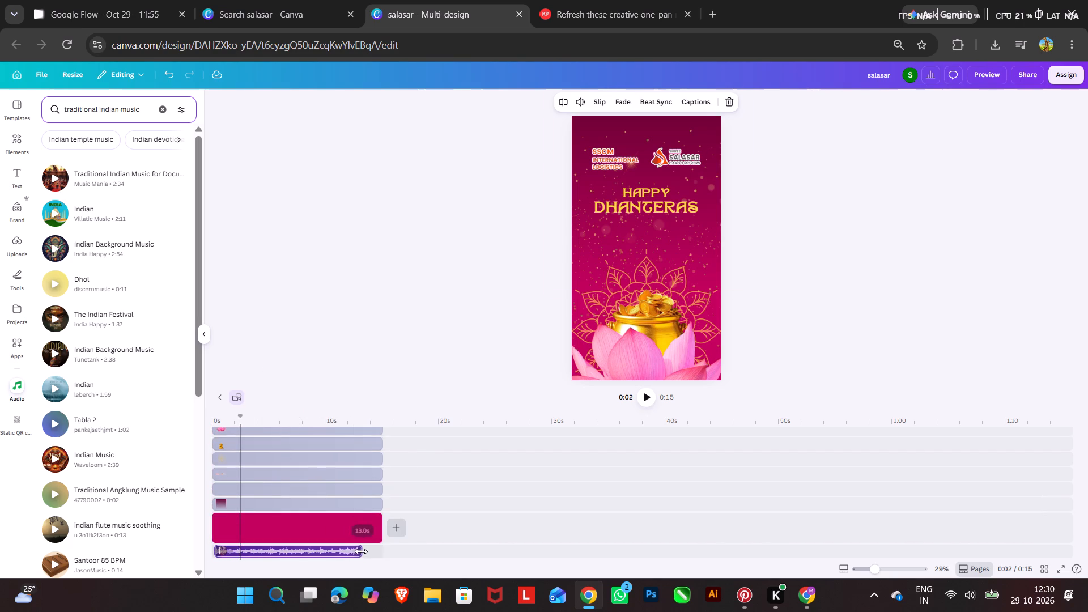
drag(361, 551, 384, 555)
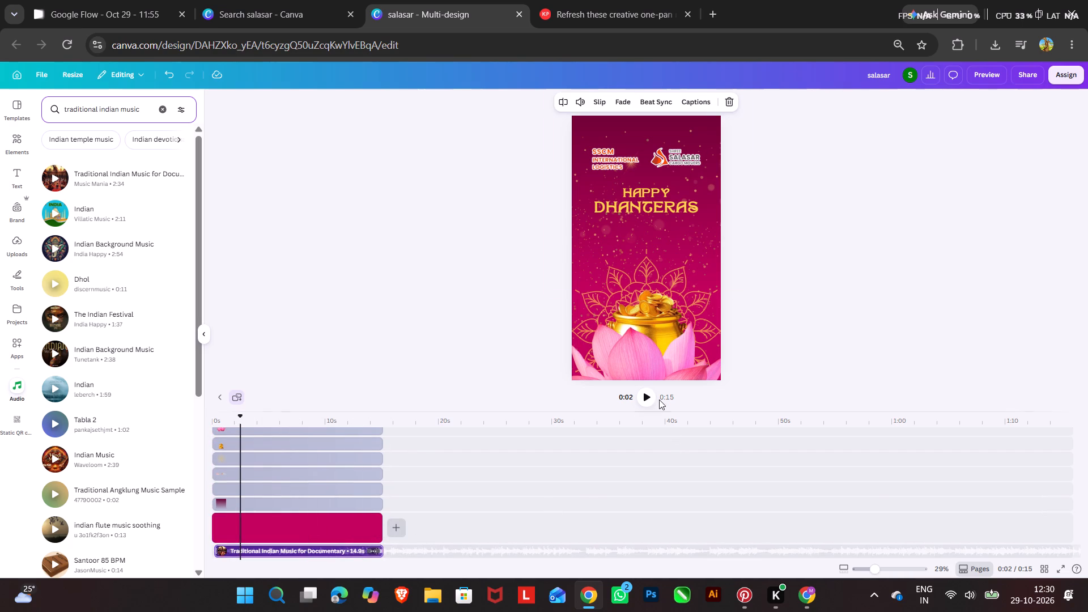
click(648, 399)
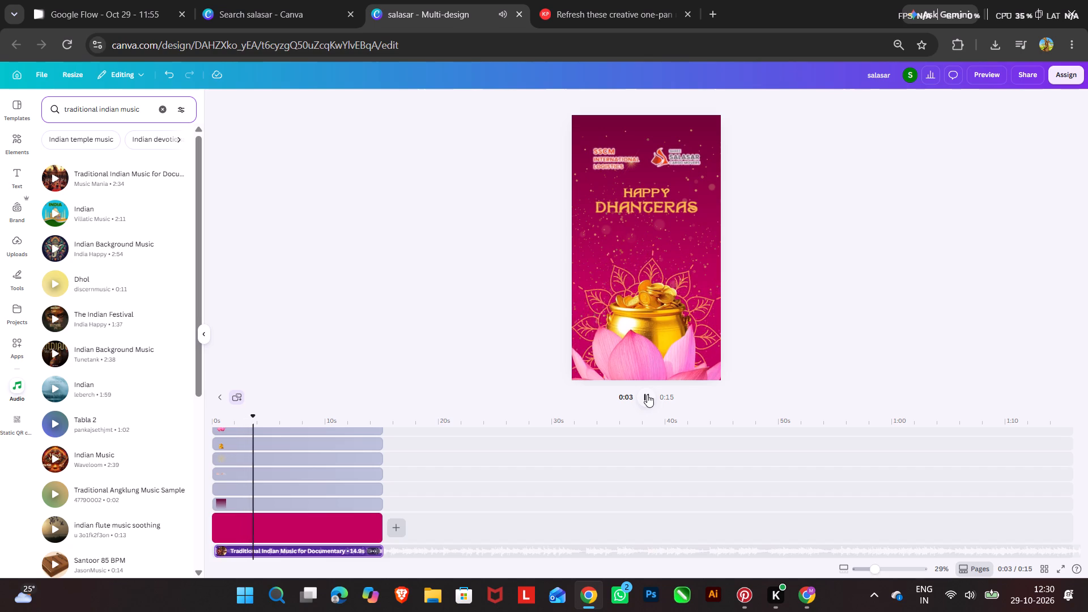
click(647, 394)
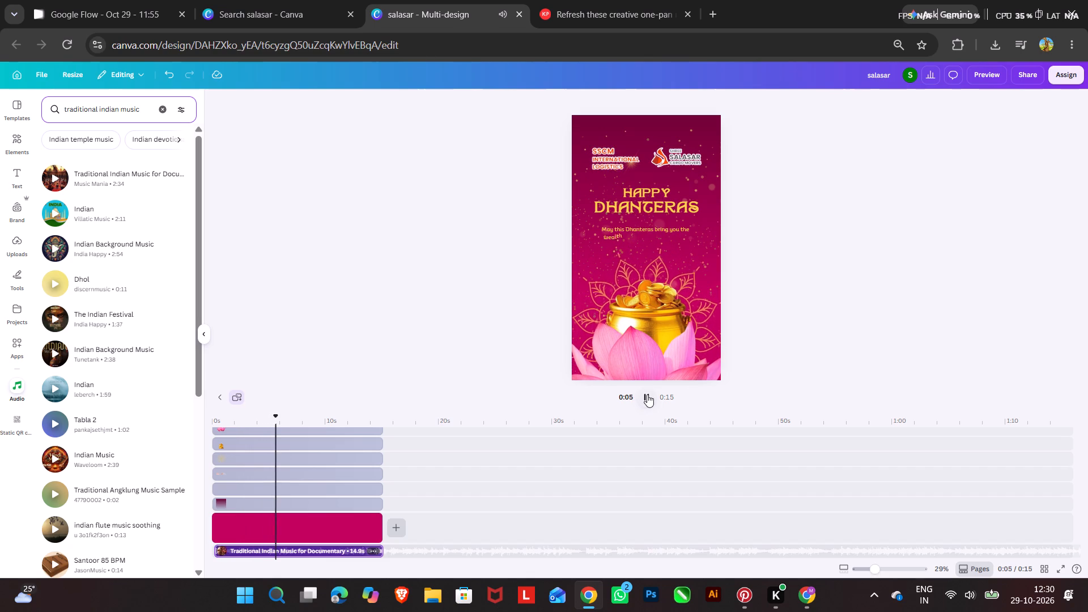
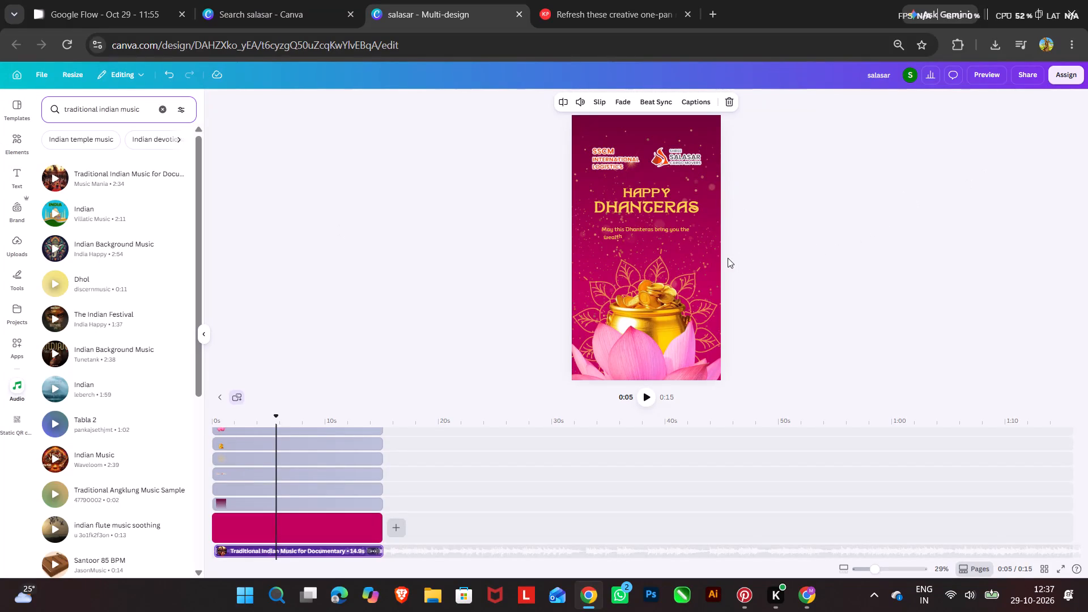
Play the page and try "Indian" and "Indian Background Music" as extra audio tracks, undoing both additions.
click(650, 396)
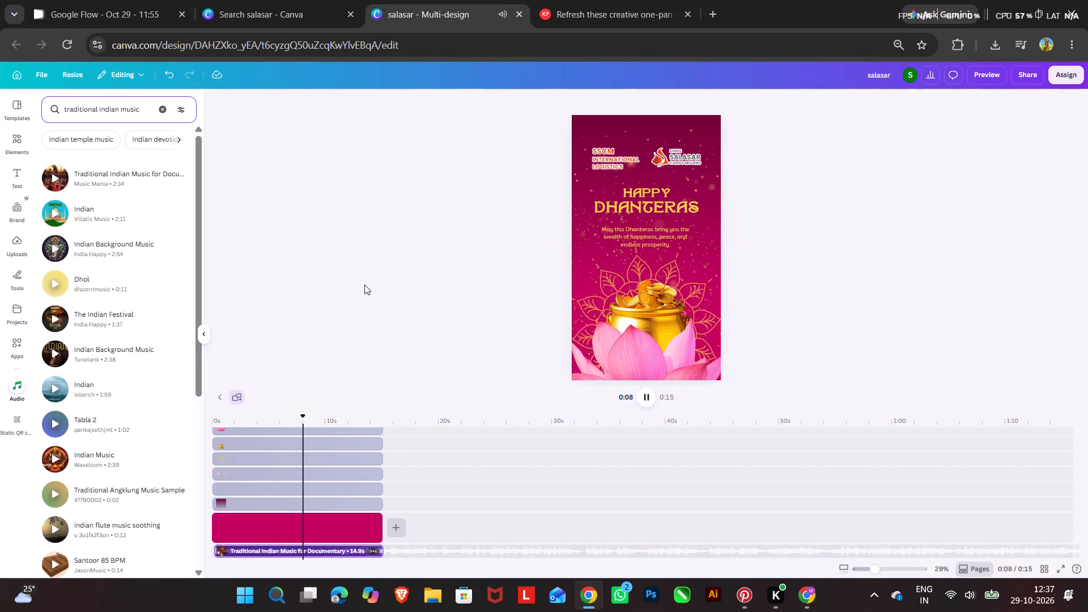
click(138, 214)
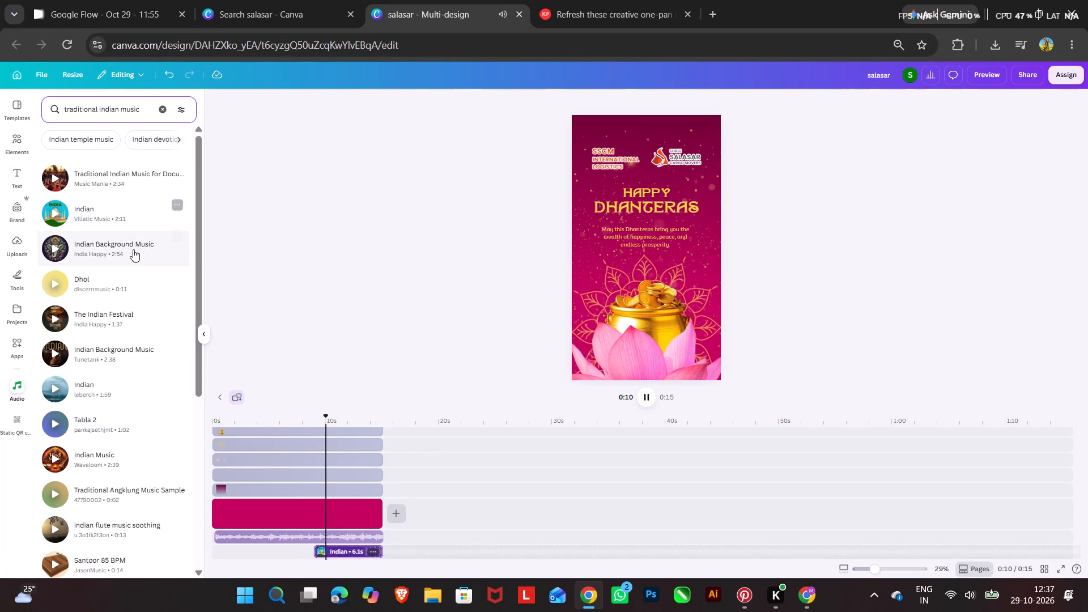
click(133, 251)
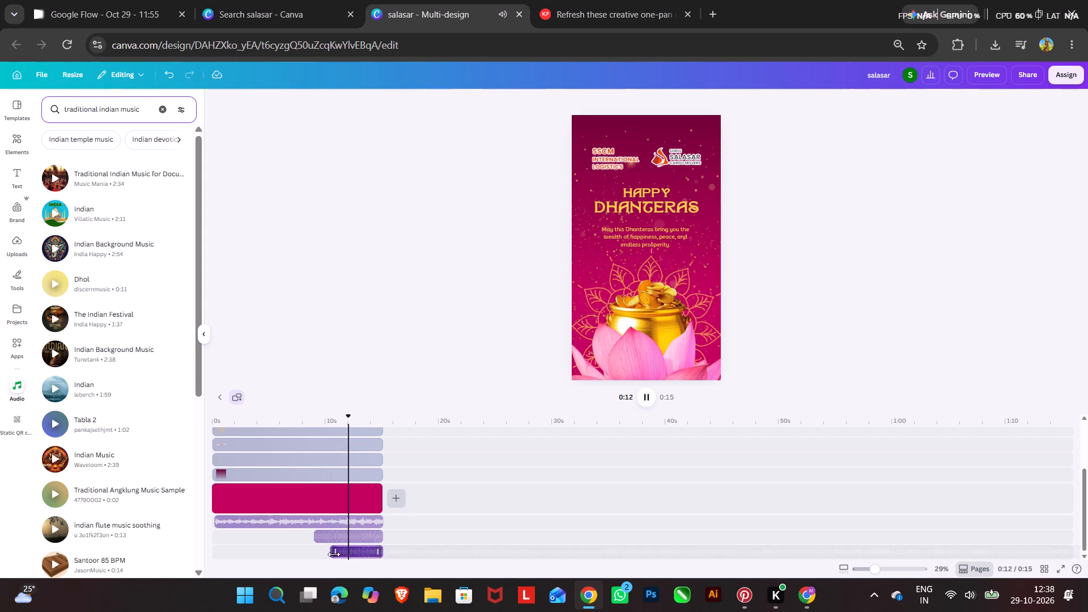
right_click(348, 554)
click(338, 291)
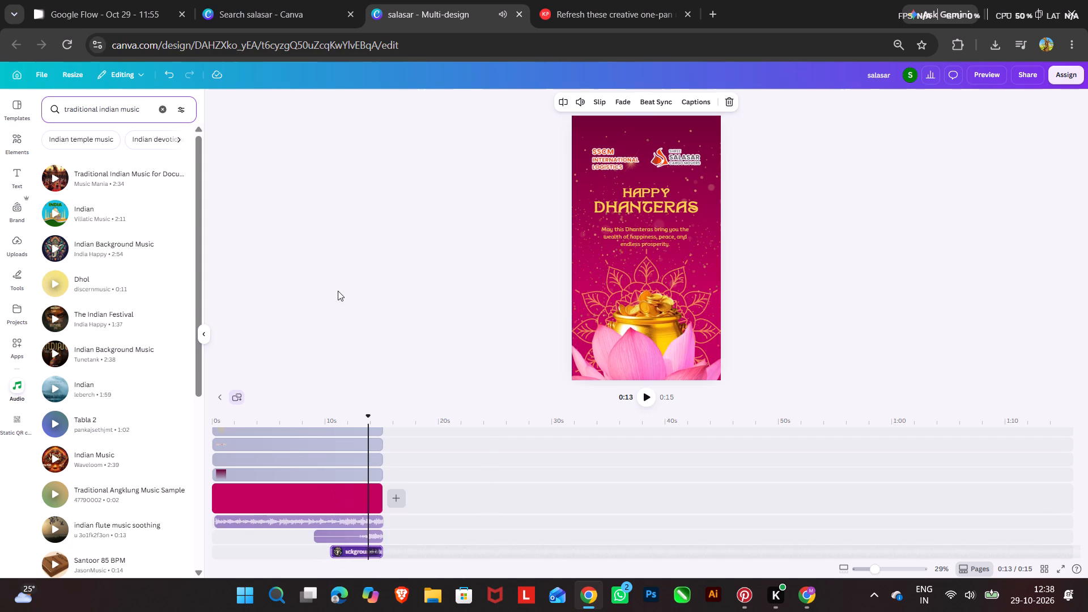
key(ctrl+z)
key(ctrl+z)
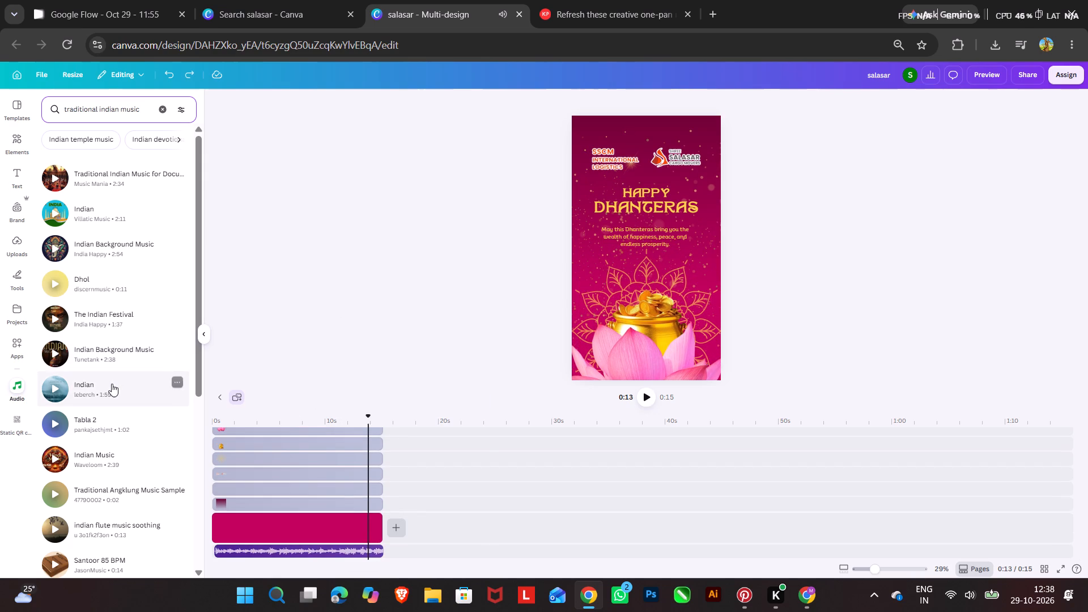
Add "The Indian Festival" audio track, move it to the page's start, and extend its end to the page's end.
click(146, 317)
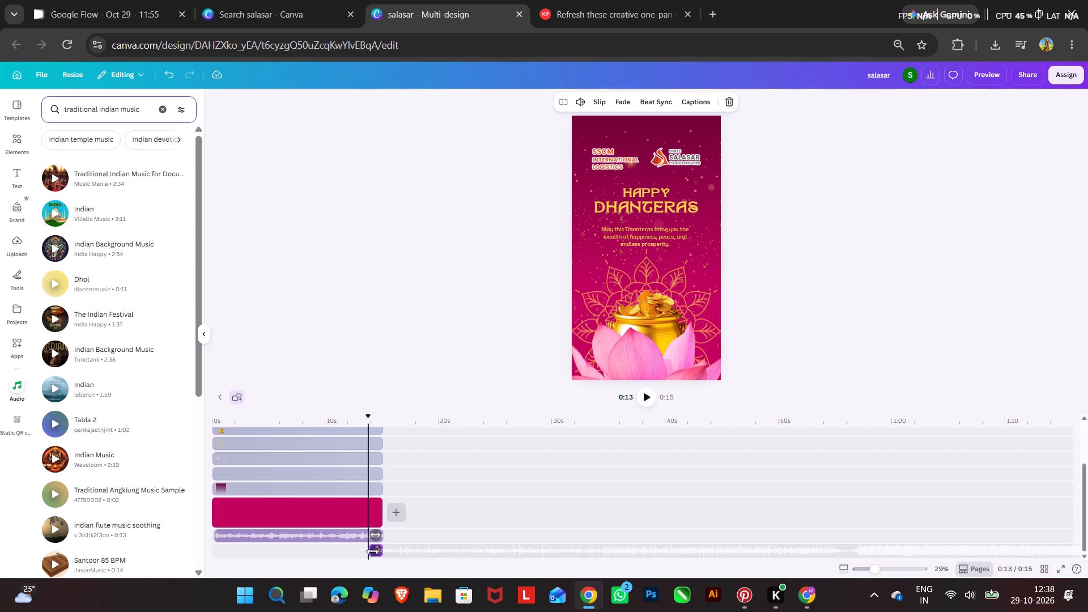
click(372, 551)
drag(377, 553, 343, 560)
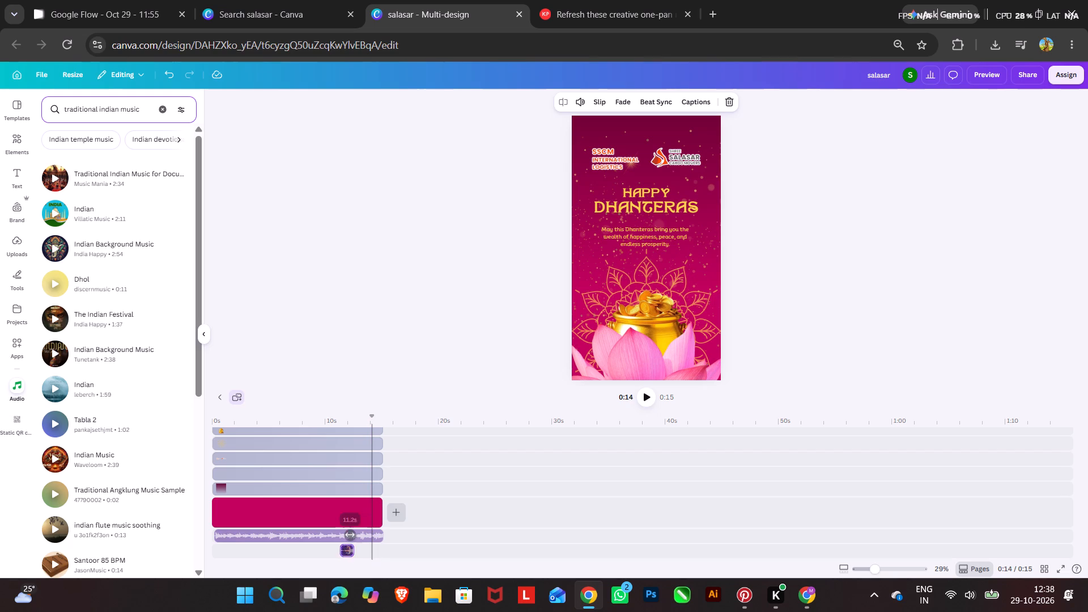
drag(343, 560, 221, 559)
drag(225, 552, 297, 551)
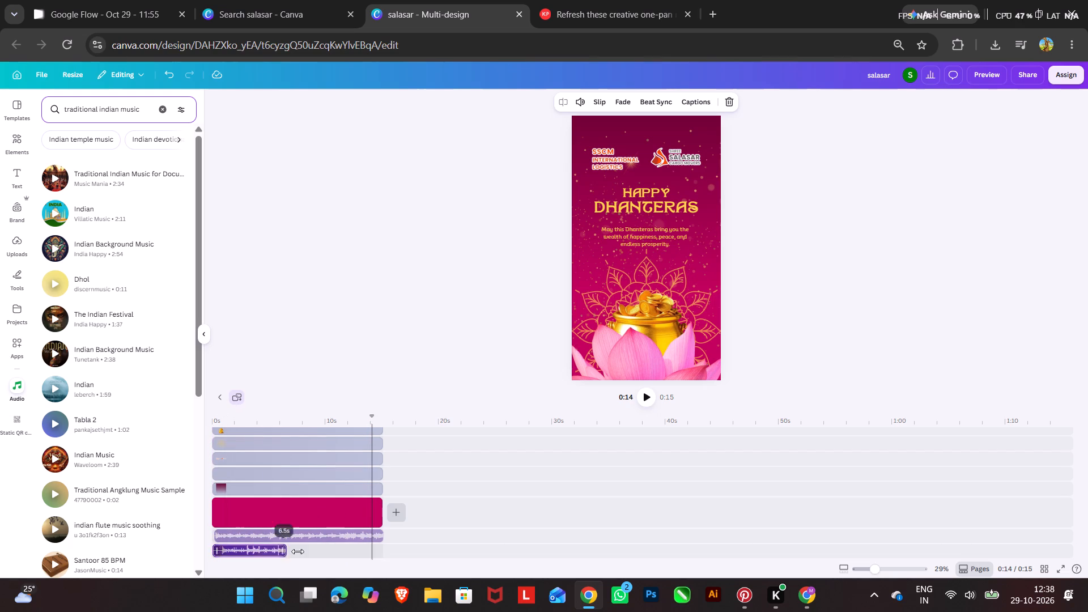
drag(297, 551, 379, 551)
Delete the "Traditional Indian Music for Documentary" track from the page.
right_click(341, 537)
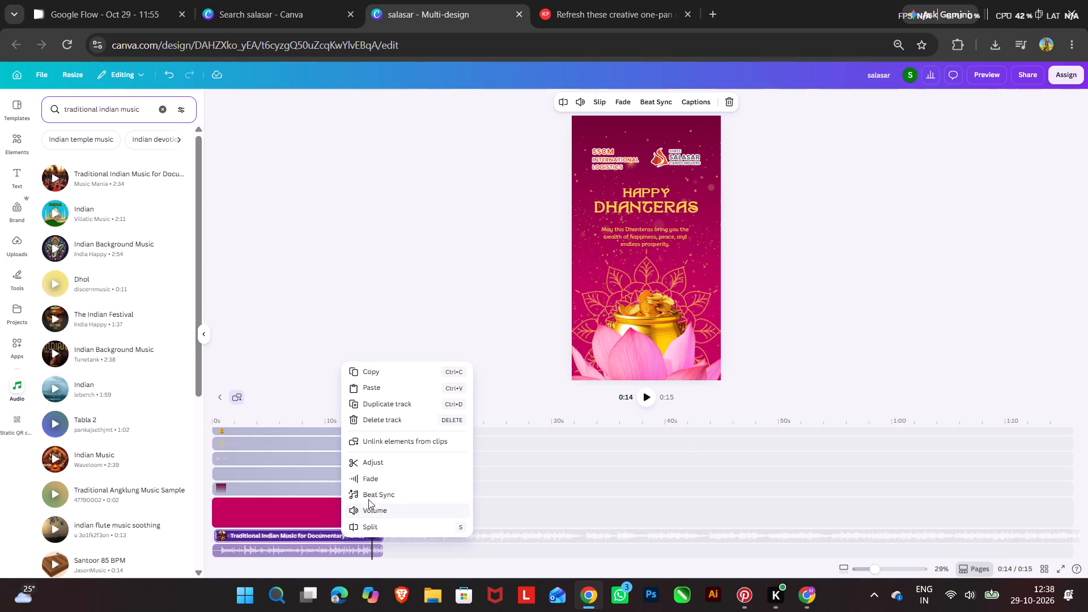
click(392, 420)
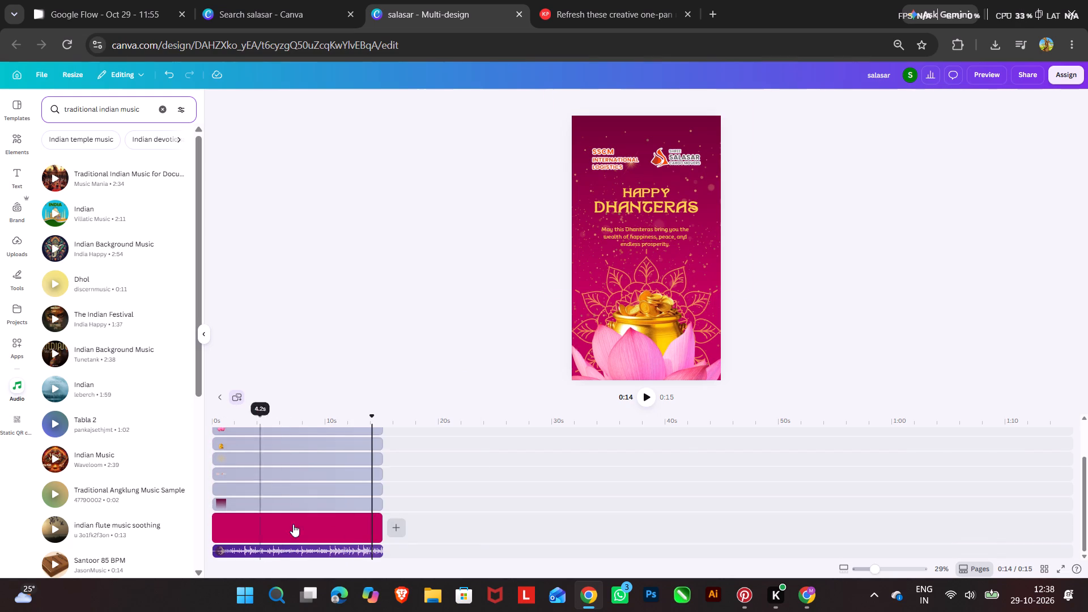
Play the animated page from the beginning to check it with the new festival music.
drag(372, 414, 189, 432)
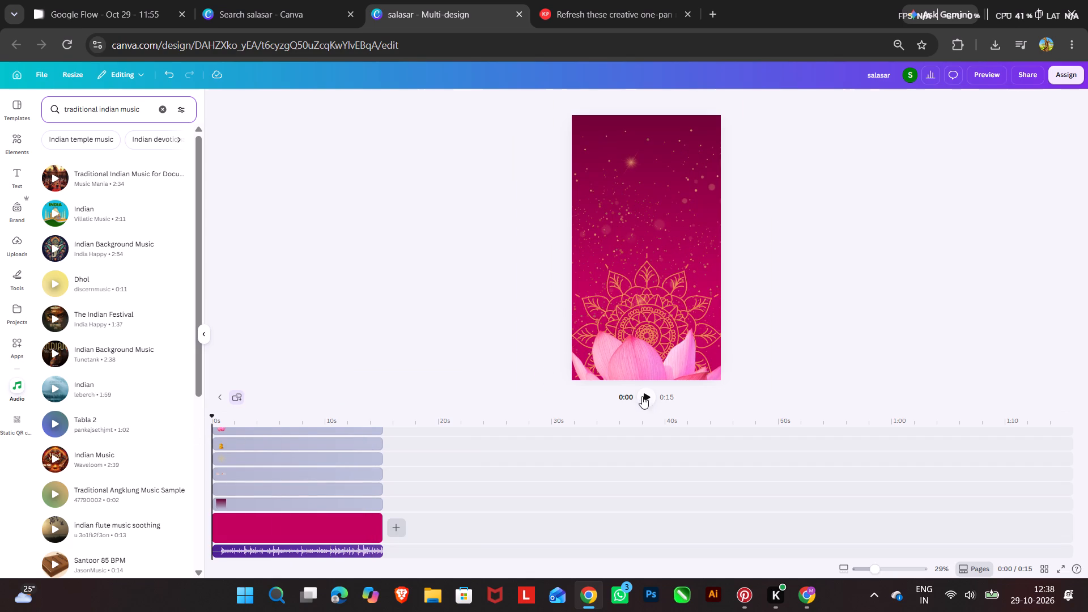
click(641, 396)
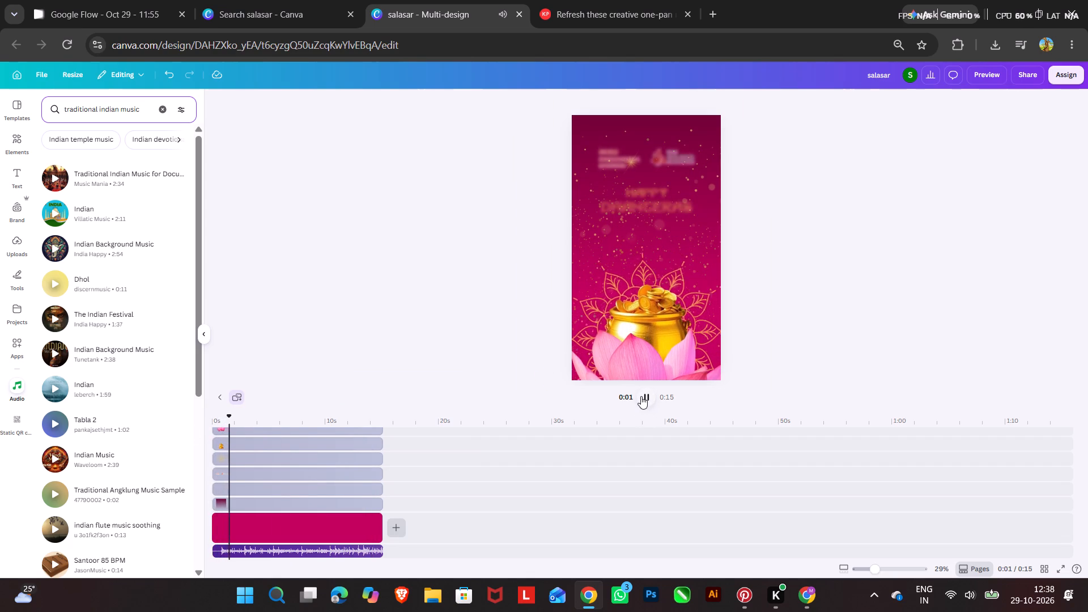
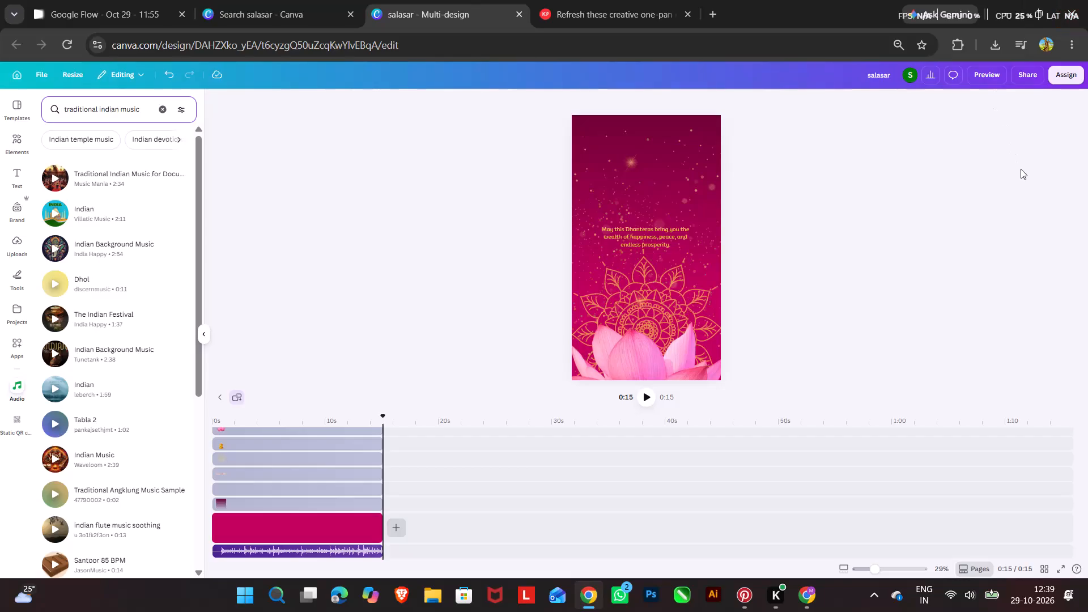
Set the Succession animations of the "Dhanteras" and "Happy" headings to play only on enter.
click(670, 239)
click(692, 201)
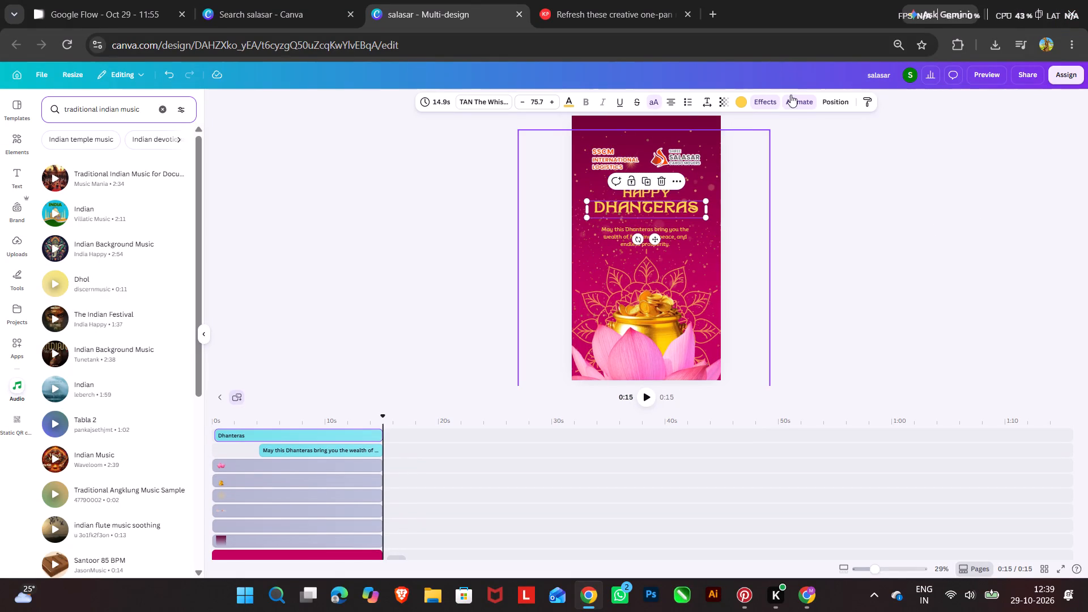
click(797, 103)
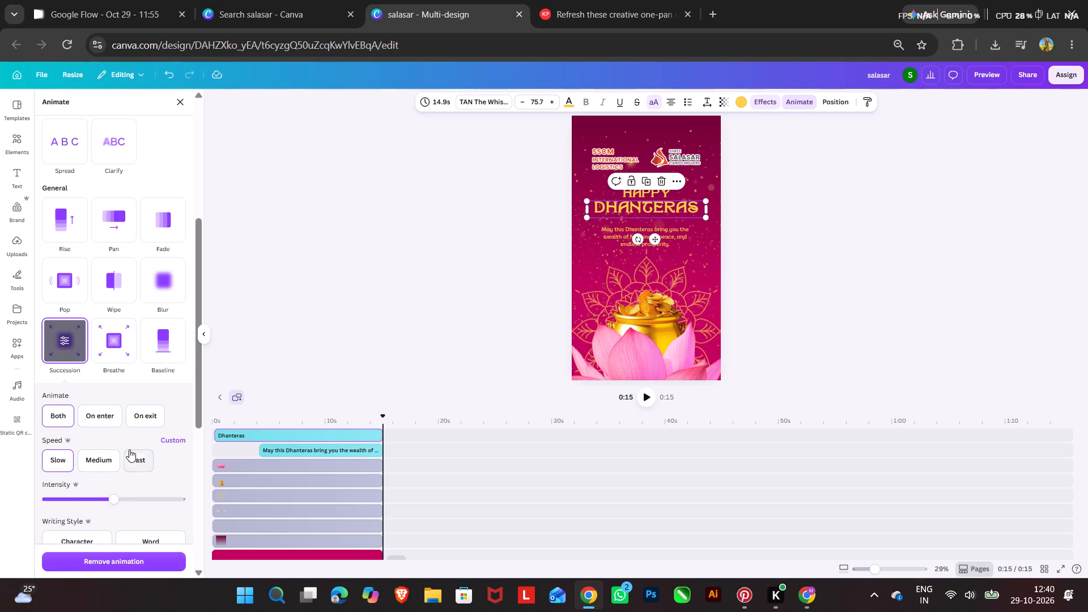
click(100, 411)
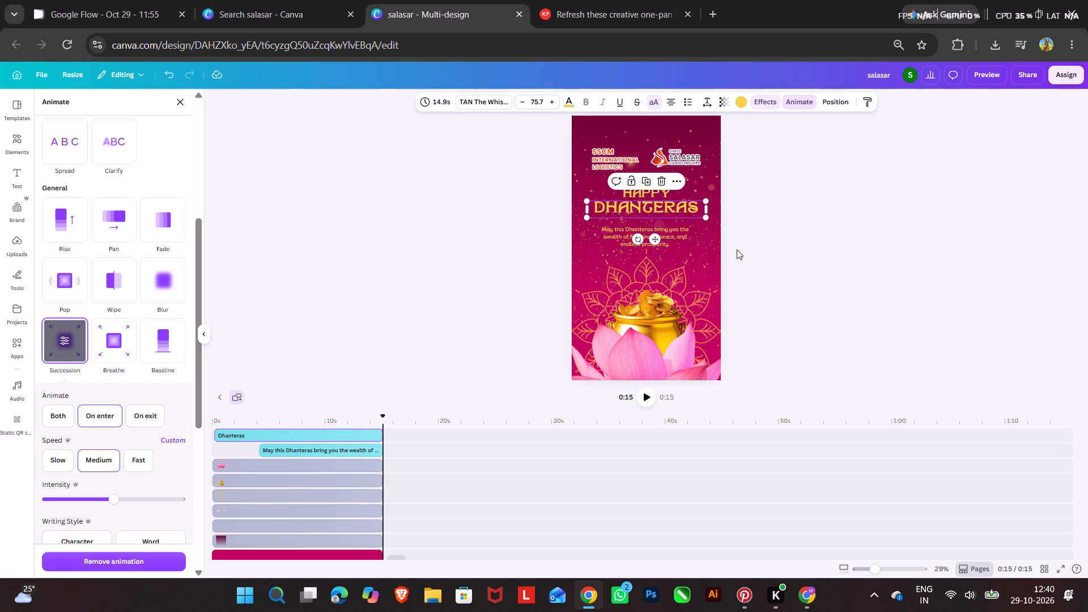
click(665, 192)
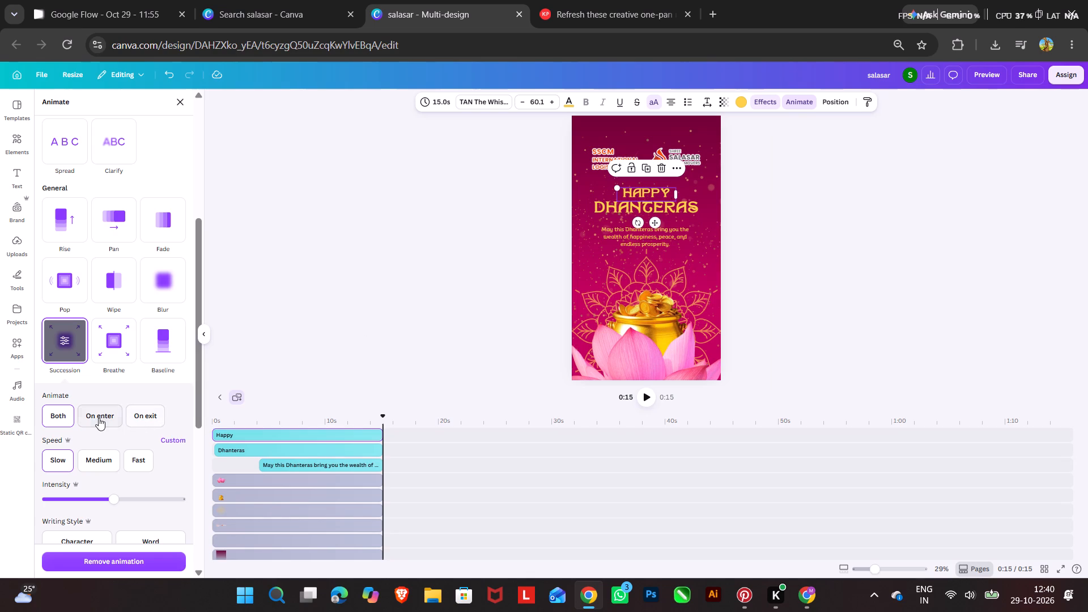
click(99, 418)
Set the grouped logos' Succession animation to play only on enter at Slow speed.
click(644, 240)
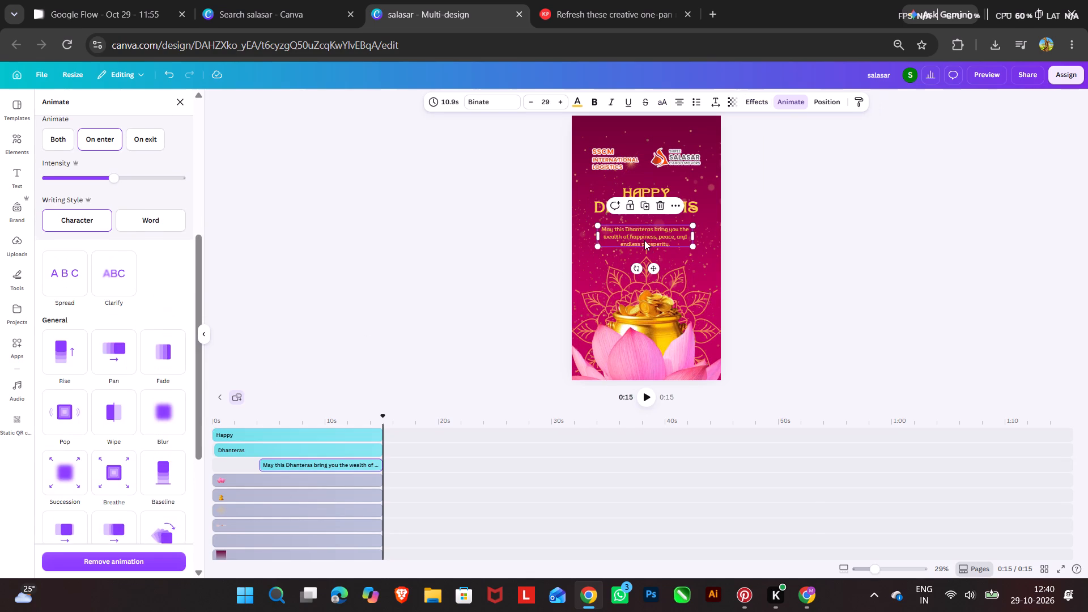
click(615, 163)
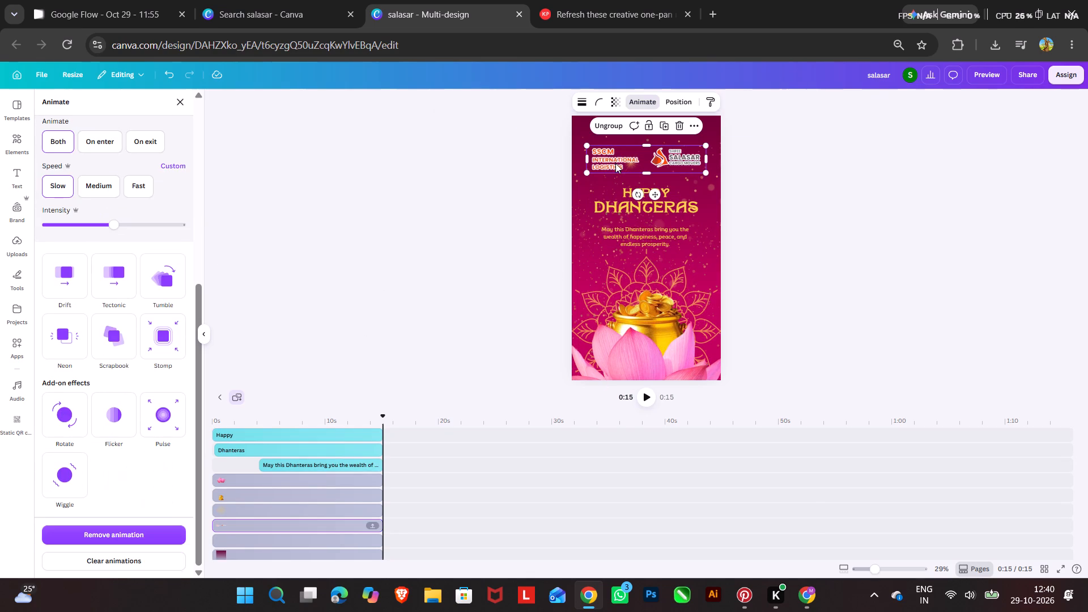
scroll(109, 263, up, 1)
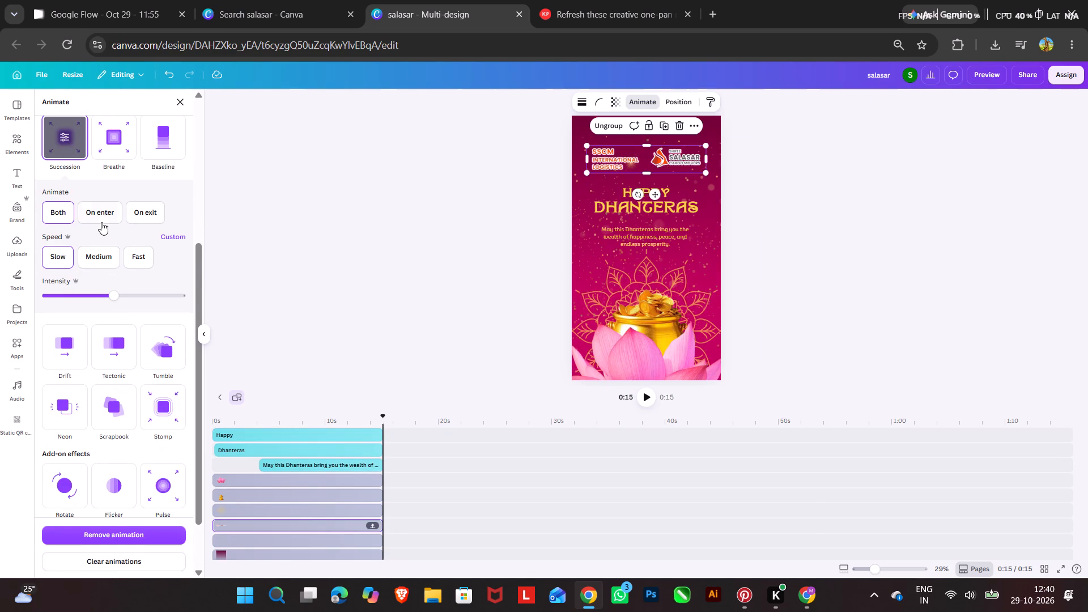
click(100, 215)
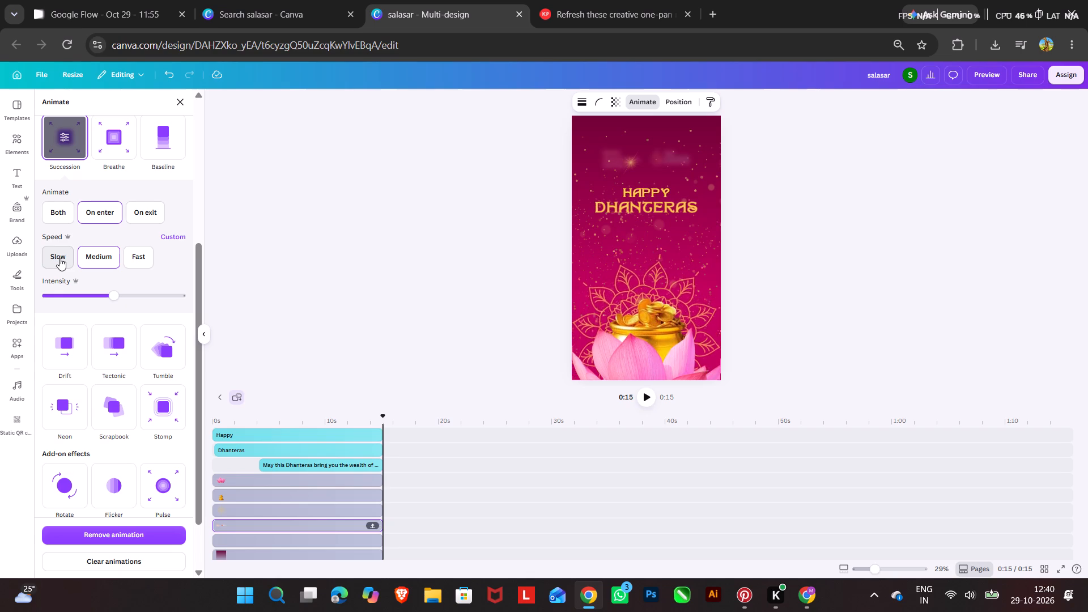
click(59, 258)
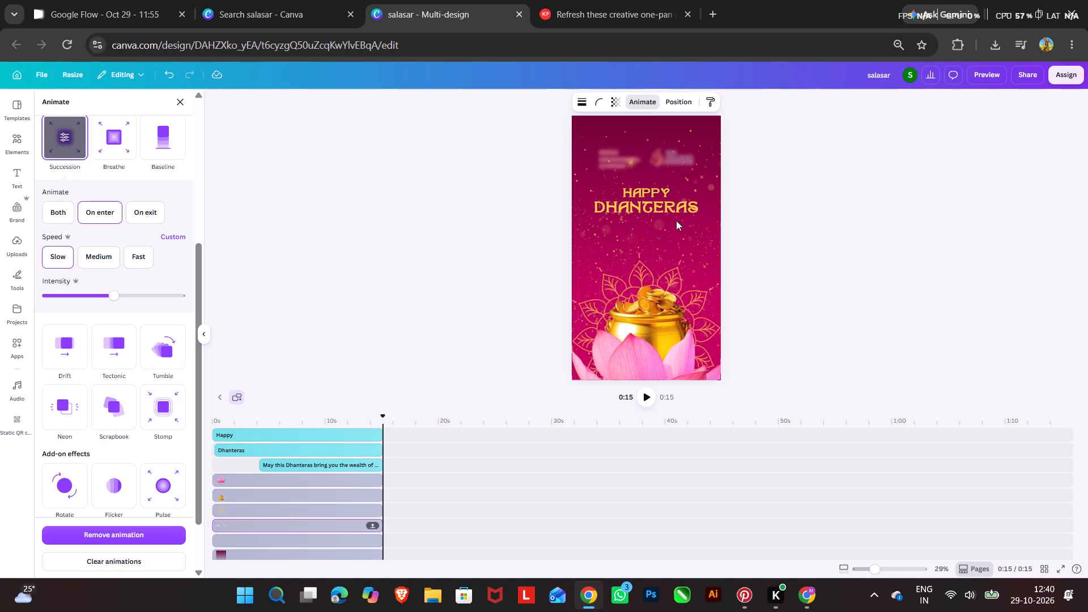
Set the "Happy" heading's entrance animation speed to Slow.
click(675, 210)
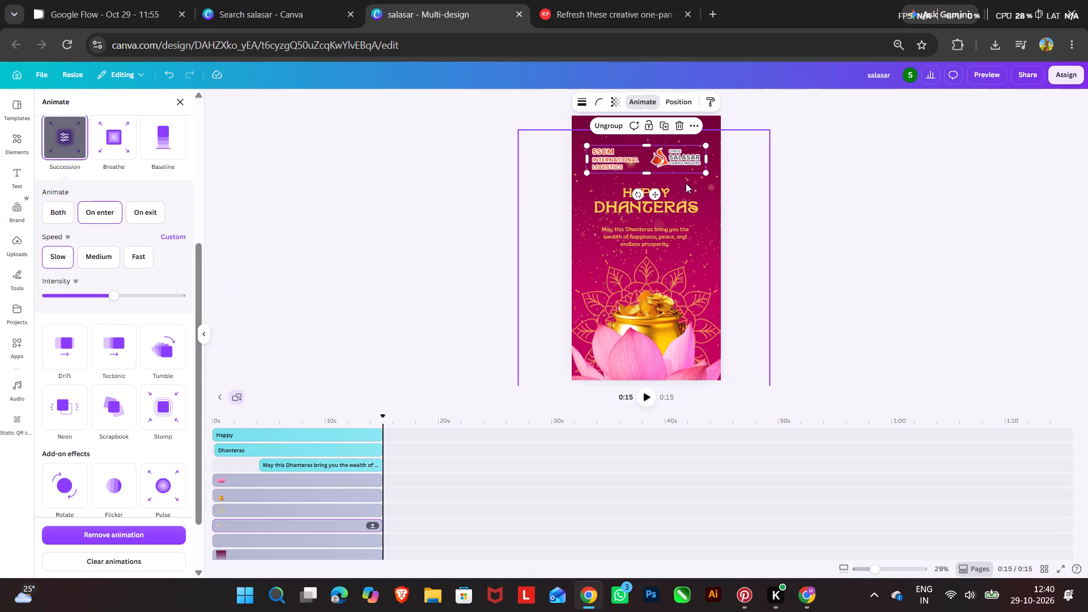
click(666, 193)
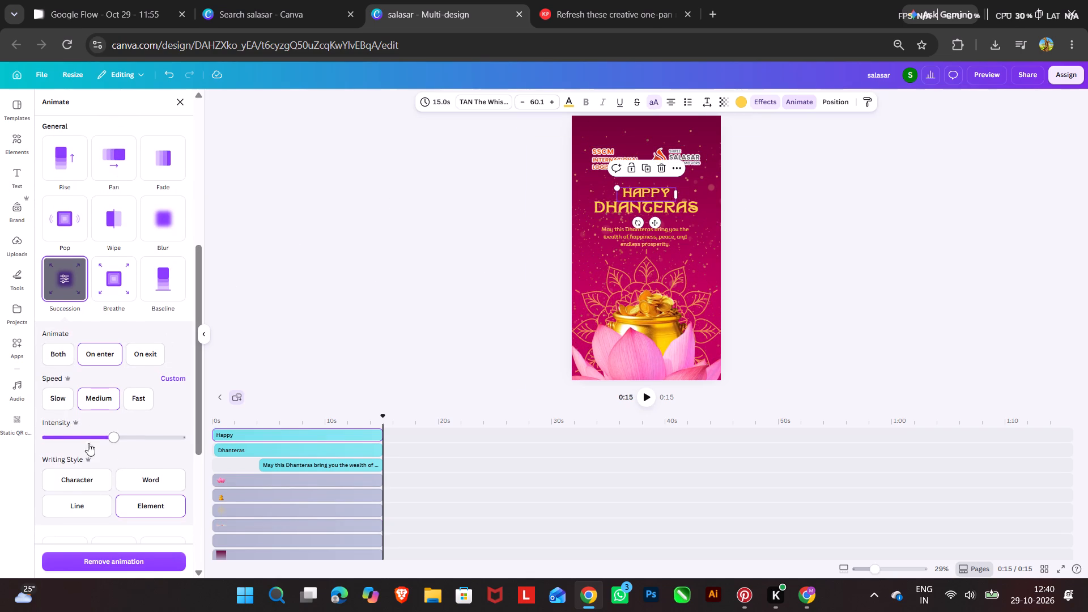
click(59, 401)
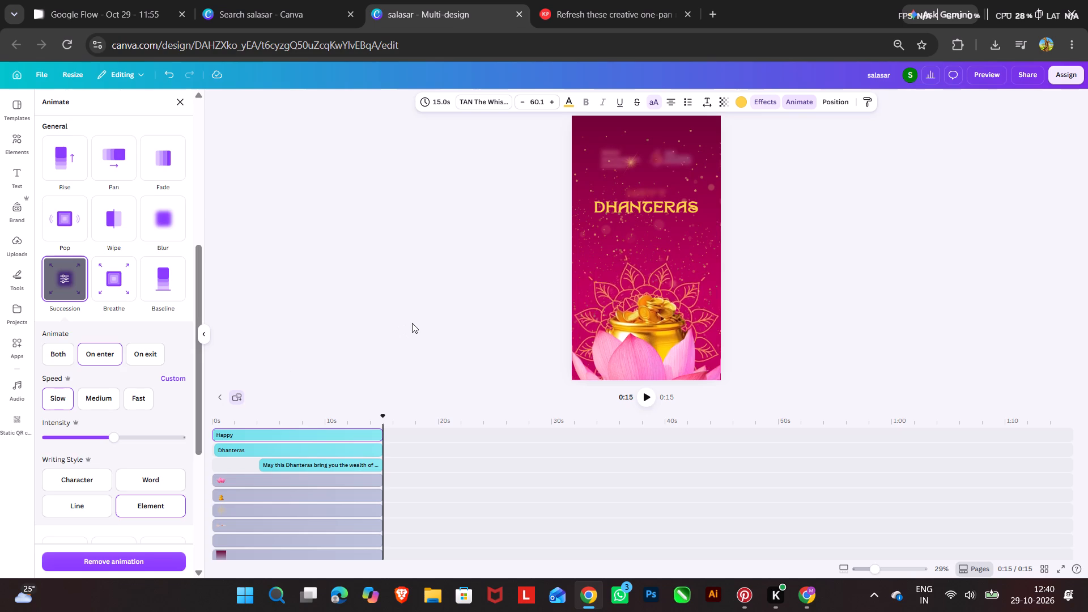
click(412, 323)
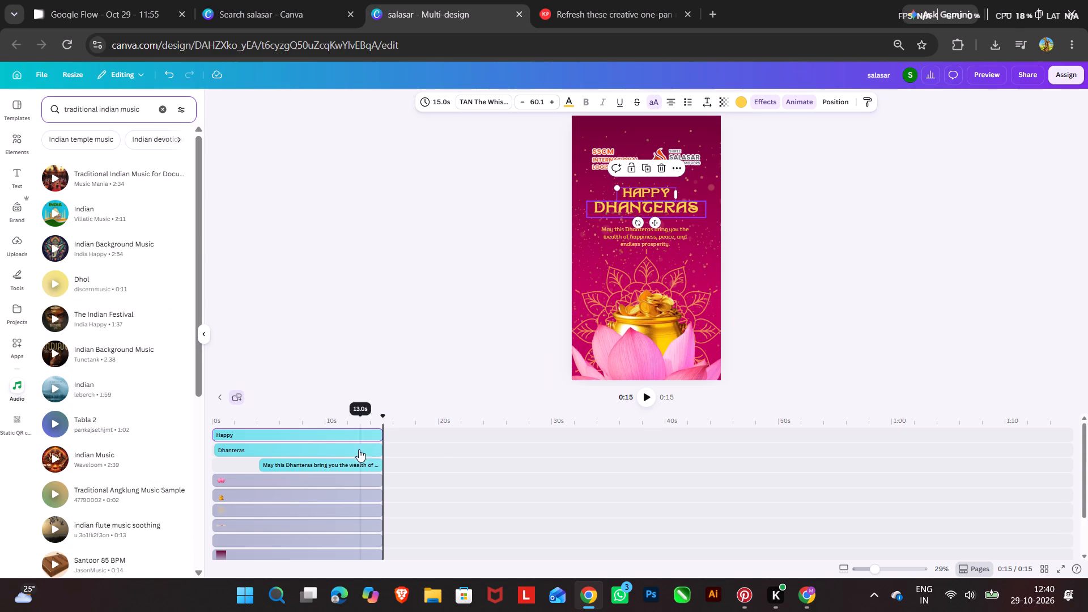
Play the page from the beginning to check the timing of the heading and logo animations.
drag(382, 413, 141, 418)
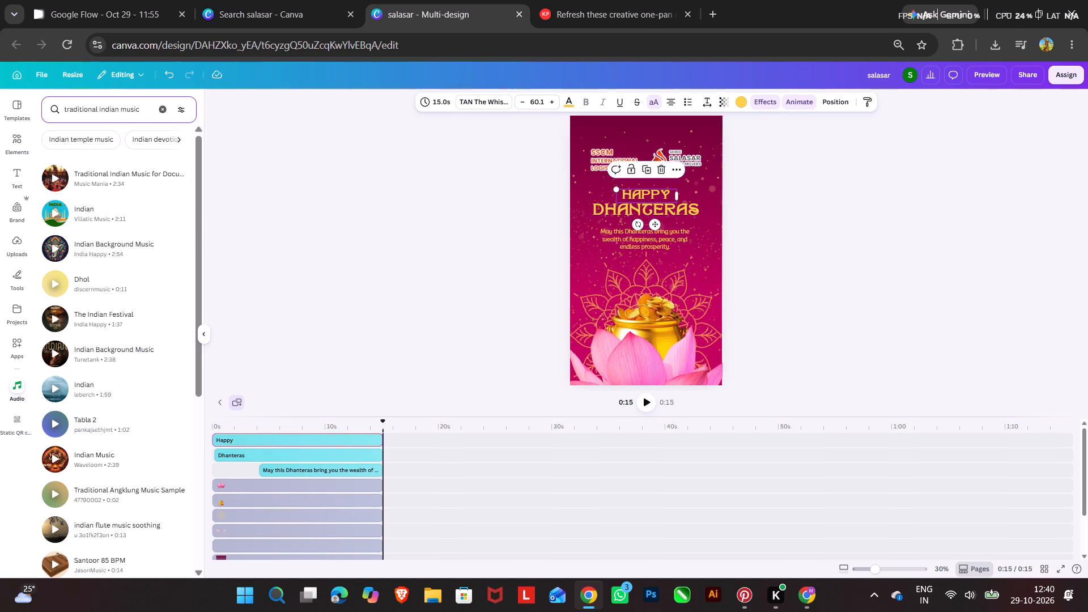
drag(384, 422, 193, 423)
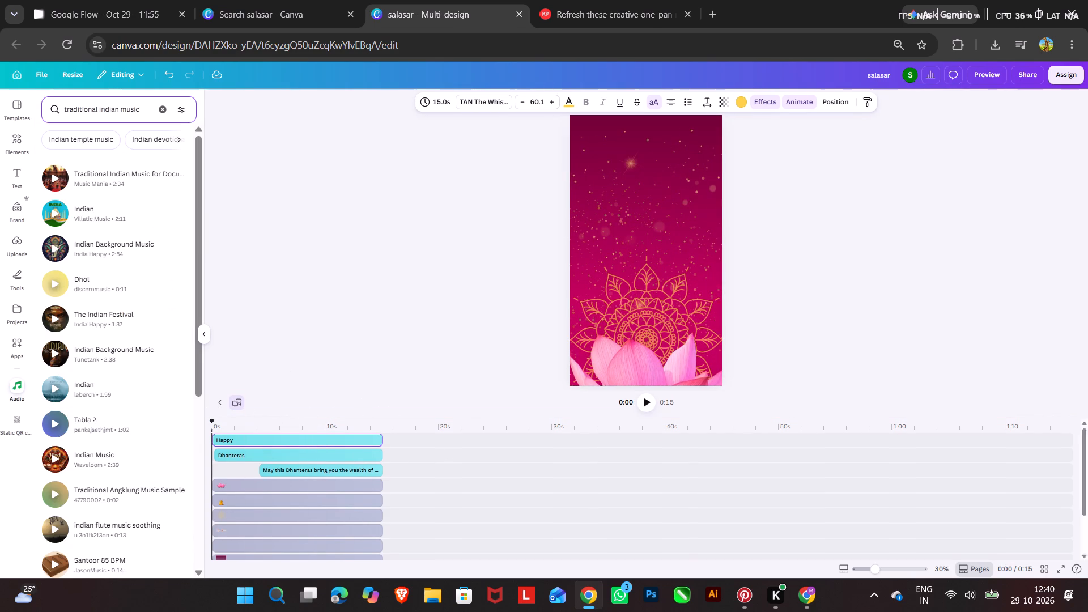
scroll(795, 328, up, 1)
scroll(889, 300, down, 1)
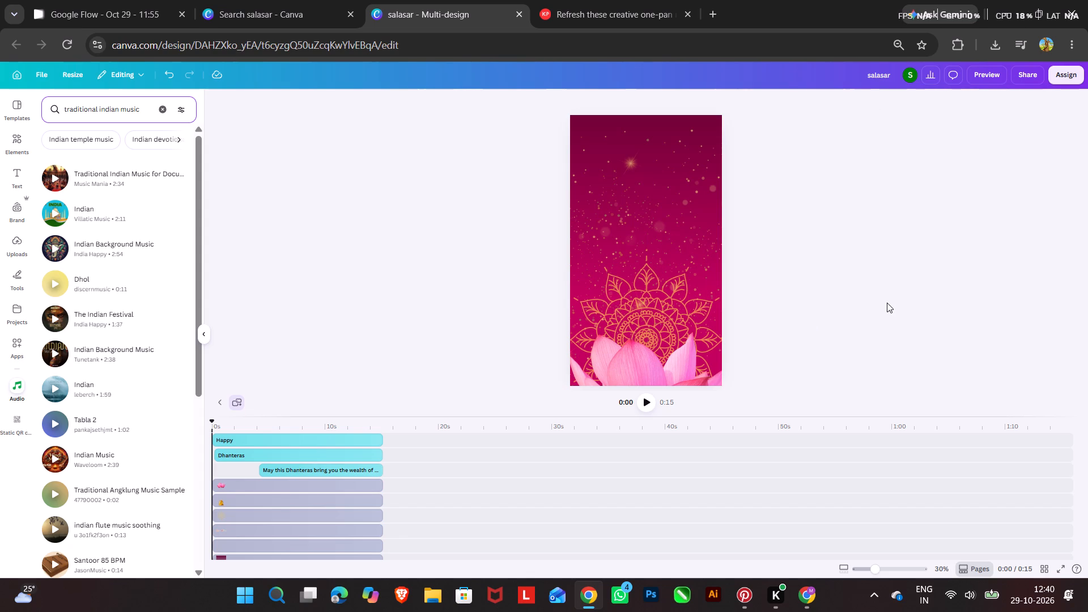
click(652, 403)
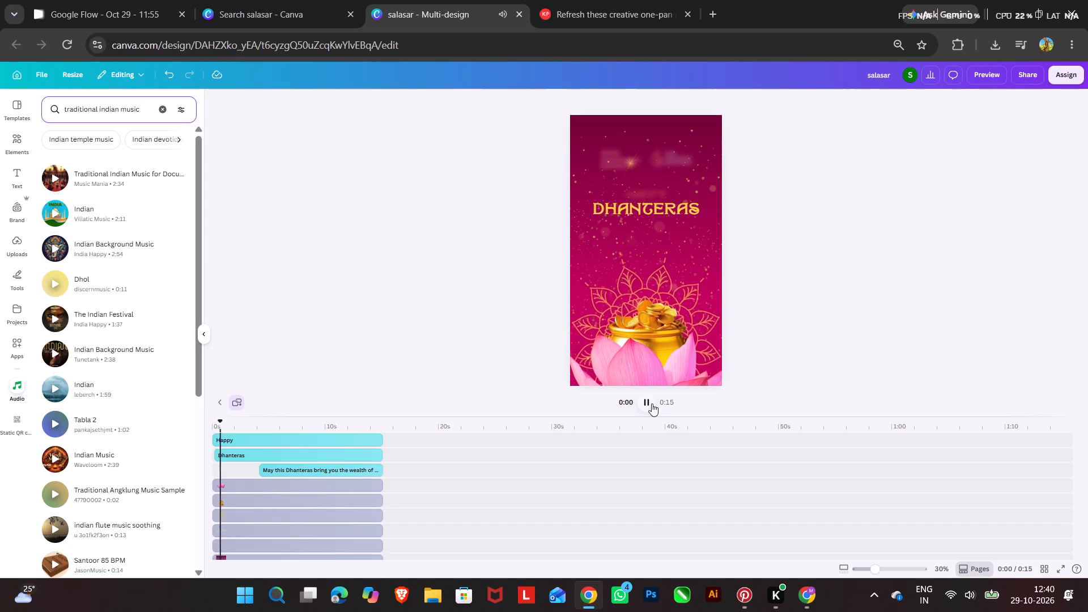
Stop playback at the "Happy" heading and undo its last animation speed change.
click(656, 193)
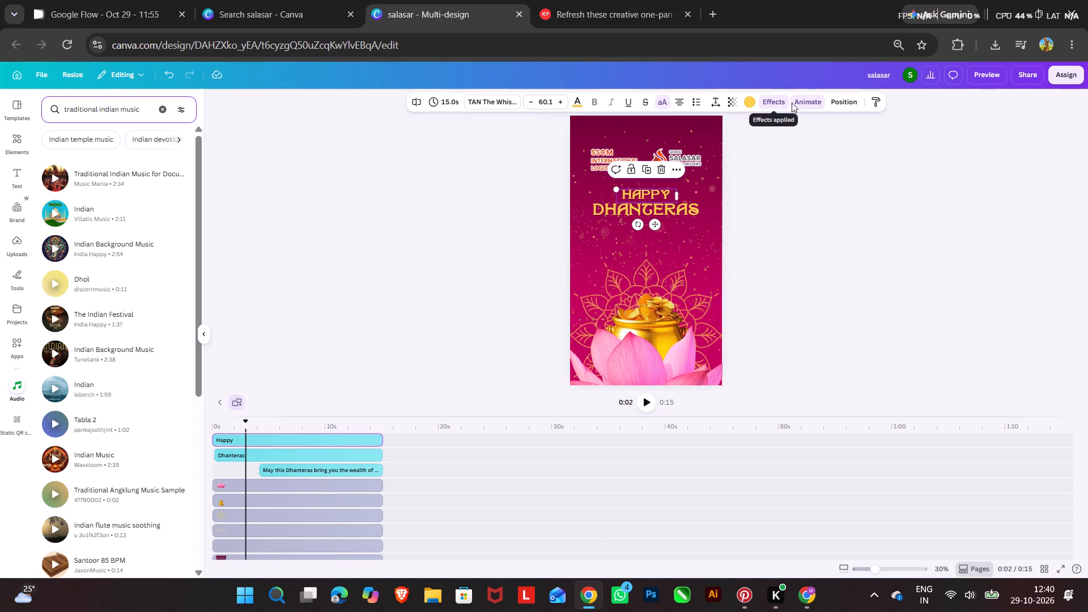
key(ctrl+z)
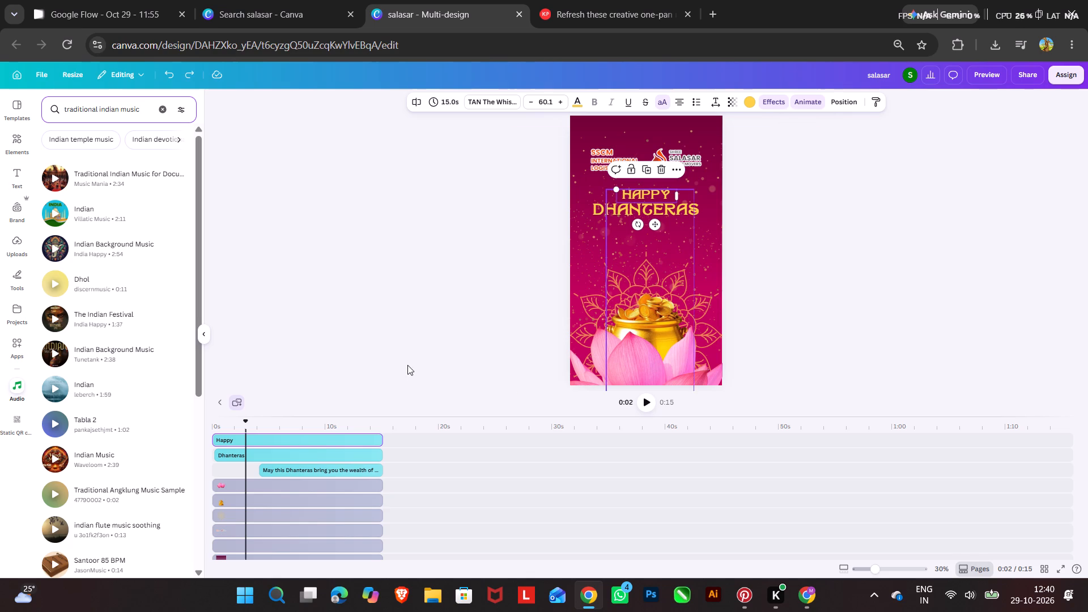
Replay the page from the beginning with the system volume raised to 100 to hear the music.
drag(249, 420, 182, 426)
click(645, 397)
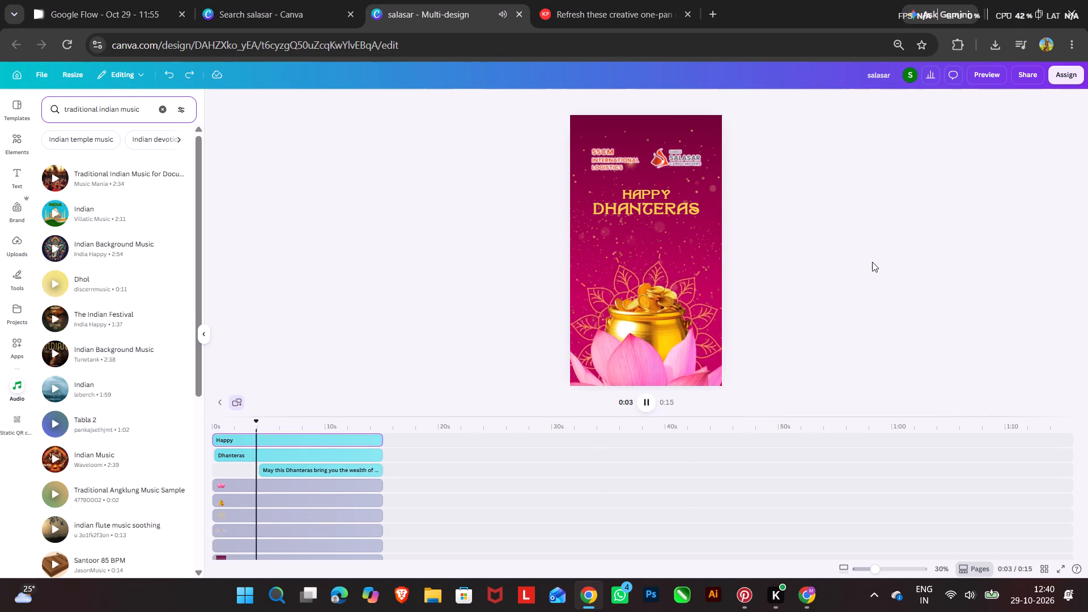
click(974, 598)
drag(967, 511, 1086, 494)
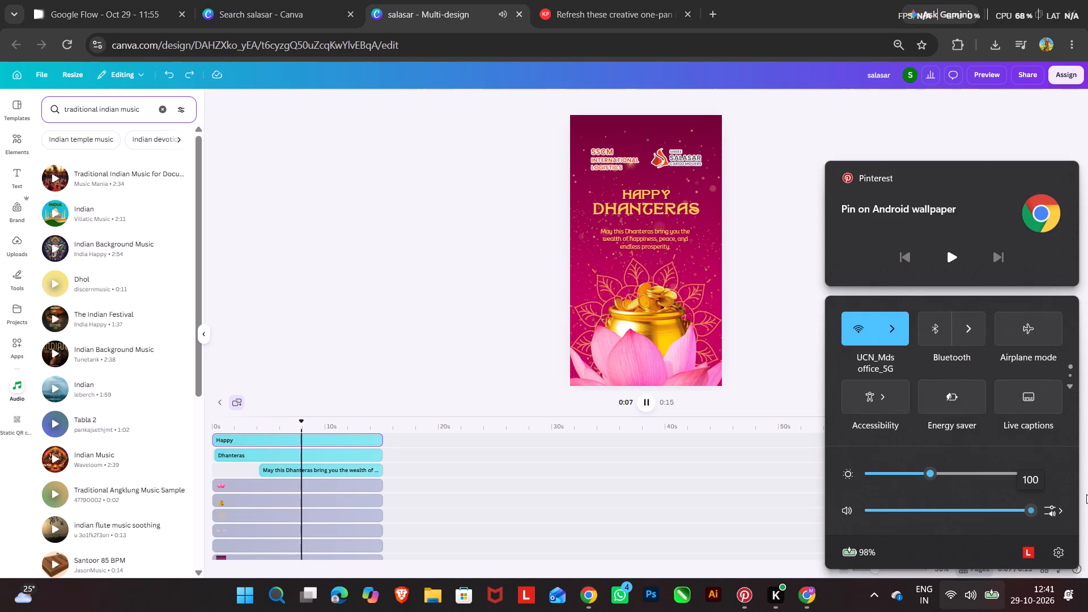
drag(1086, 494, 1087, 494)
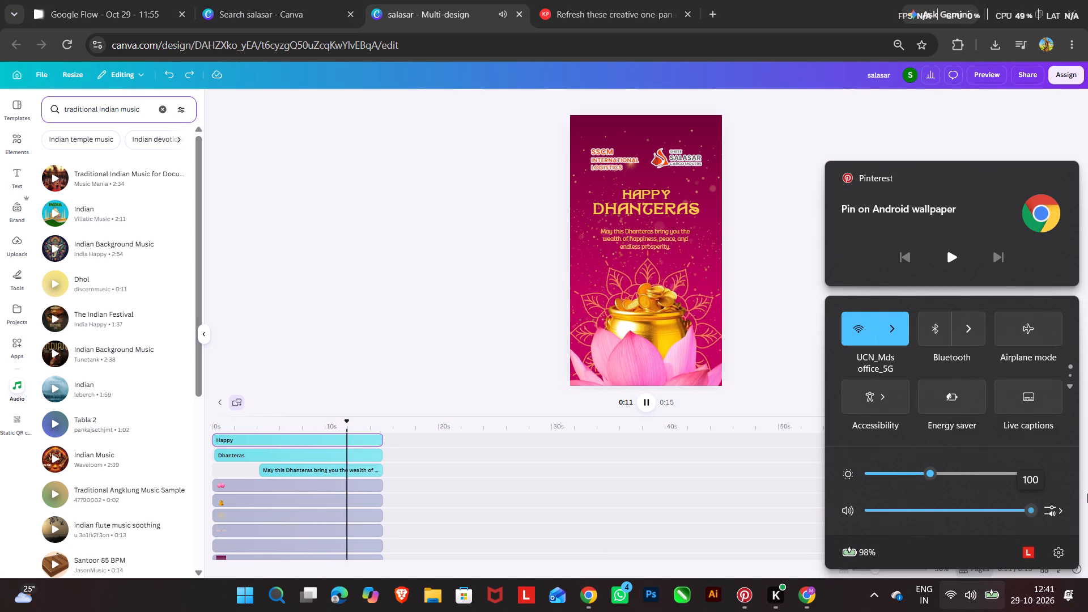
Lower the system volume to 0.
drag(1087, 494, 951, 515)
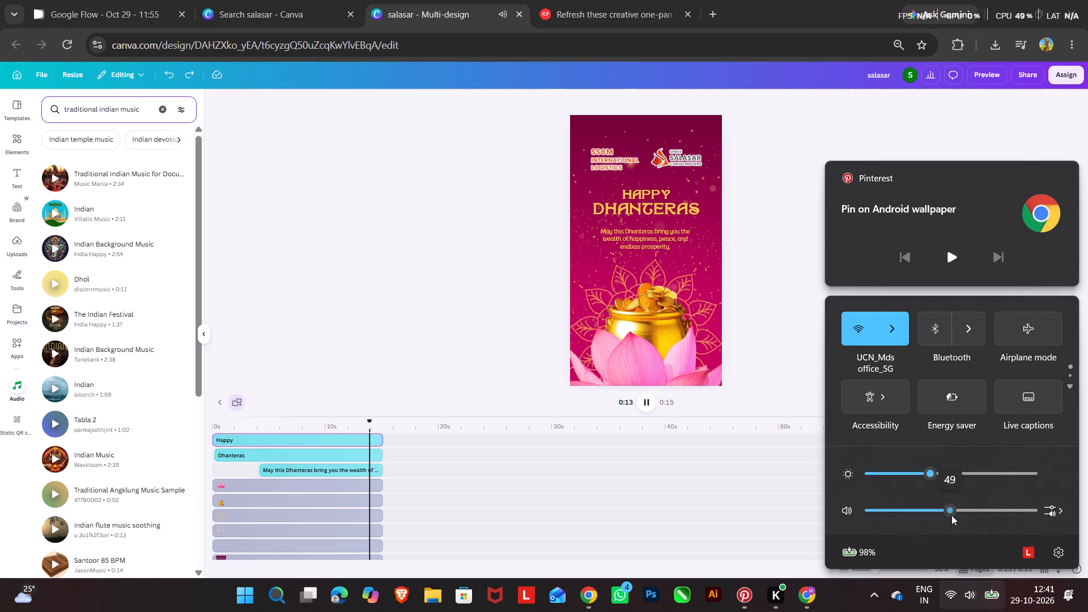
drag(951, 515, 799, 527)
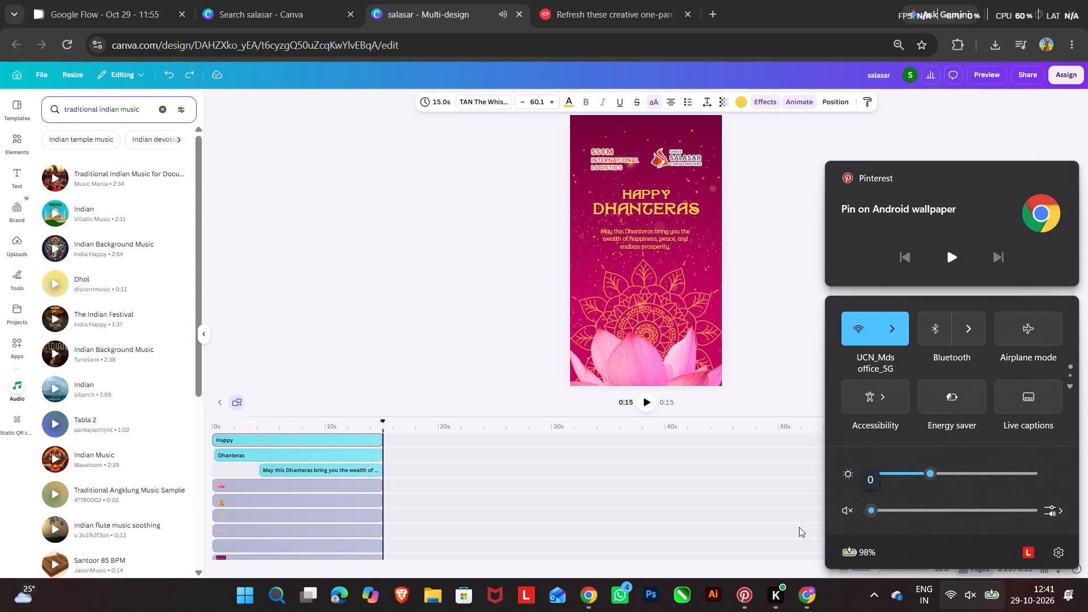
click(771, 311)
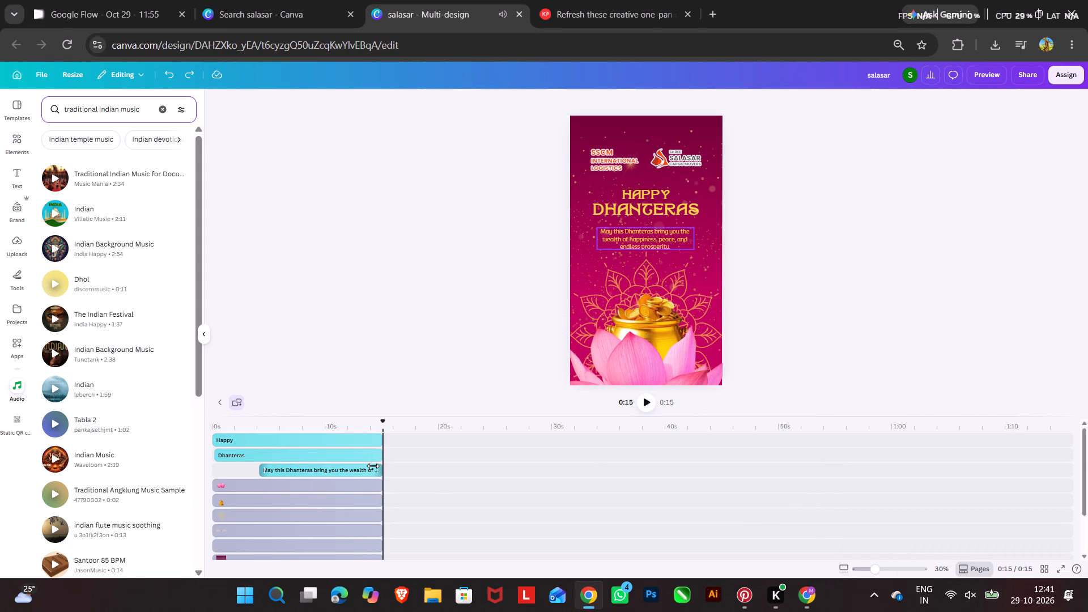
Give "The Indian Festival" audio track a 2.5-second fade-out and leave its fade-in at 0.
scroll(373, 466, down, 2)
click(296, 554)
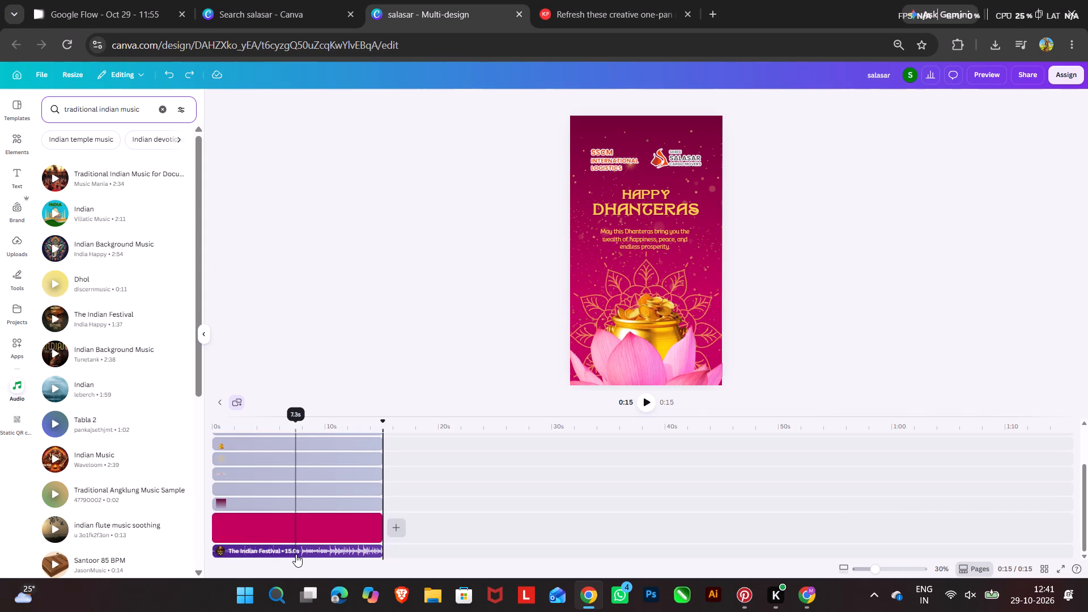
right_click(311, 549)
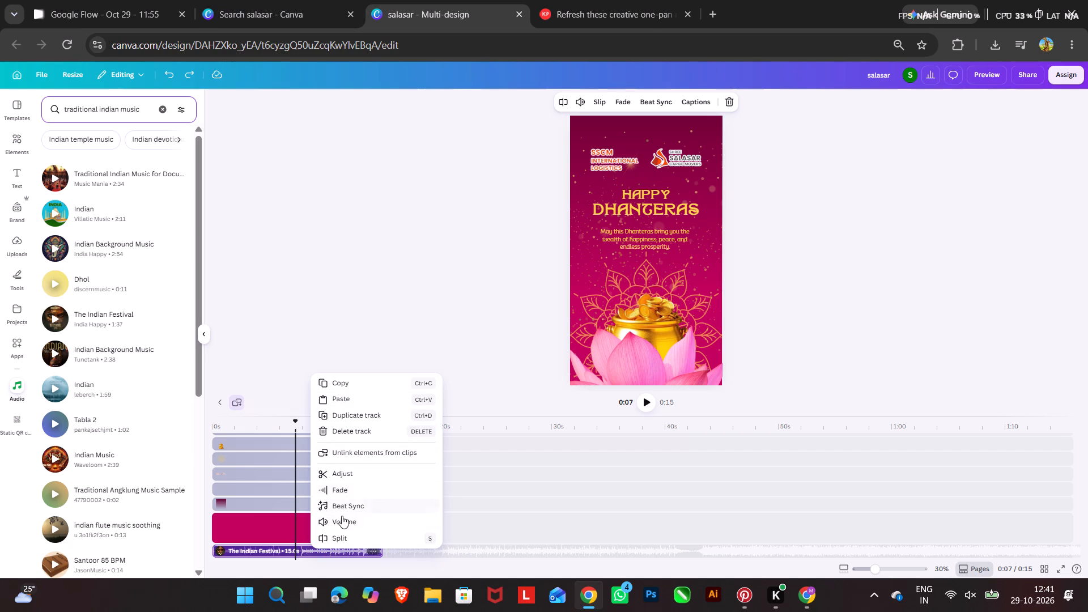
click(347, 491)
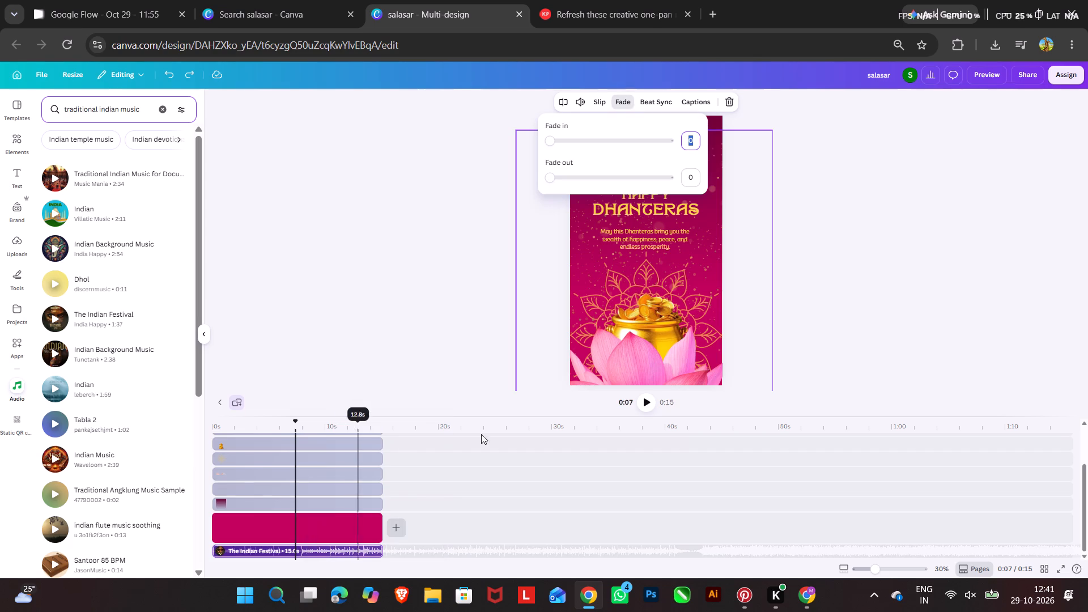
drag(550, 179, 672, 179)
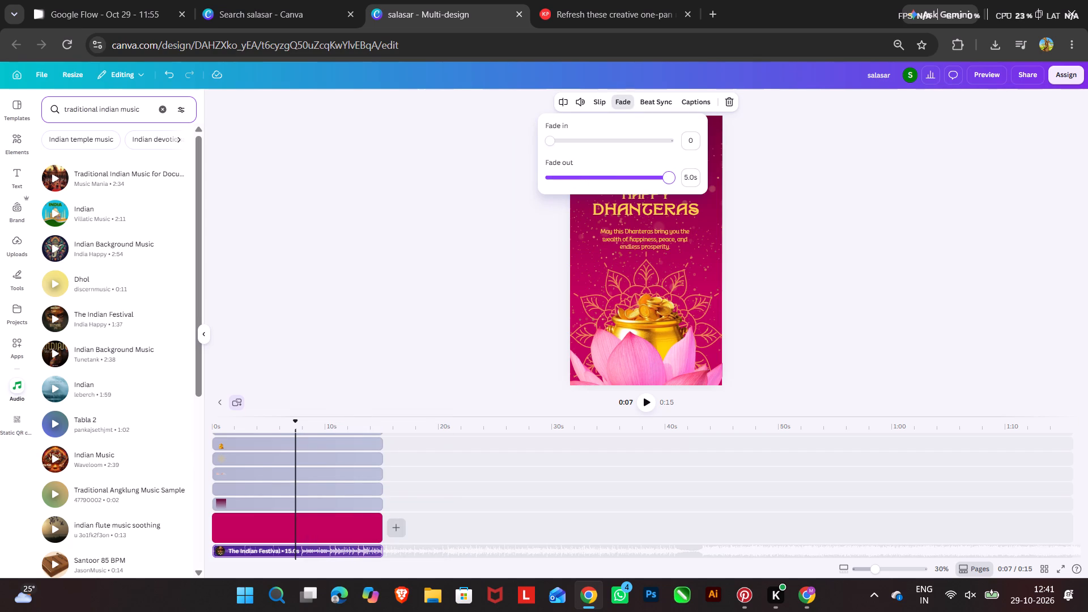
drag(672, 179, 739, 179)
drag(670, 176, 467, 184)
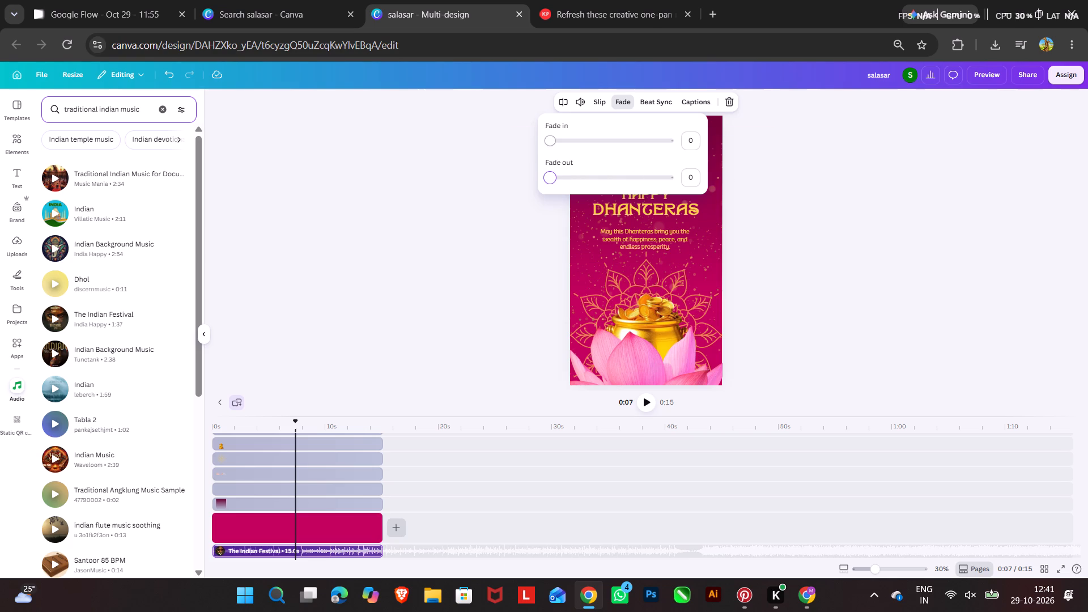
drag(549, 144, 729, 144)
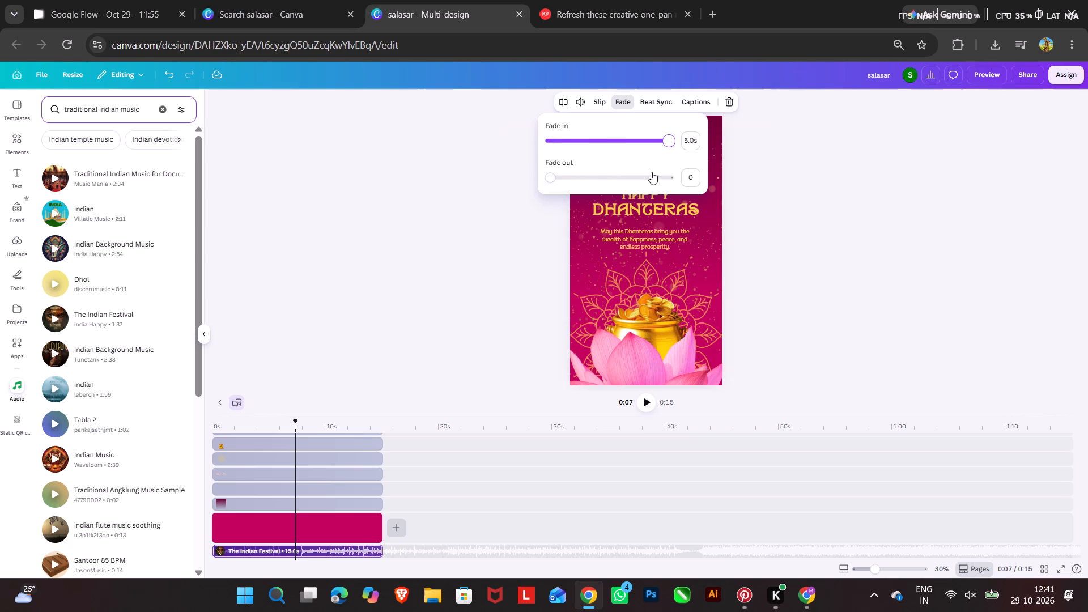
drag(666, 141, 439, 156)
drag(555, 178, 618, 178)
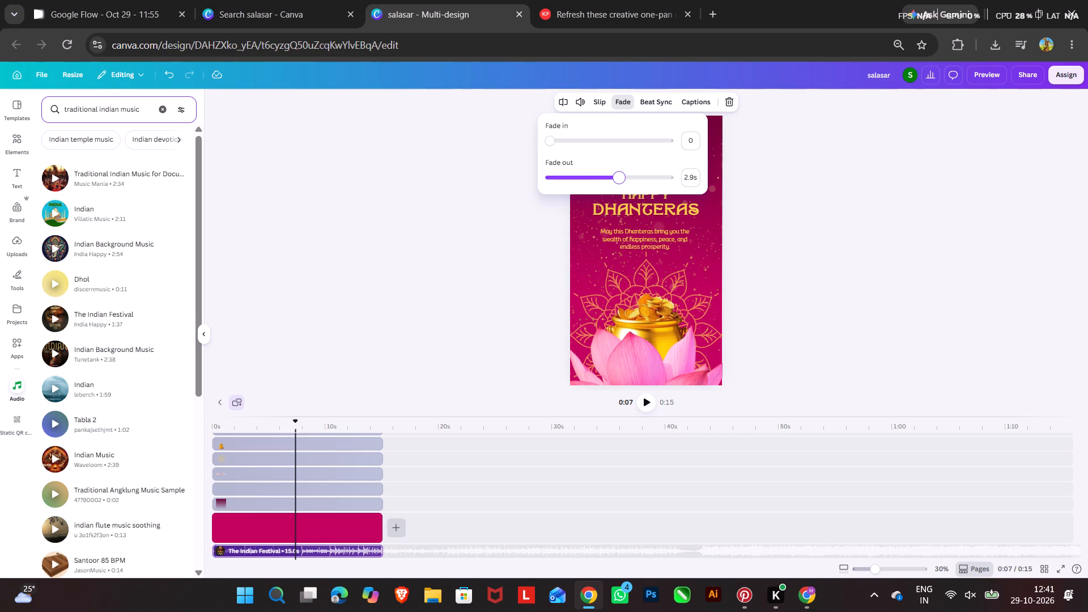
drag(618, 178, 609, 178)
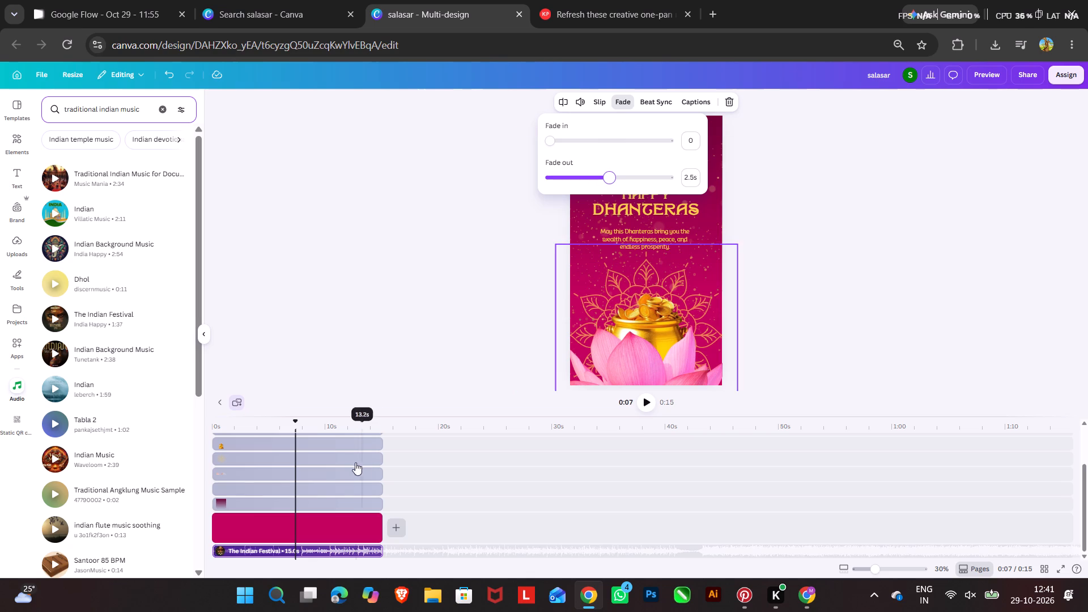
Replay the page from the beginning with the system volume raised to 100, slightly readjusting the display brightness.
drag(297, 423, 152, 423)
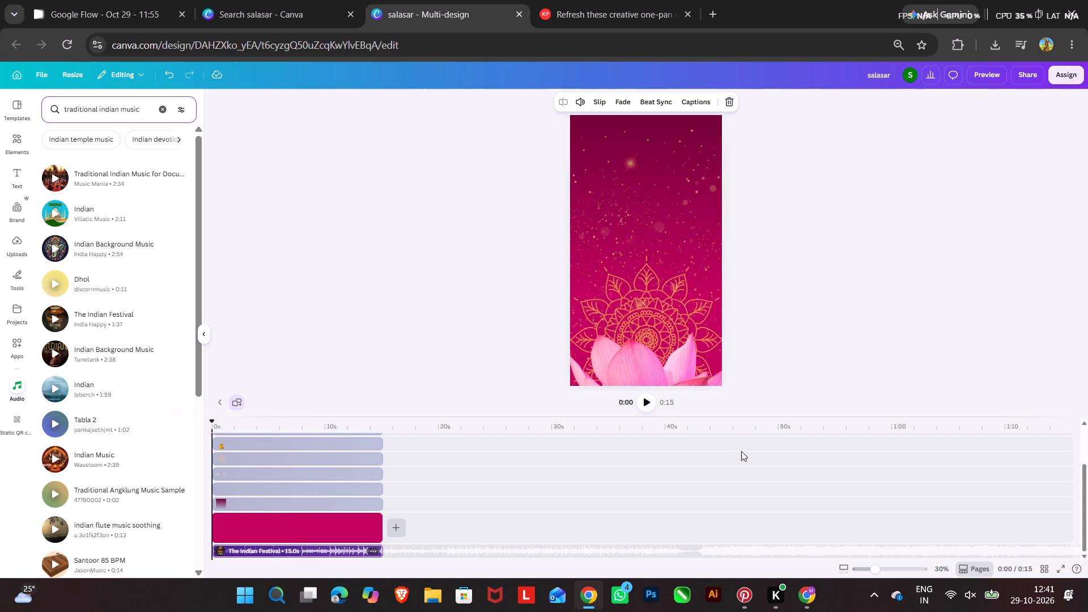
click(649, 402)
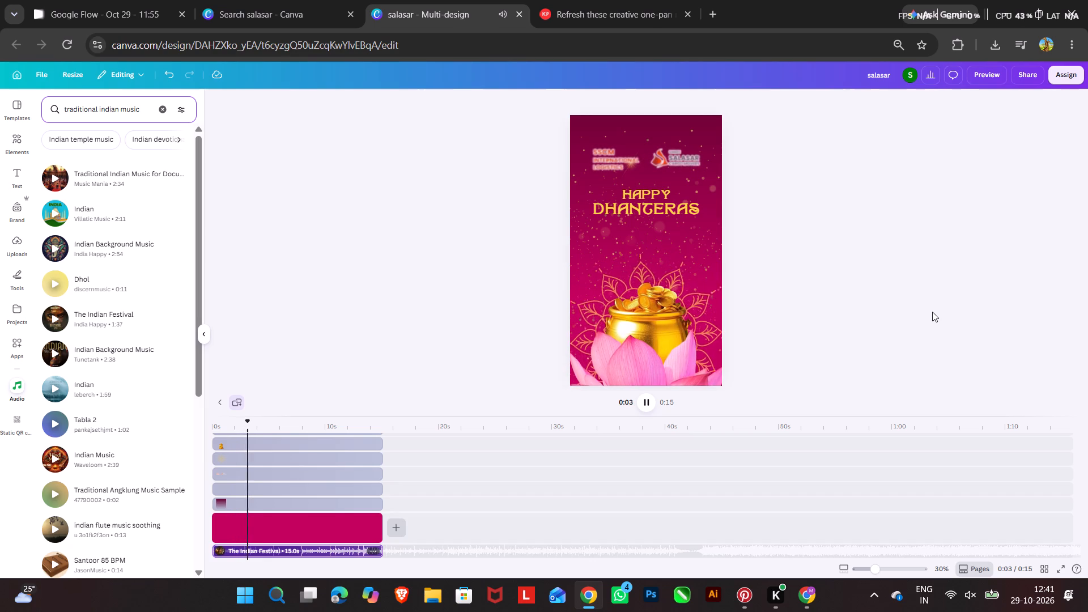
click(968, 594)
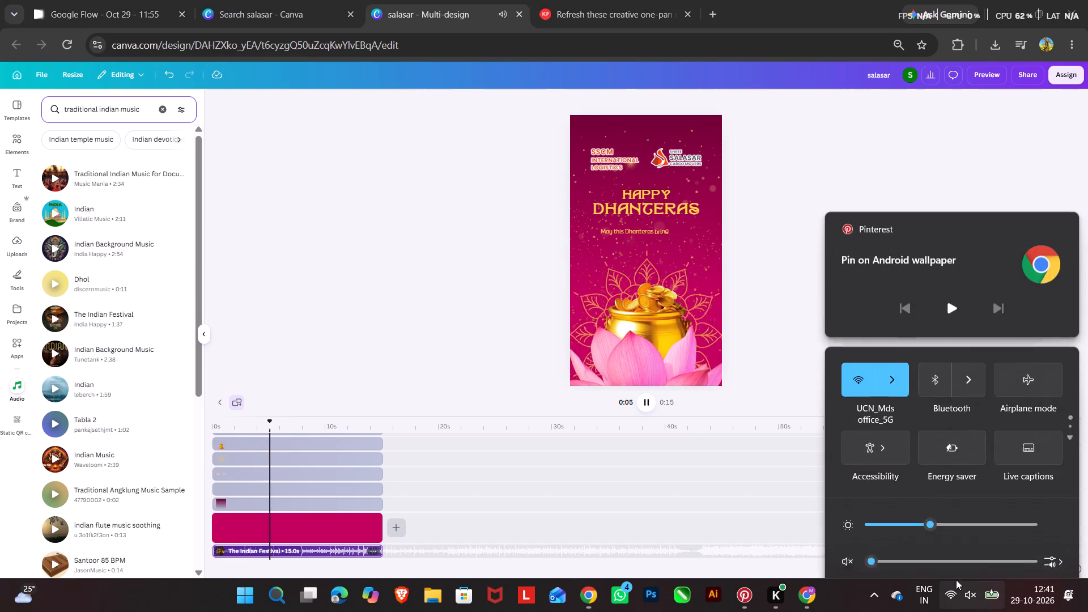
drag(935, 471, 945, 467)
drag(875, 509, 1087, 503)
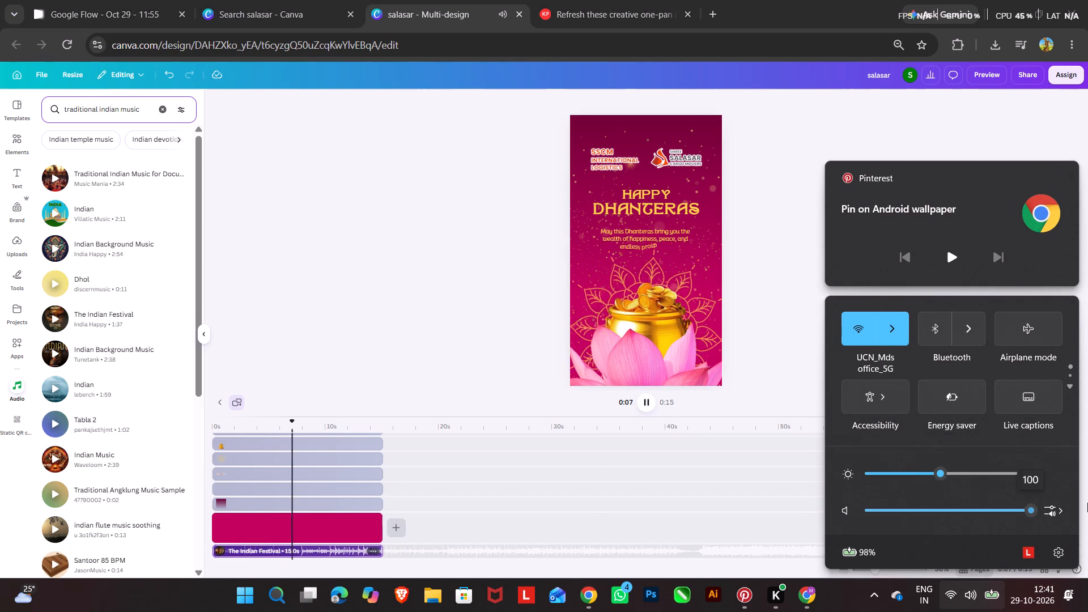
drag(1087, 503, 1087, 500)
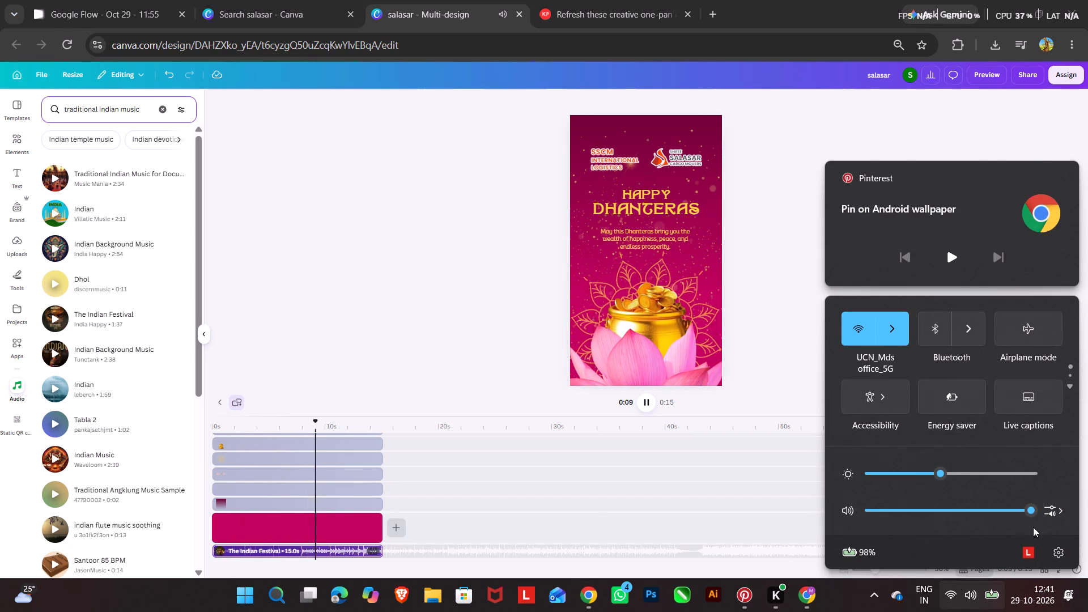
drag(942, 473, 932, 474)
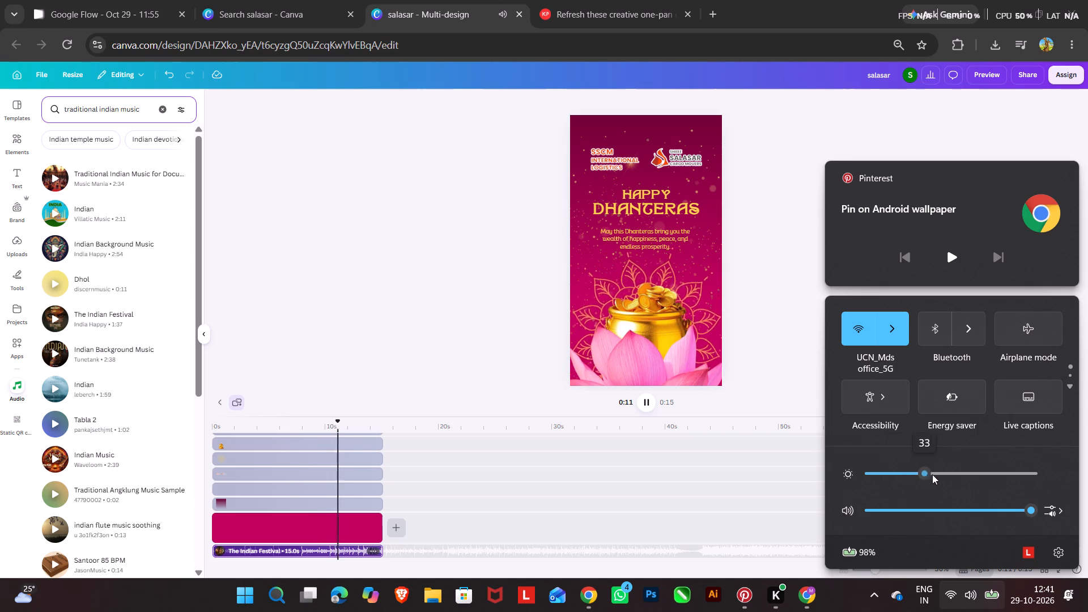
drag(932, 474, 936, 474)
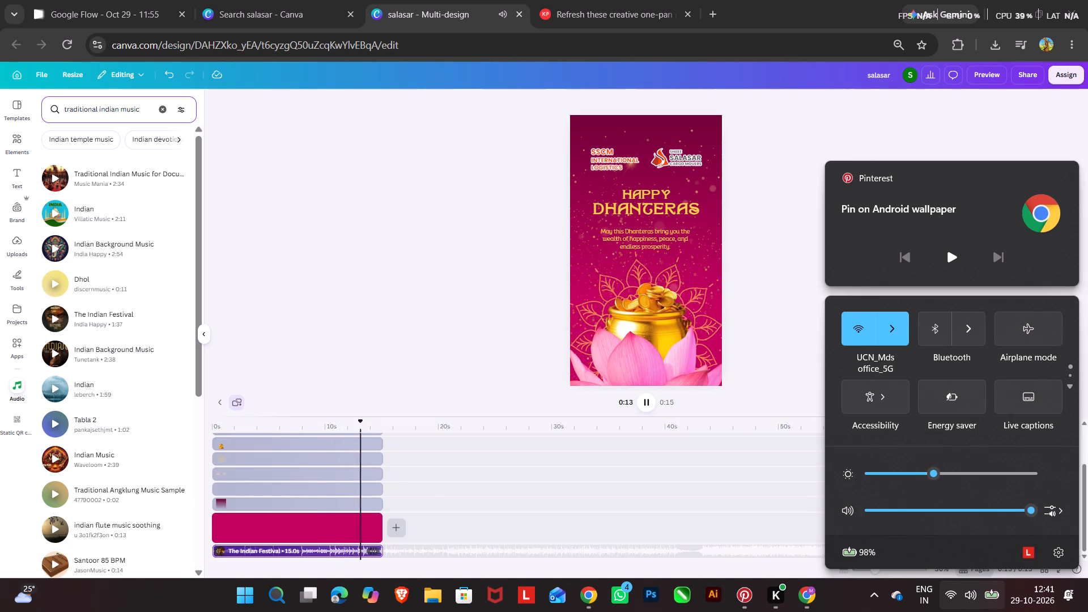
Replay the page's opening seconds, stop playback and return the playhead to 0:00.
drag(359, 422, 137, 432)
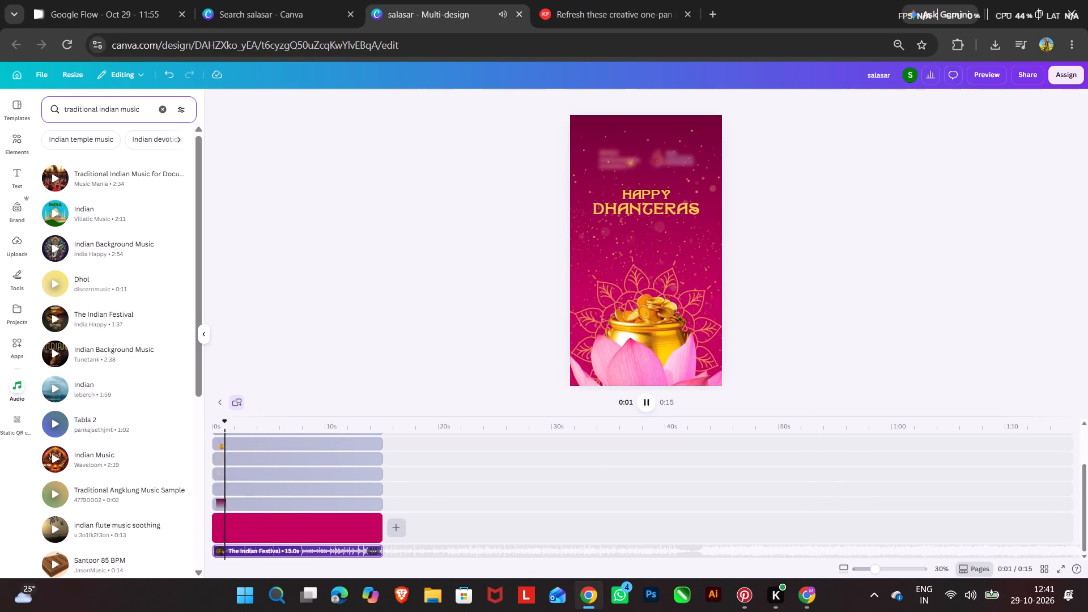
drag(244, 424, 129, 422)
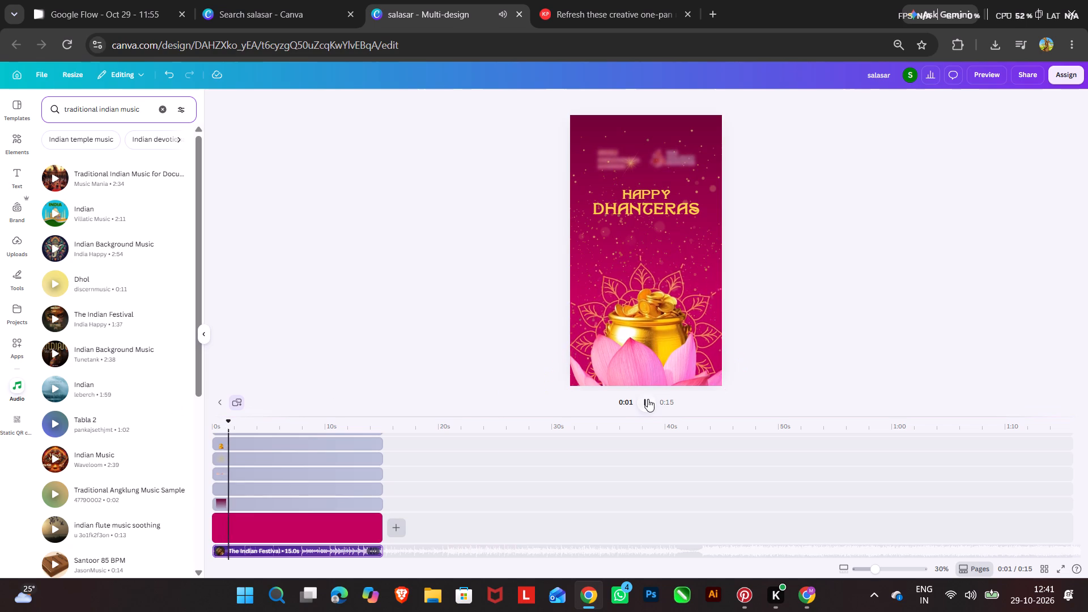
click(648, 399)
drag(233, 420, 168, 420)
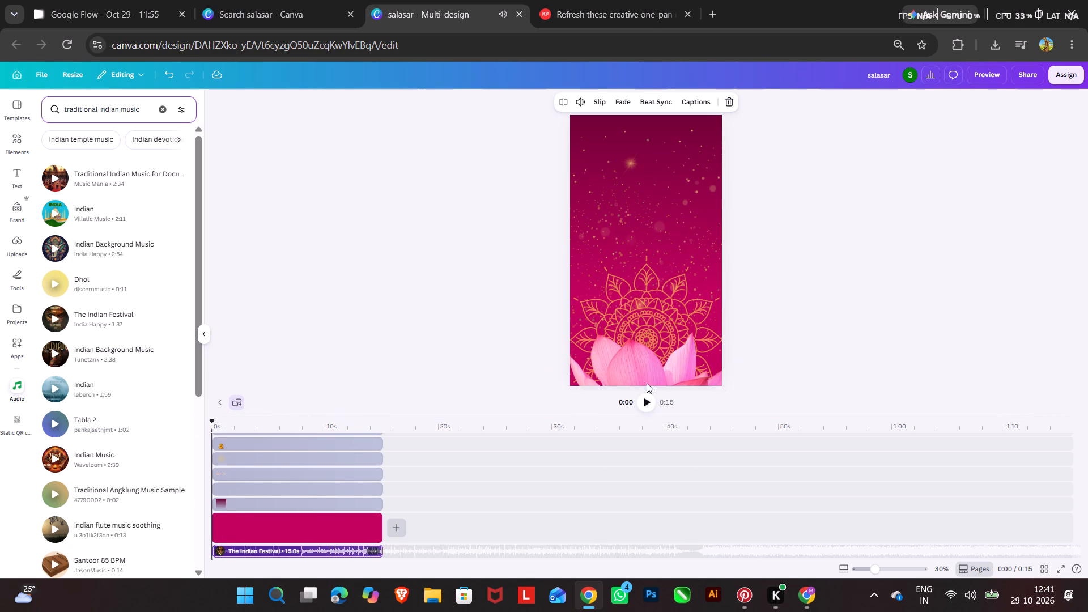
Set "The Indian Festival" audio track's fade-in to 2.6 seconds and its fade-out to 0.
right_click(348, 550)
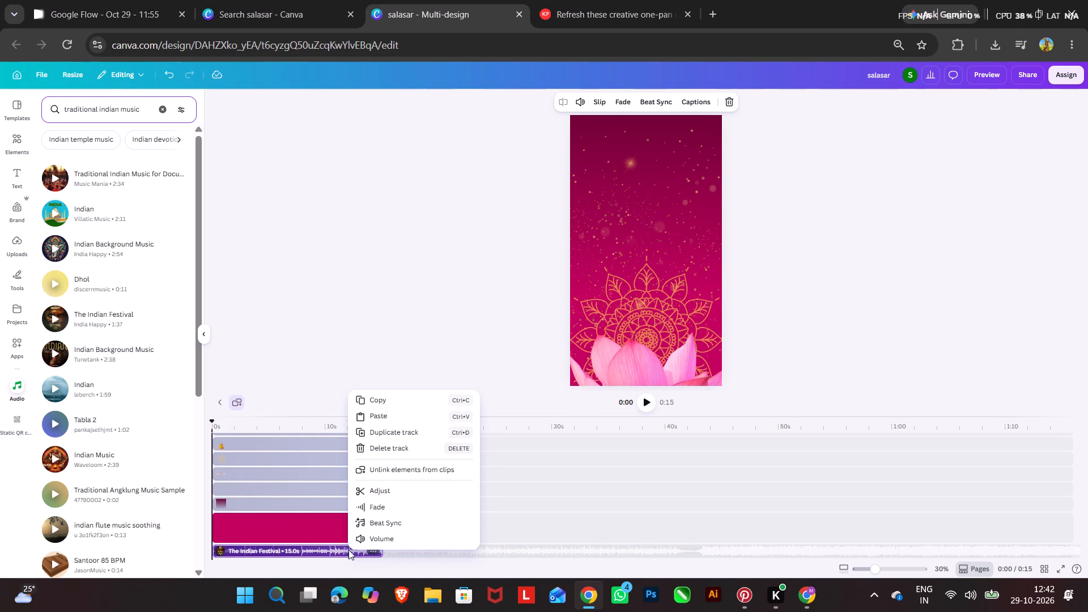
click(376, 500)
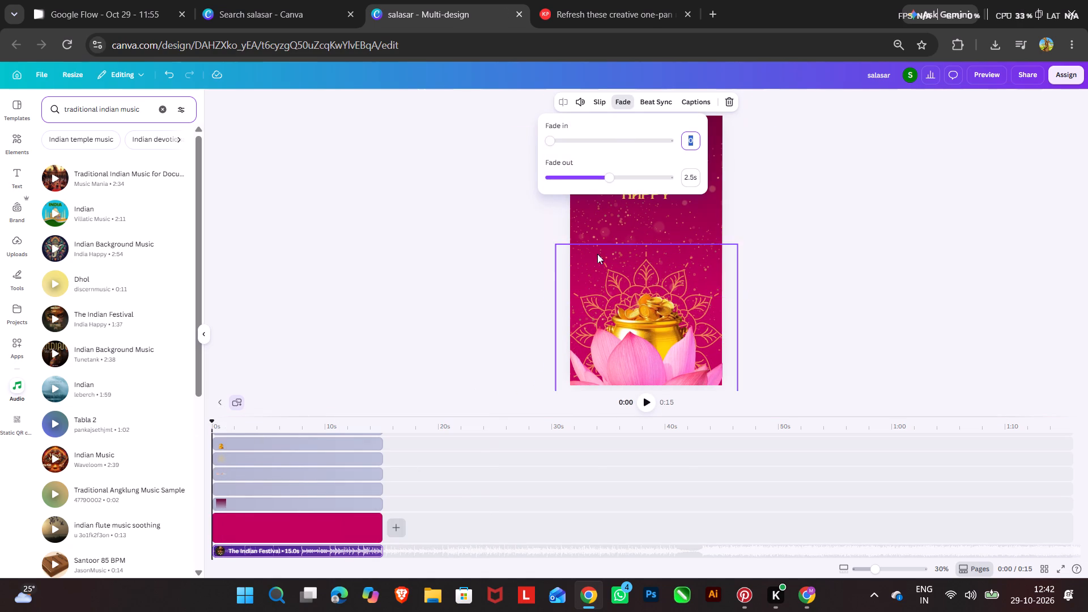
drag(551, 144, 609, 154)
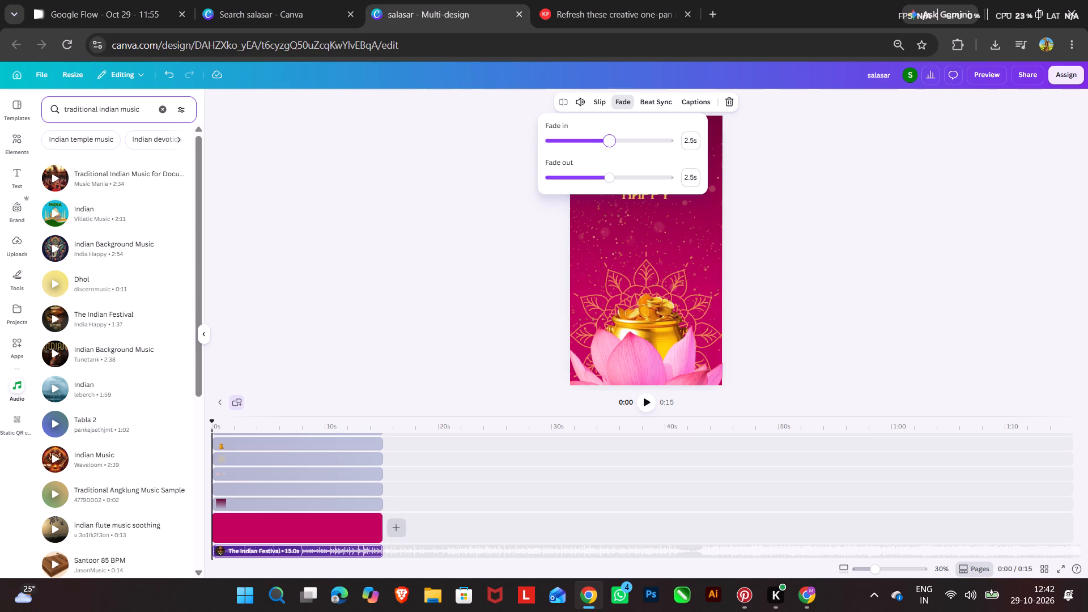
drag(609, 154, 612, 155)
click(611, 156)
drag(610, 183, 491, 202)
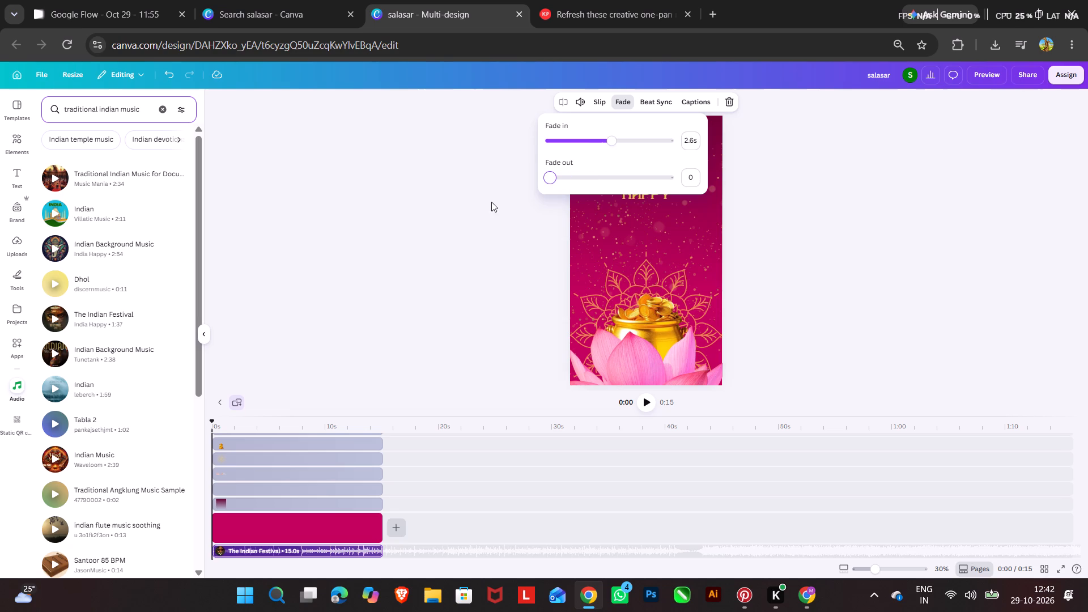
Play the page through to hear the music's fade, leaving the playhead at the 0:15 end.
click(648, 398)
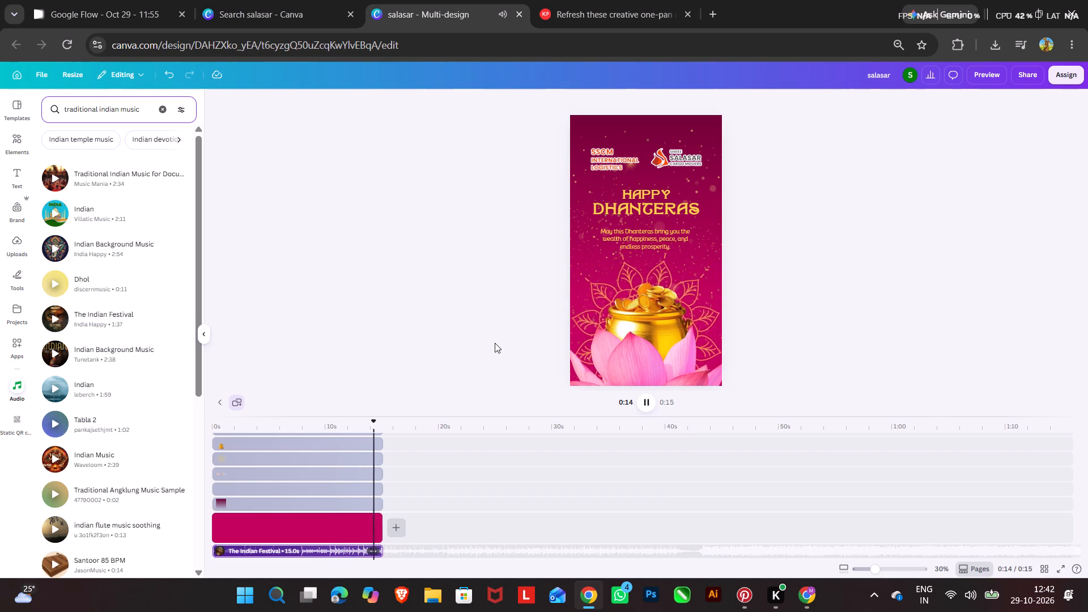
click(354, 550)
right_click(362, 551)
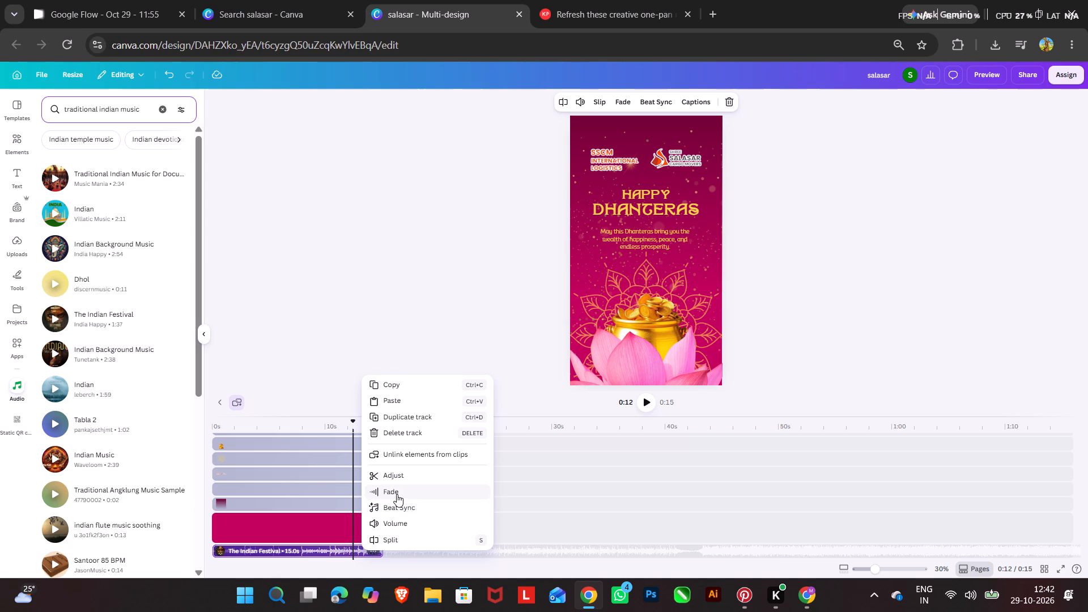
click(351, 420)
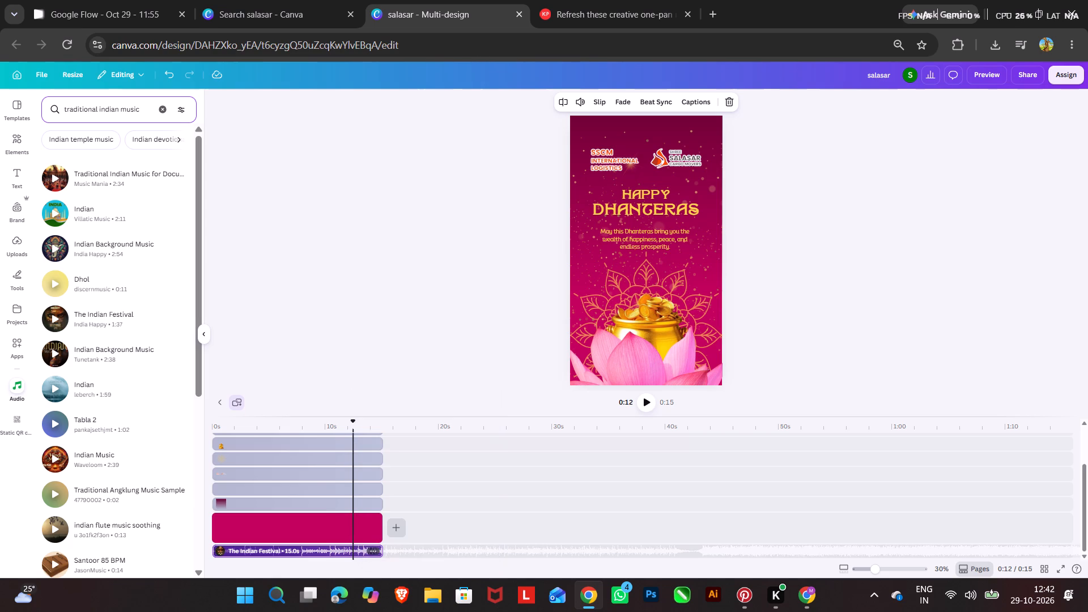
drag(351, 420, 381, 420)
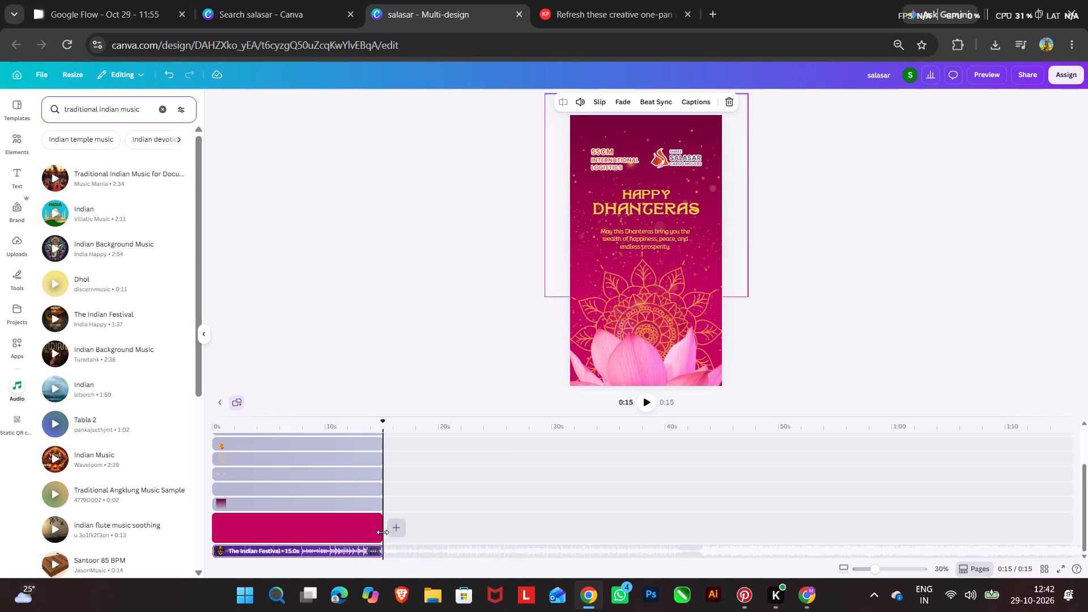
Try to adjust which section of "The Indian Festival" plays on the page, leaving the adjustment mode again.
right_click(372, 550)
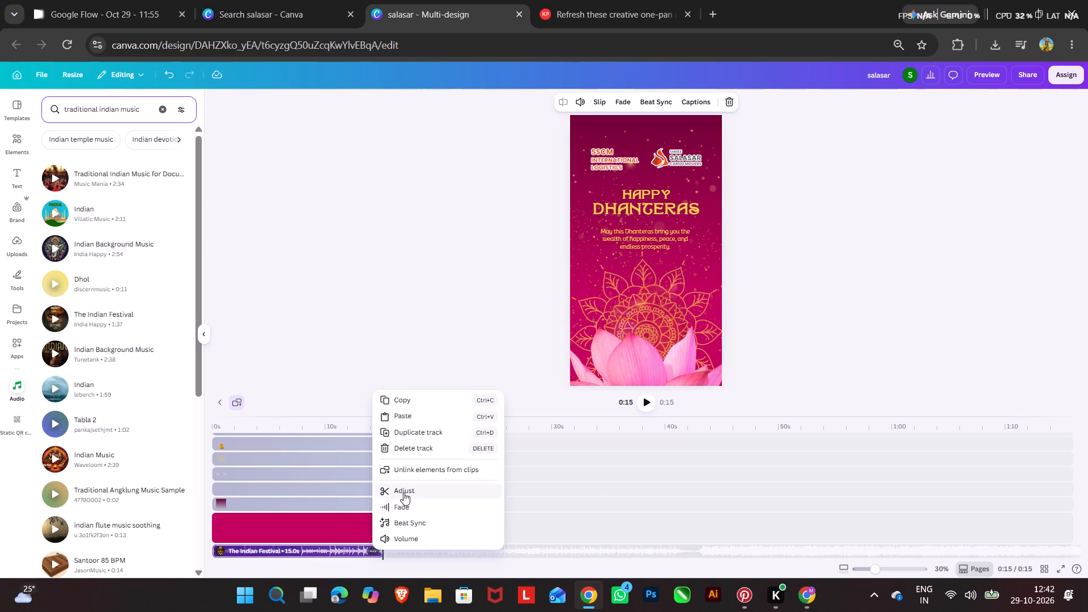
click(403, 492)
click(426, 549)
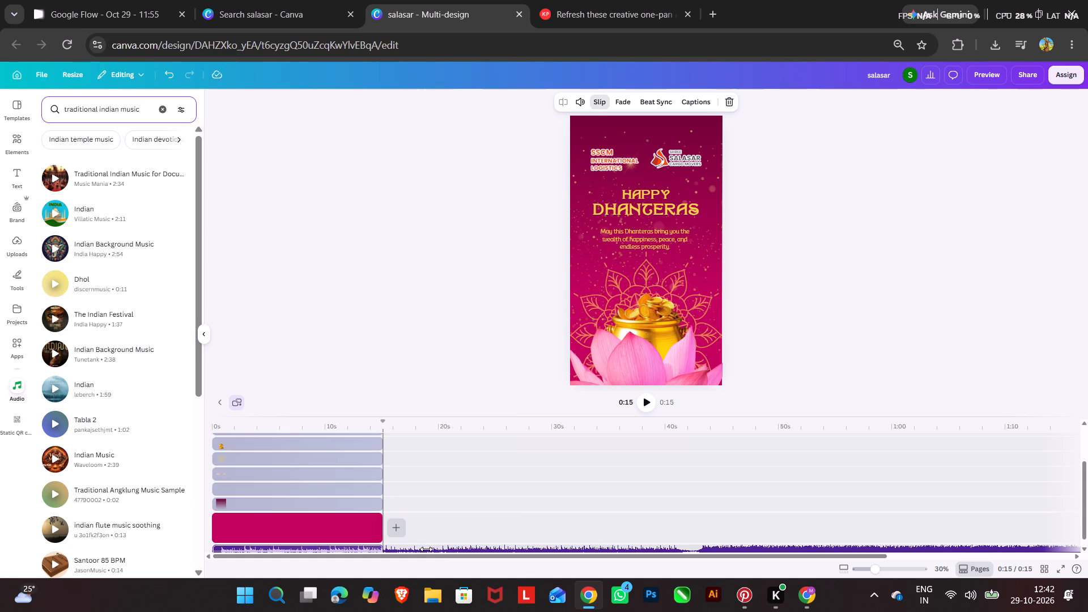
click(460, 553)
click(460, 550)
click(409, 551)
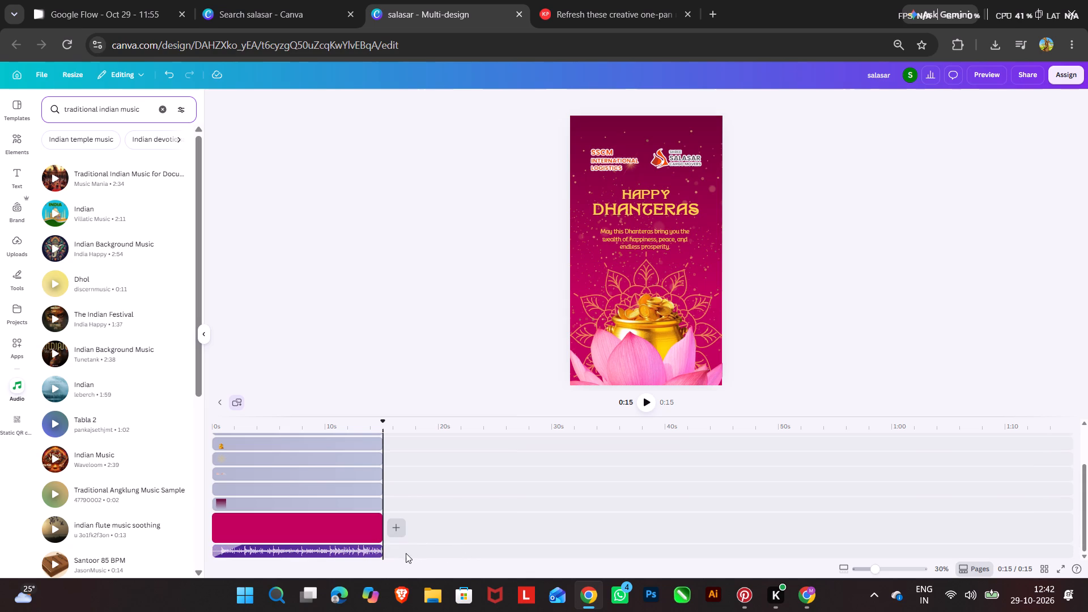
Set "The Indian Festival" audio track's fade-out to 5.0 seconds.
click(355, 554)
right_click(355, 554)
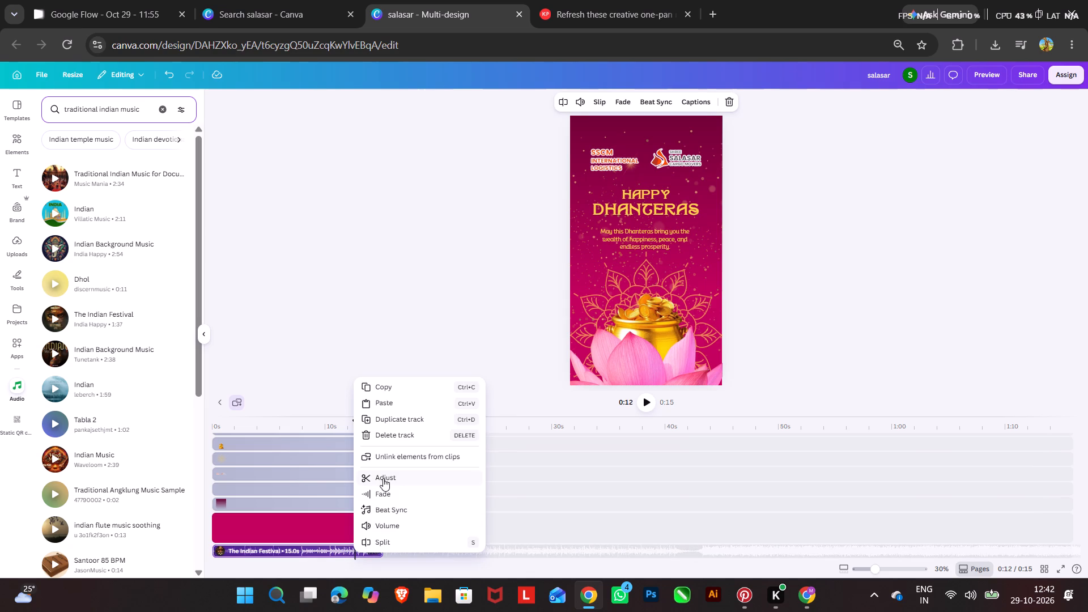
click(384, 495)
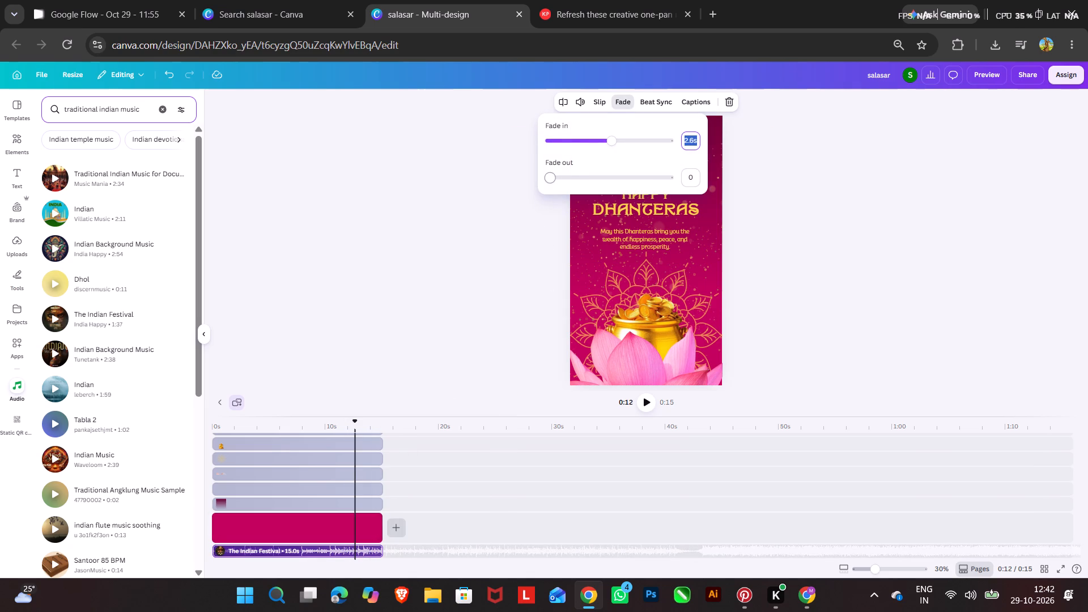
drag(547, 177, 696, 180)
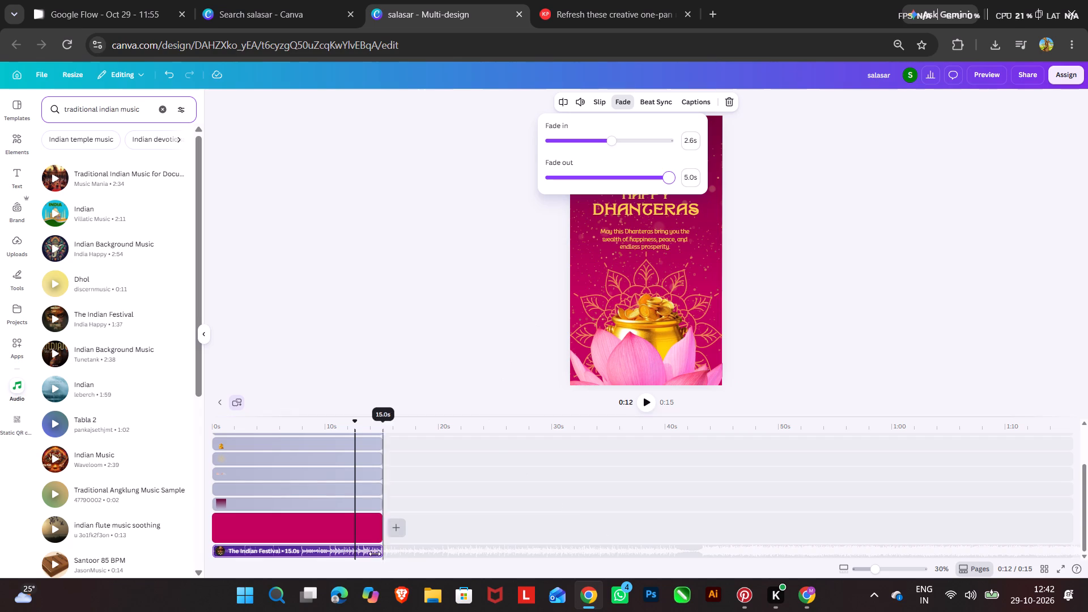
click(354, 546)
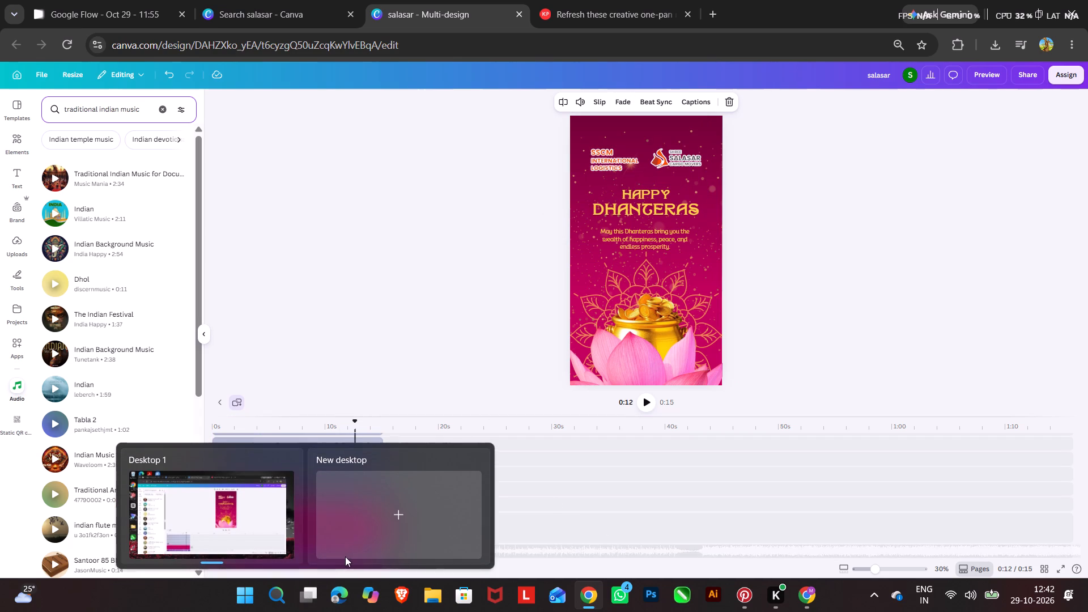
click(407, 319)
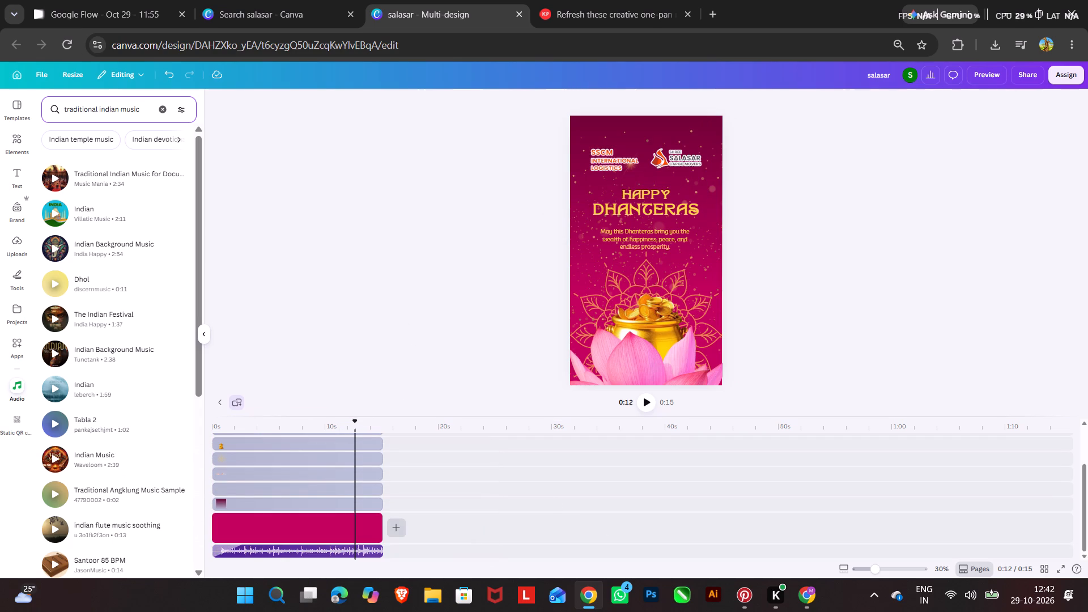
Remove both fades from "The Indian Festival" audio track by setting fade-in and fade-out to 0.
drag(355, 420, 388, 422)
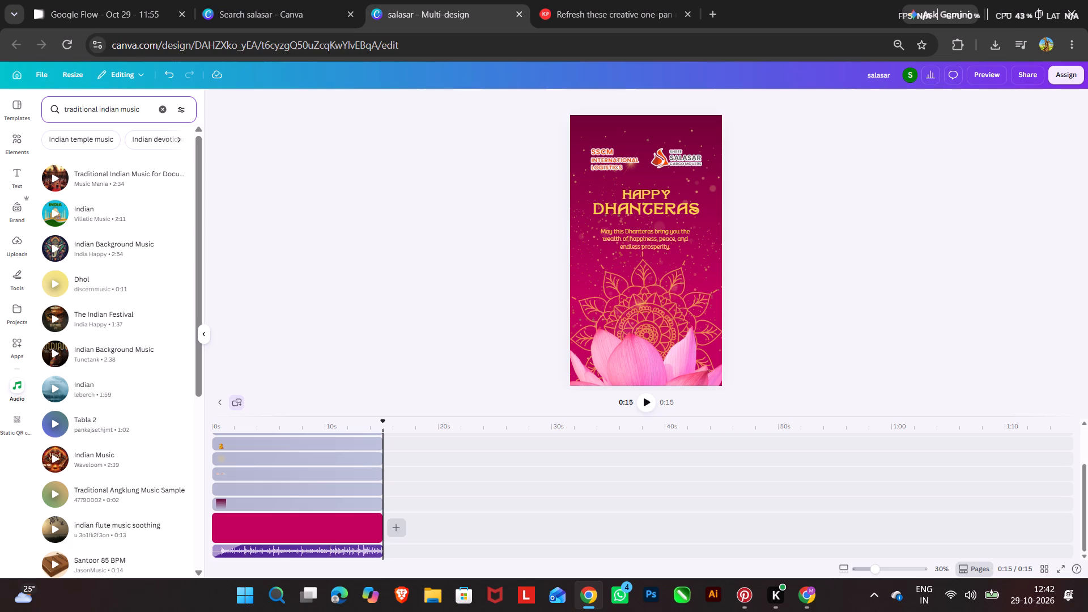
click(335, 553)
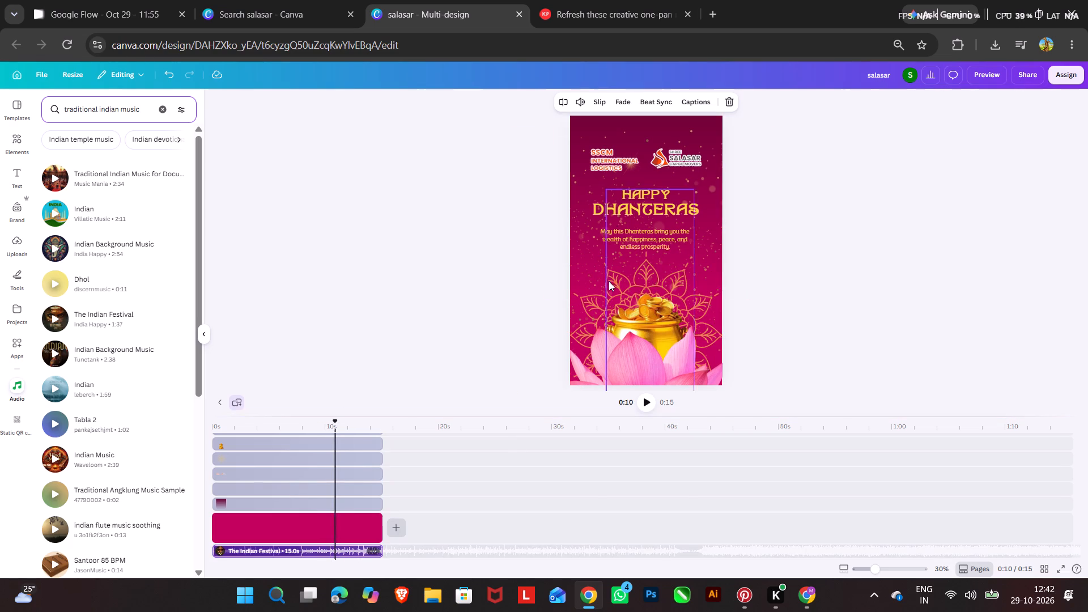
right_click(356, 552)
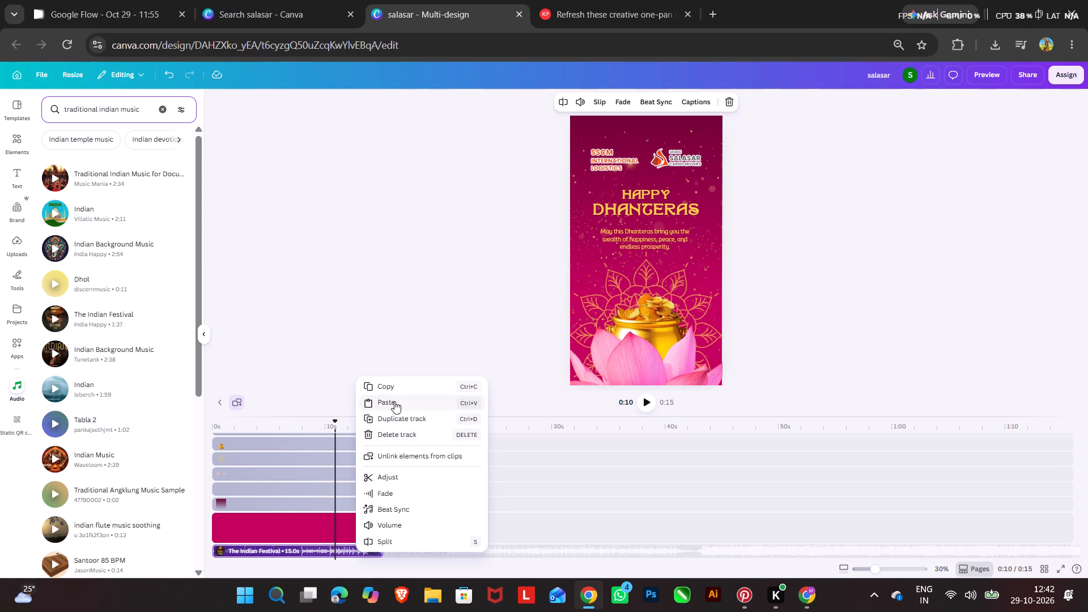
click(399, 493)
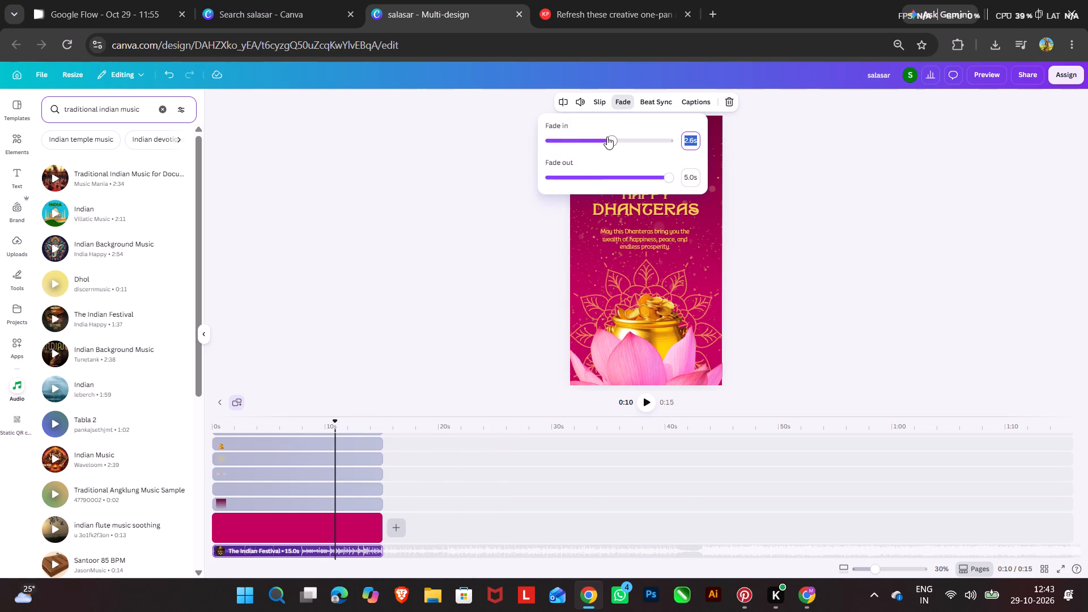
drag(669, 181, 668, 181)
drag(668, 181, 614, 188)
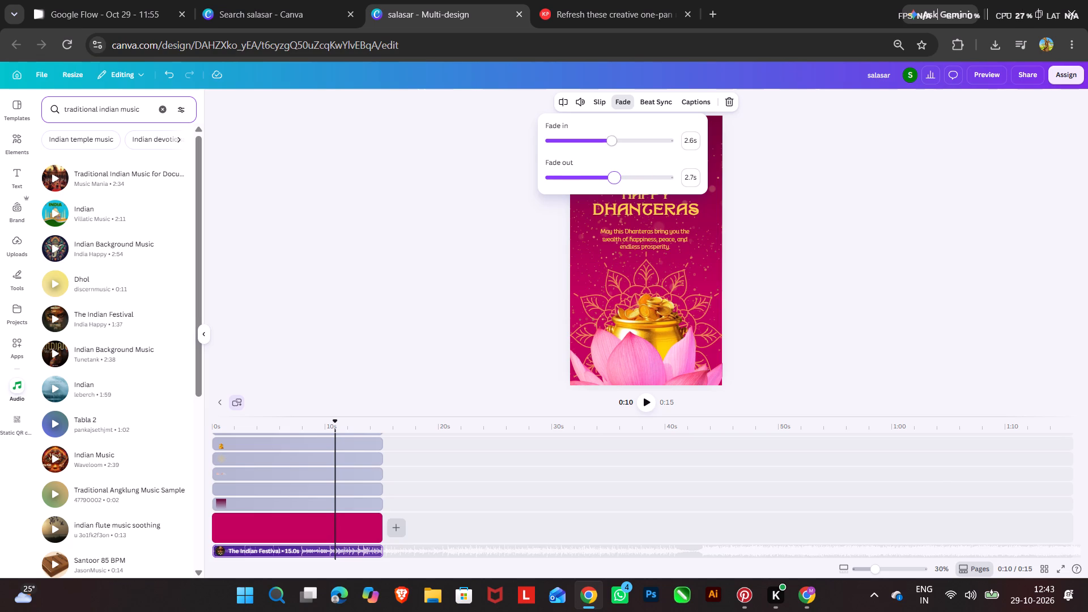
drag(613, 144, 466, 144)
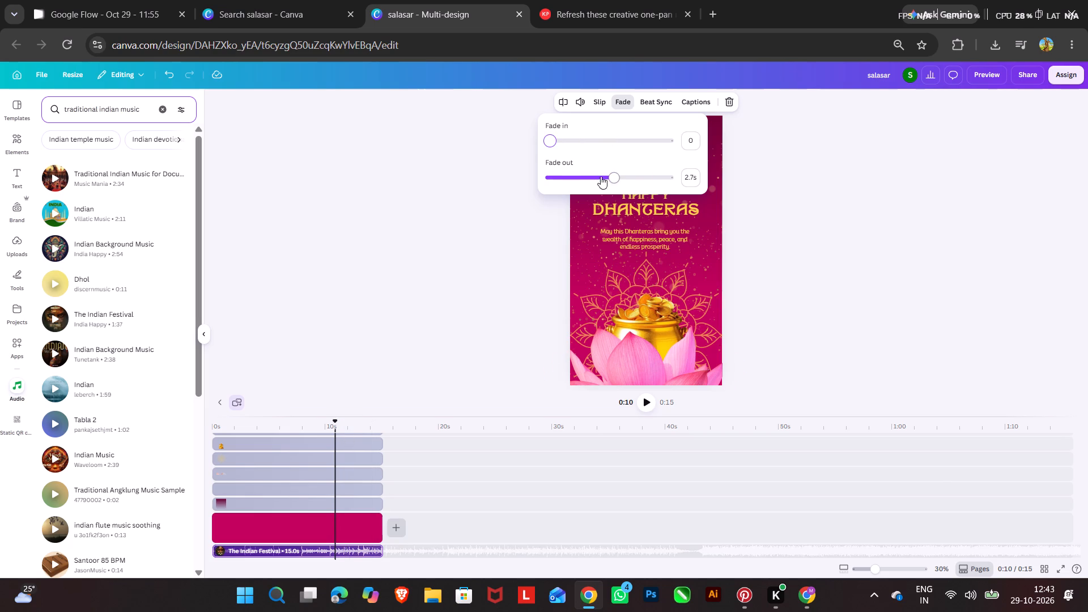
drag(620, 175, 427, 190)
Set the fade-out of "The Indian Festival" audio track to 2.6 seconds, leaving its fade-in at 0.
drag(549, 176, 621, 182)
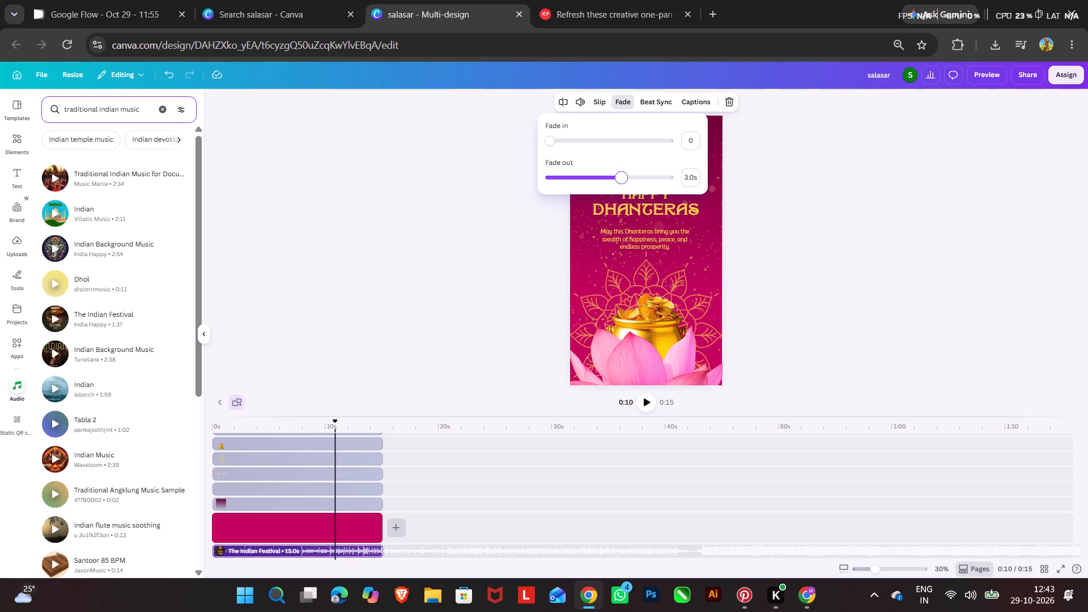
drag(621, 182, 611, 185)
click(611, 185)
Play the page through from the start to hear the music with its new fade-out.
drag(333, 425, 318, 425)
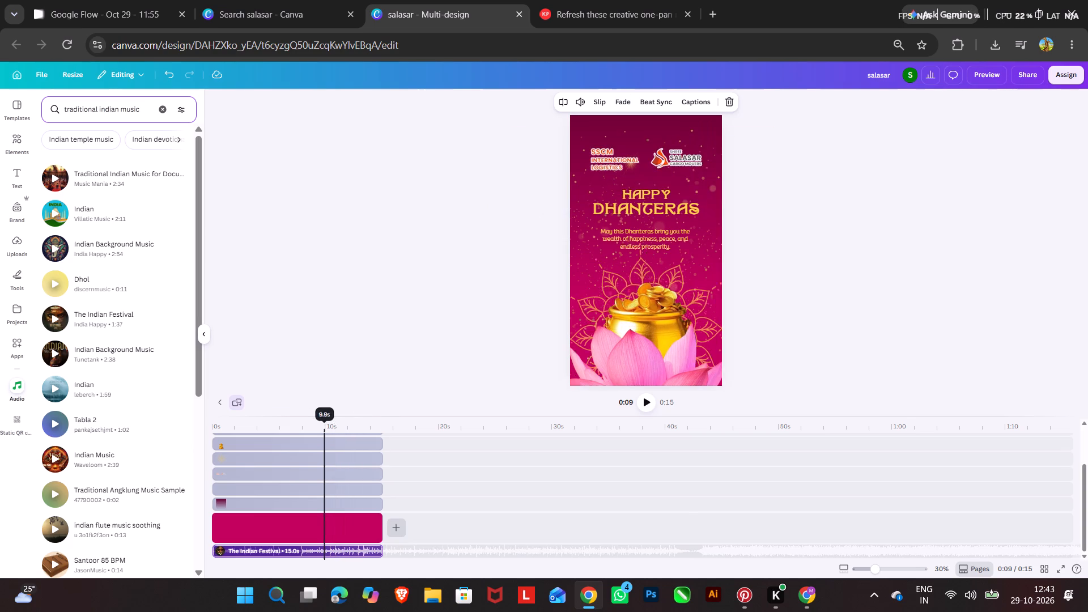
drag(318, 425, 185, 420)
click(641, 399)
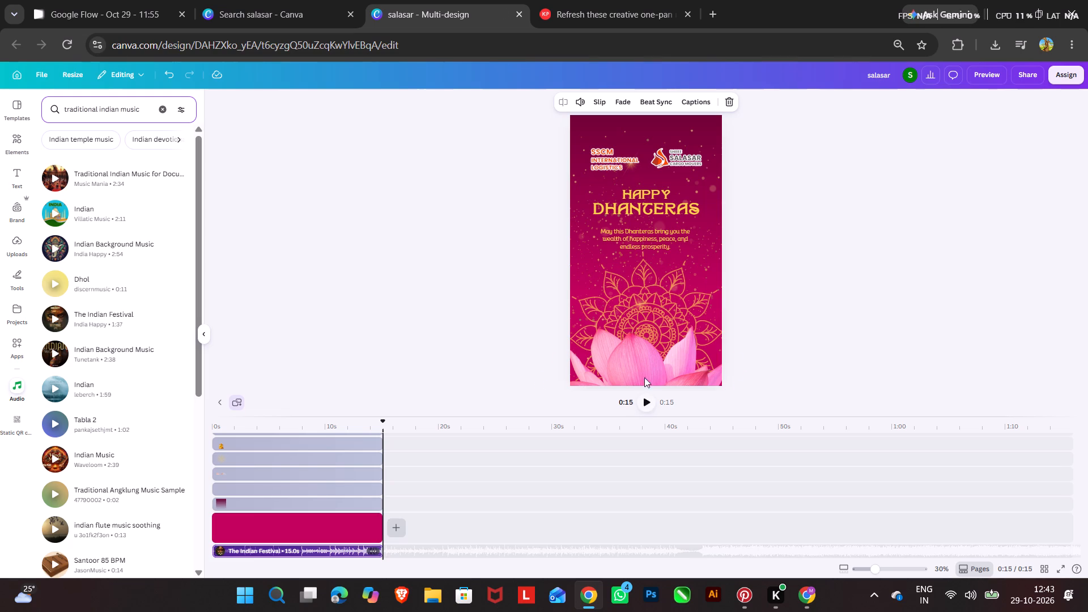
Set the gold coin pot's Photo Rise animation to run only on enter.
click(656, 273)
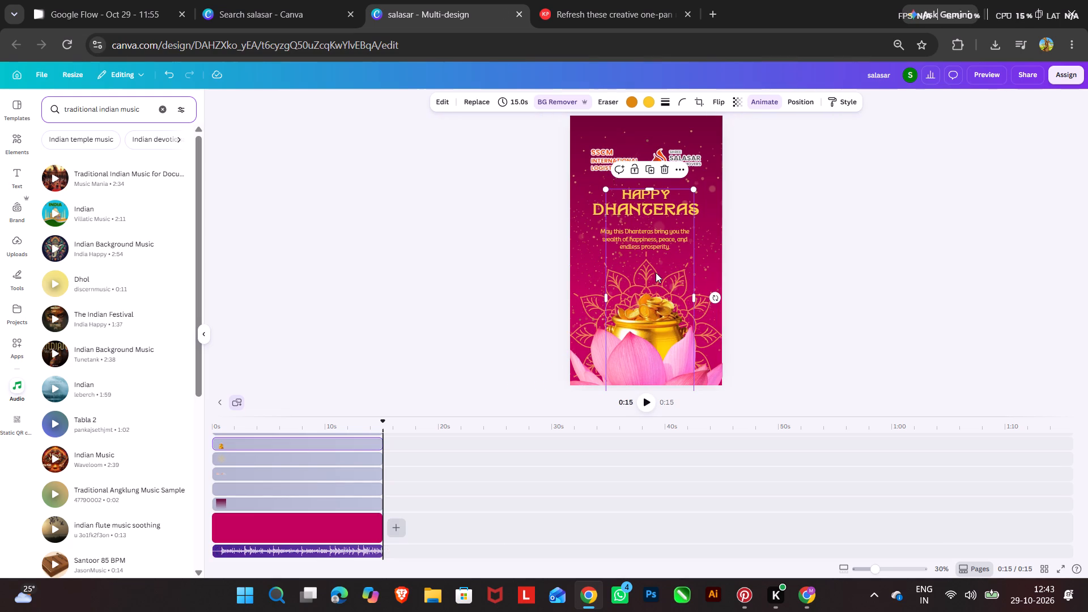
click(719, 296)
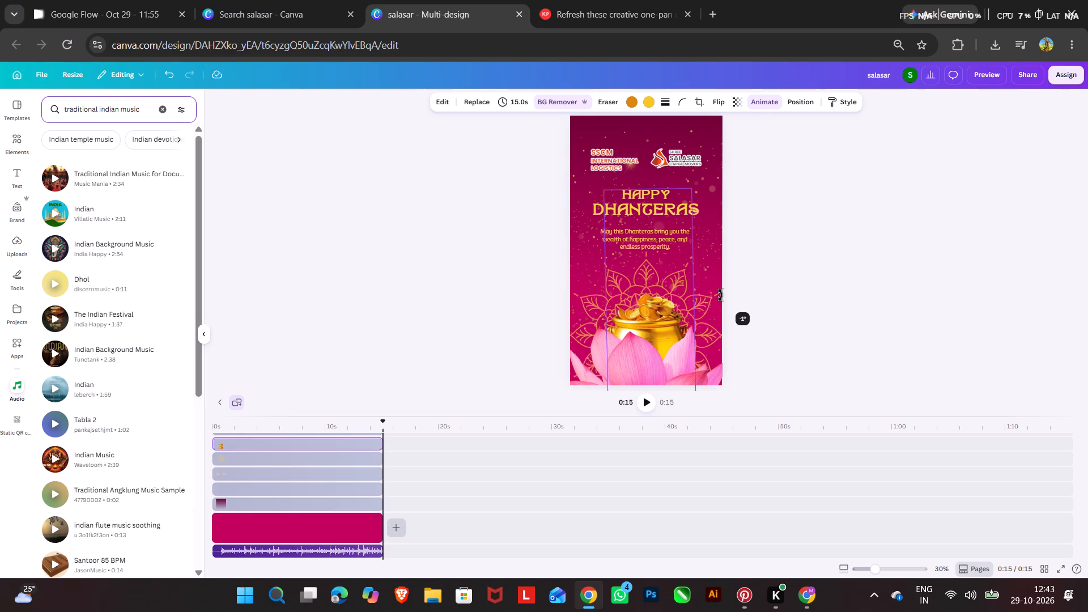
click(763, 104)
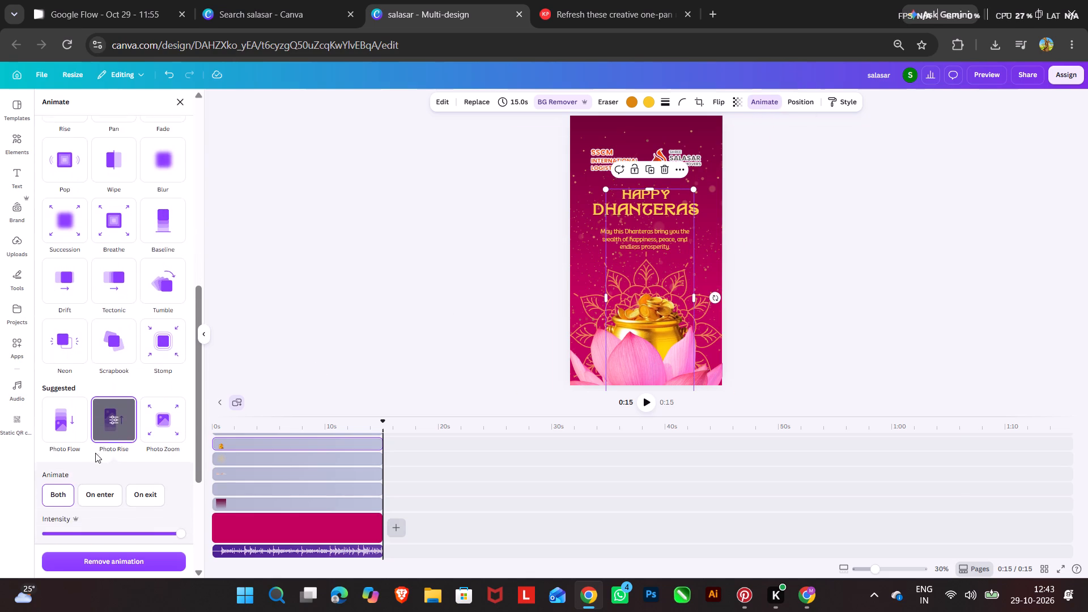
click(99, 479)
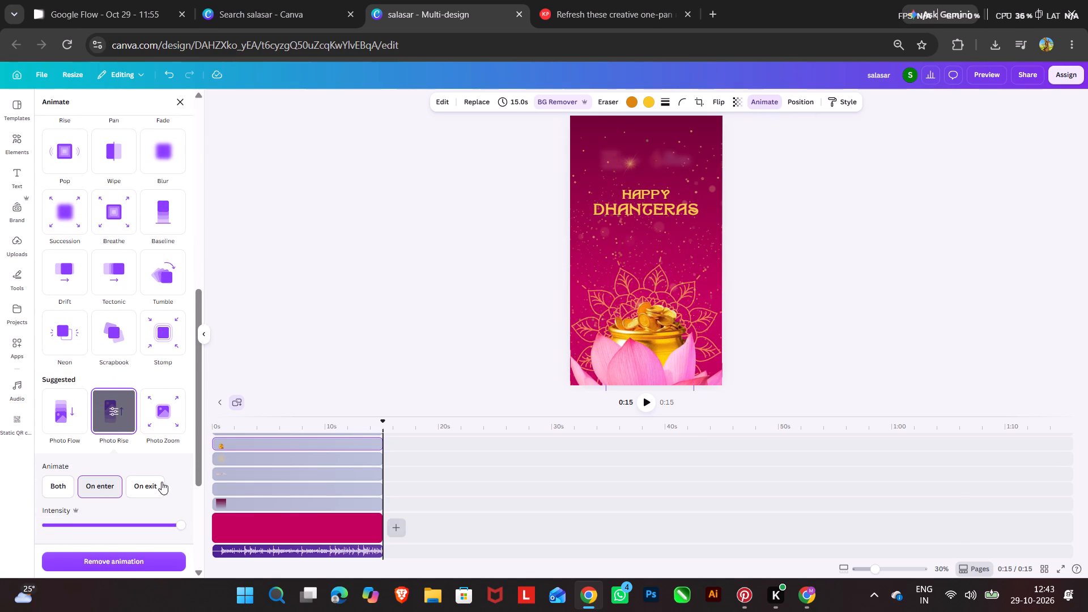
Check the Succession animation settings of the two-logo group, leaving the group deselected.
click(685, 152)
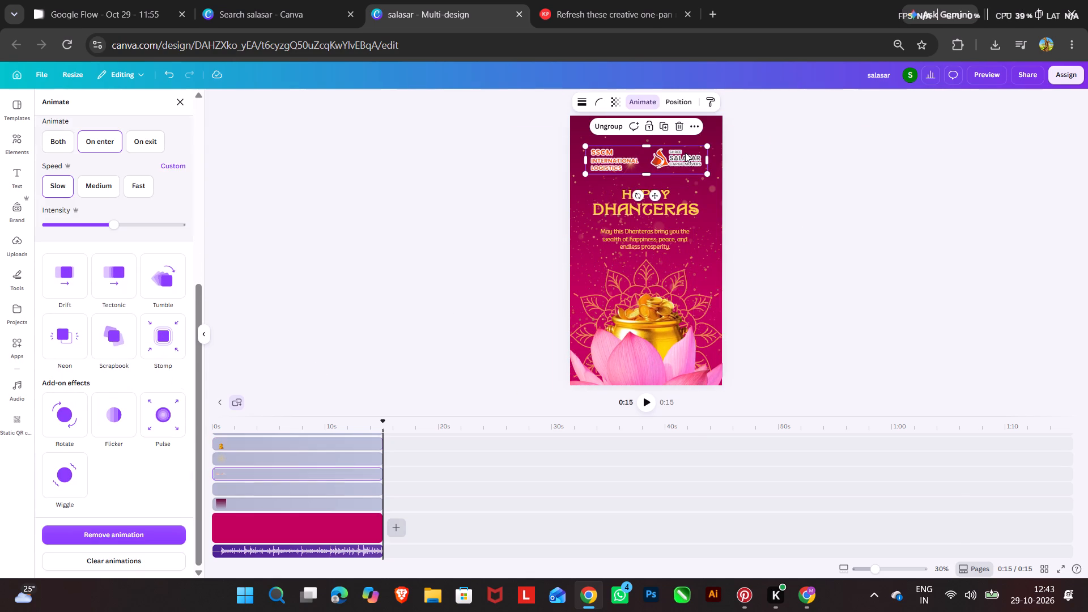
click(643, 100)
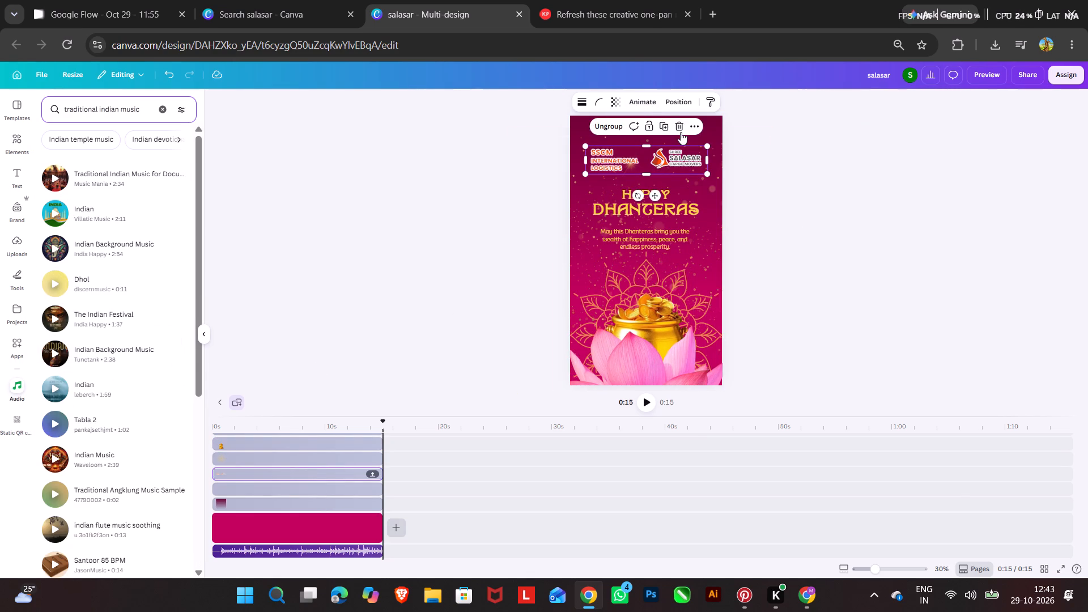
click(647, 101)
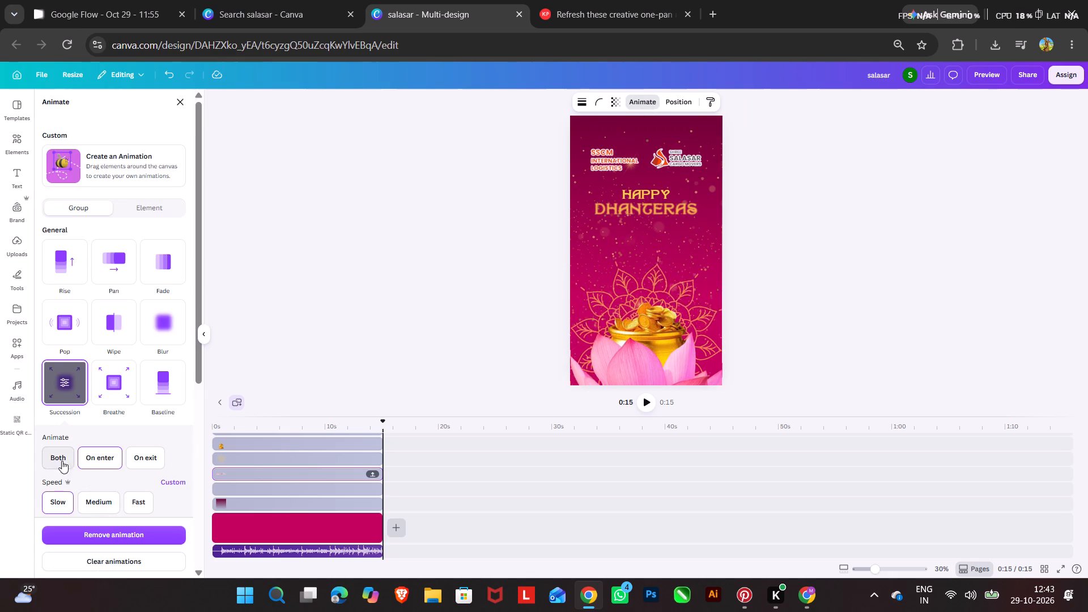
double_click(468, 266)
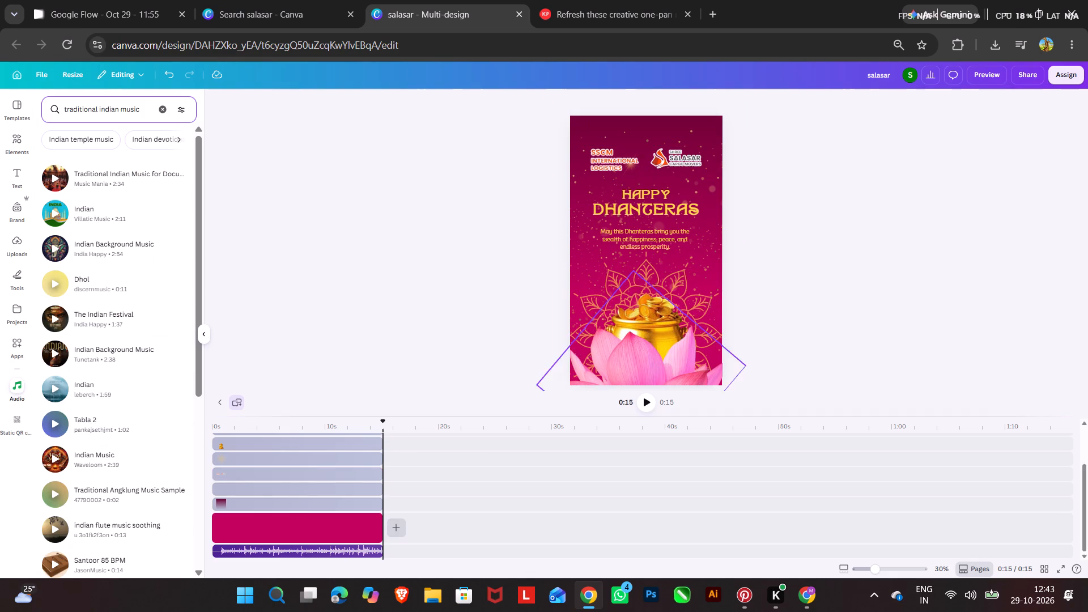
Play the page through from the start to review the coin pot's animation and the music.
drag(384, 420, 134, 419)
click(648, 398)
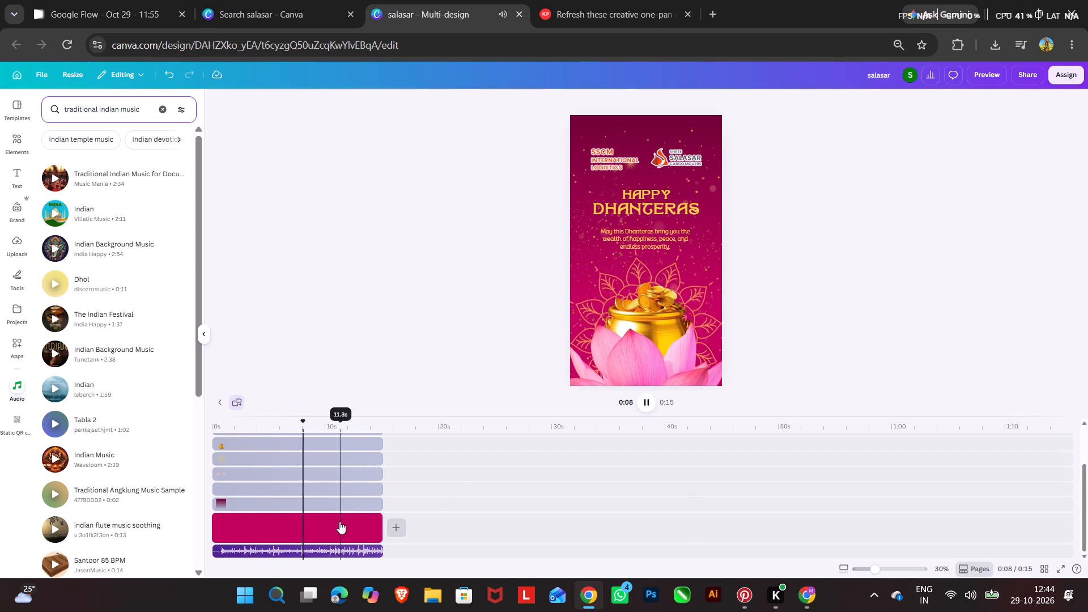
scroll(341, 523, up, 1)
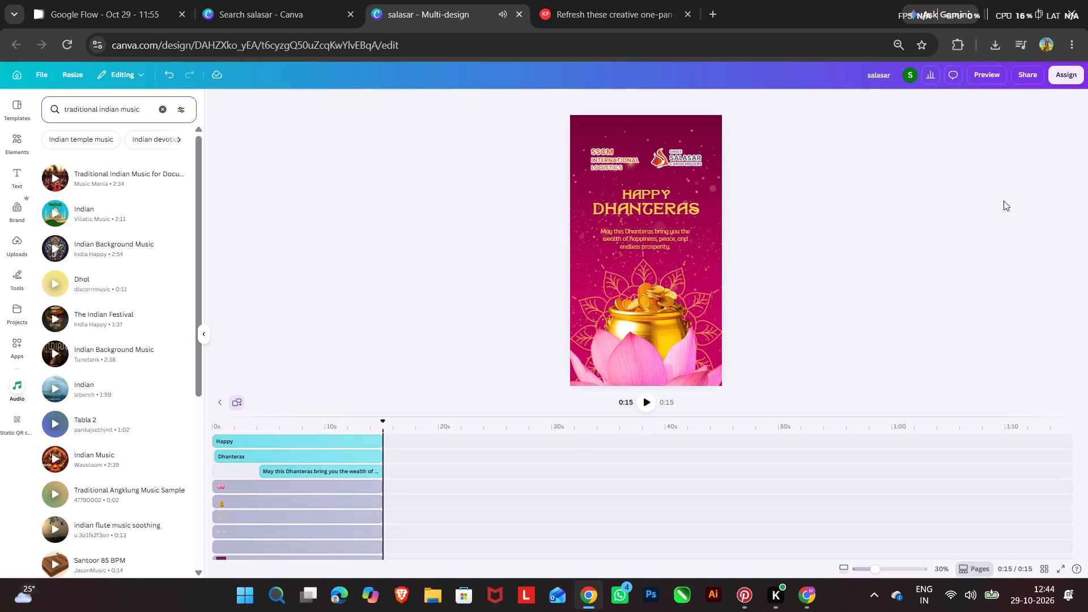
Download only this page (28) as an MP4 video at 1080p.
click(1035, 77)
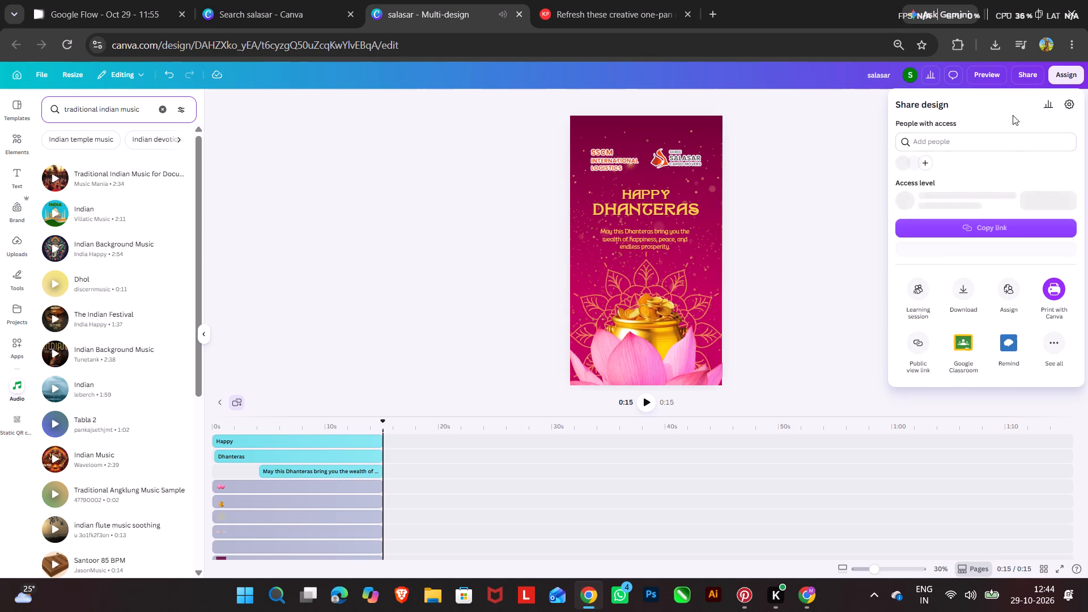
click(966, 297)
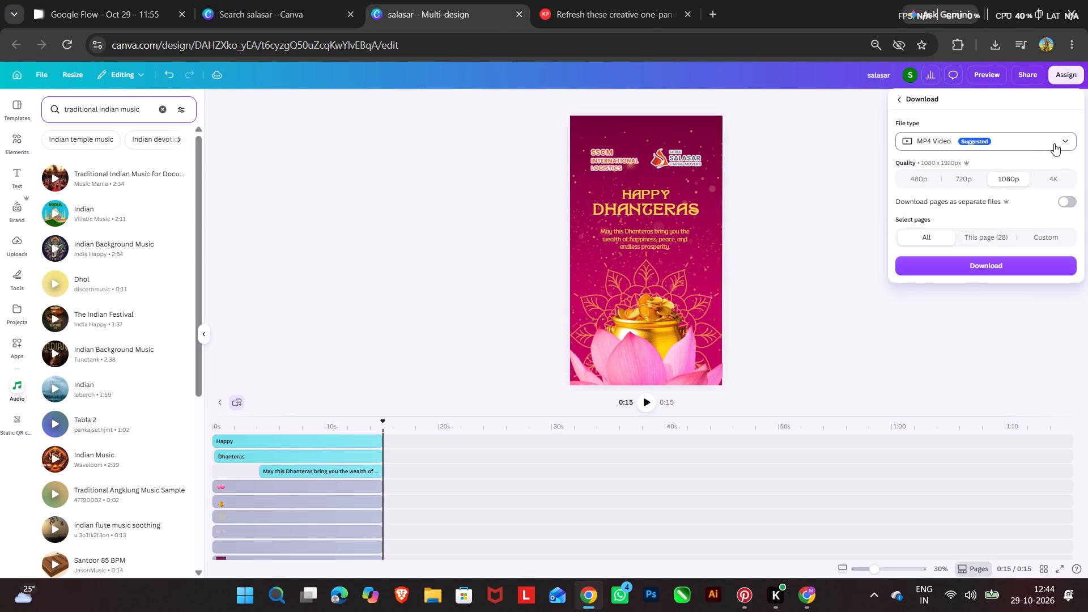
click(991, 240)
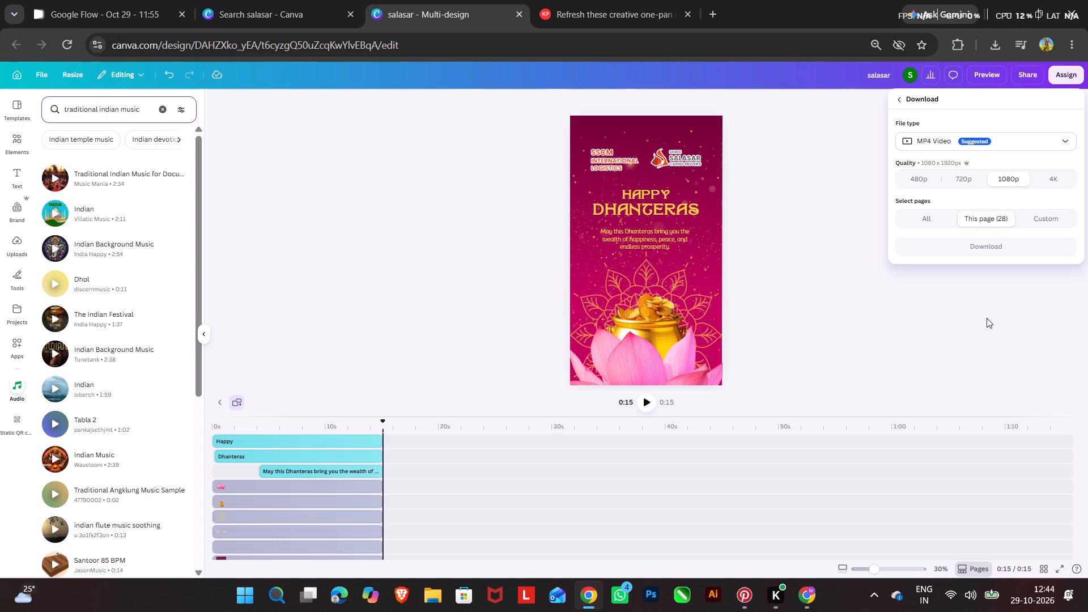
click(995, 252)
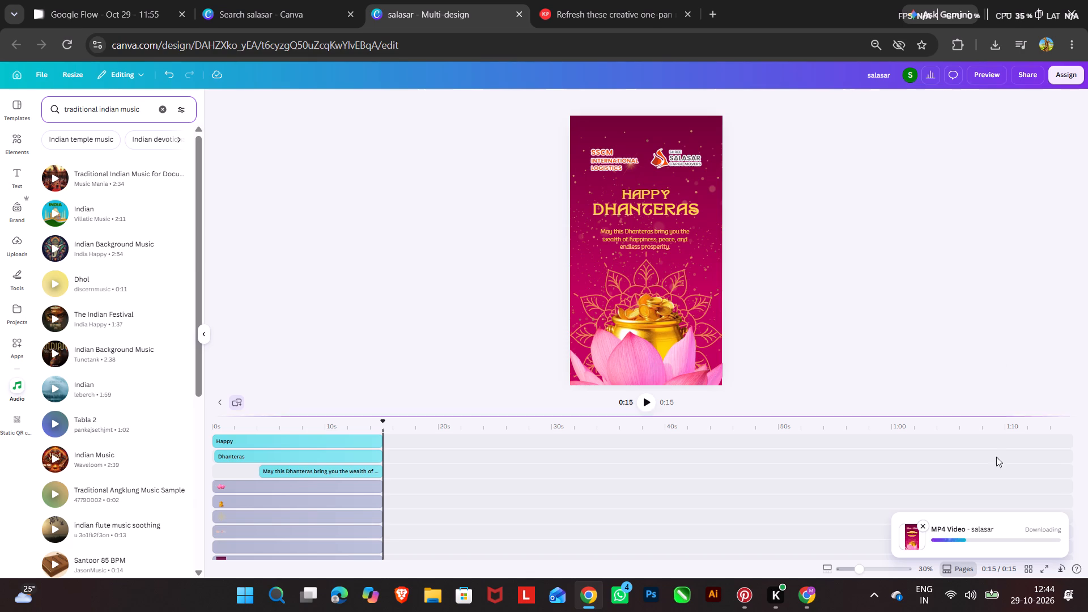
Replay the page in the editor while the MP4 is downloading.
click(644, 398)
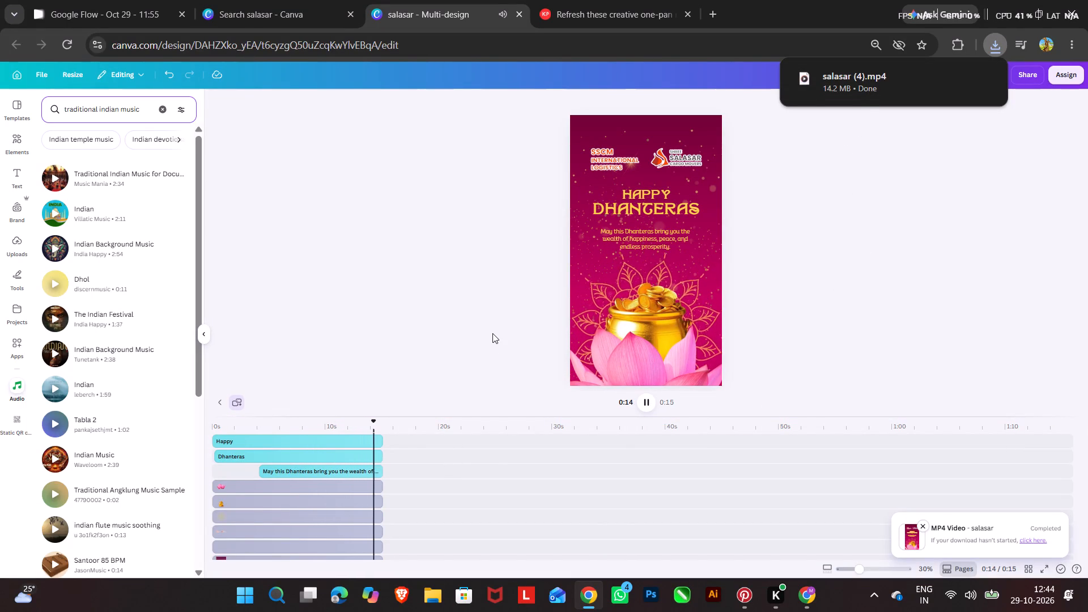
Watch the downloaded video "salasar (4).mp4" in Media Player, closing the player when done.
click(906, 68)
click(541, 267)
click(532, 295)
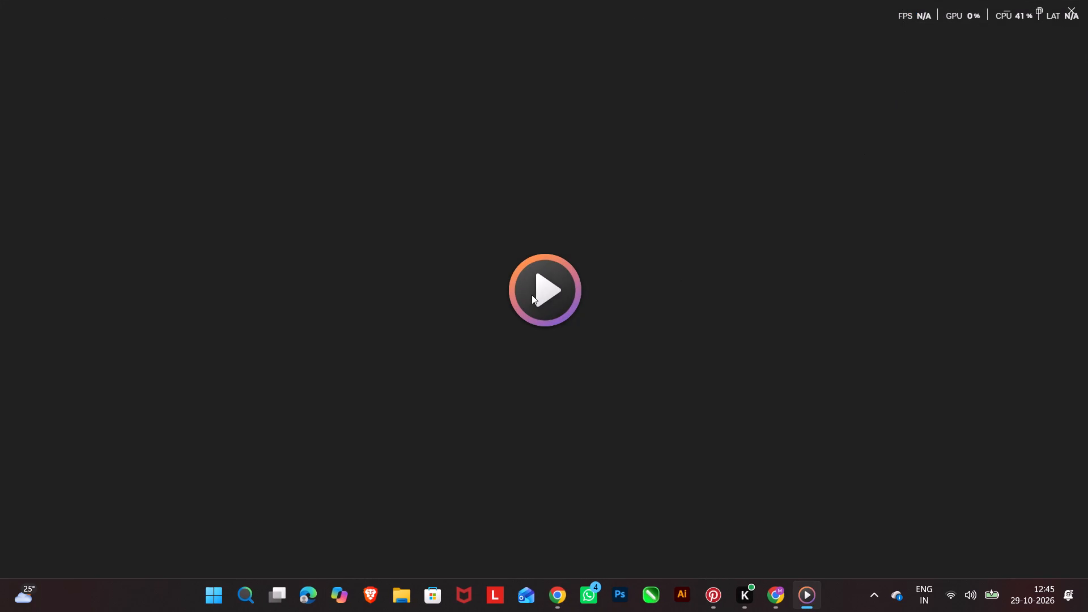
click(543, 294)
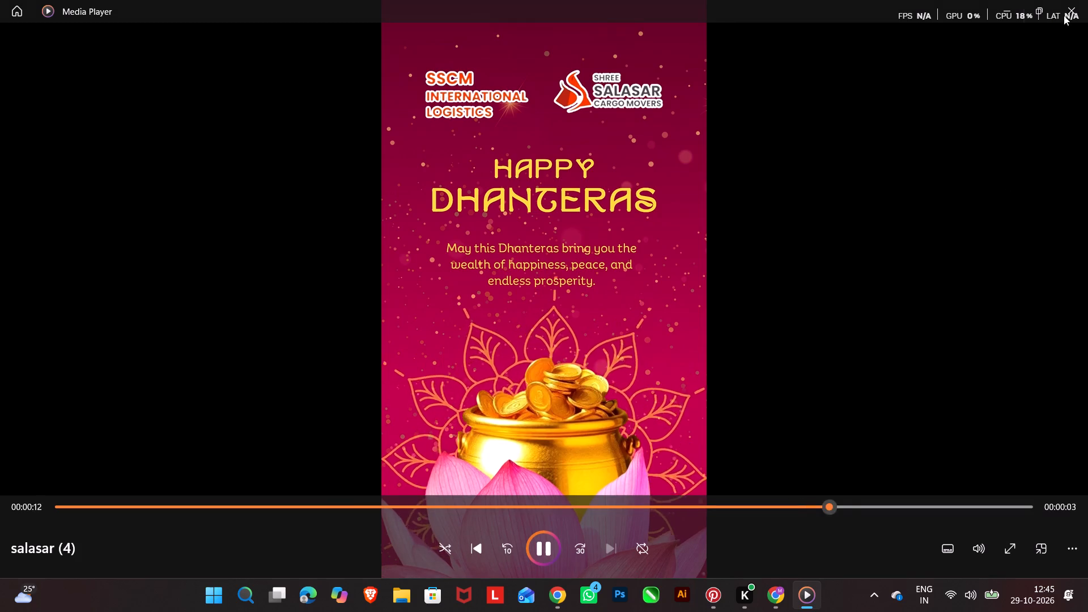
click(1079, 8)
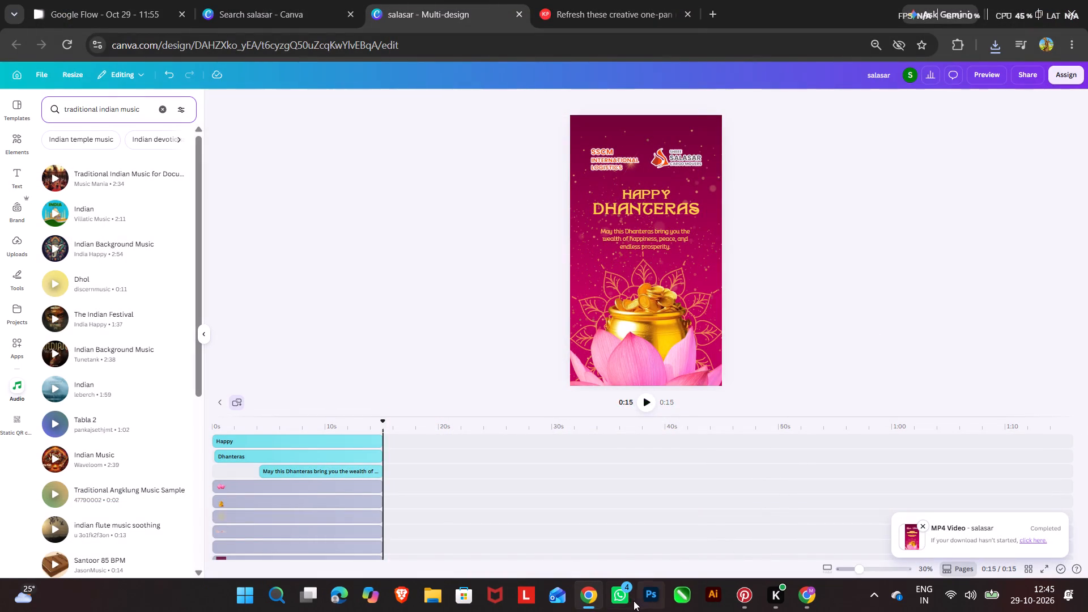
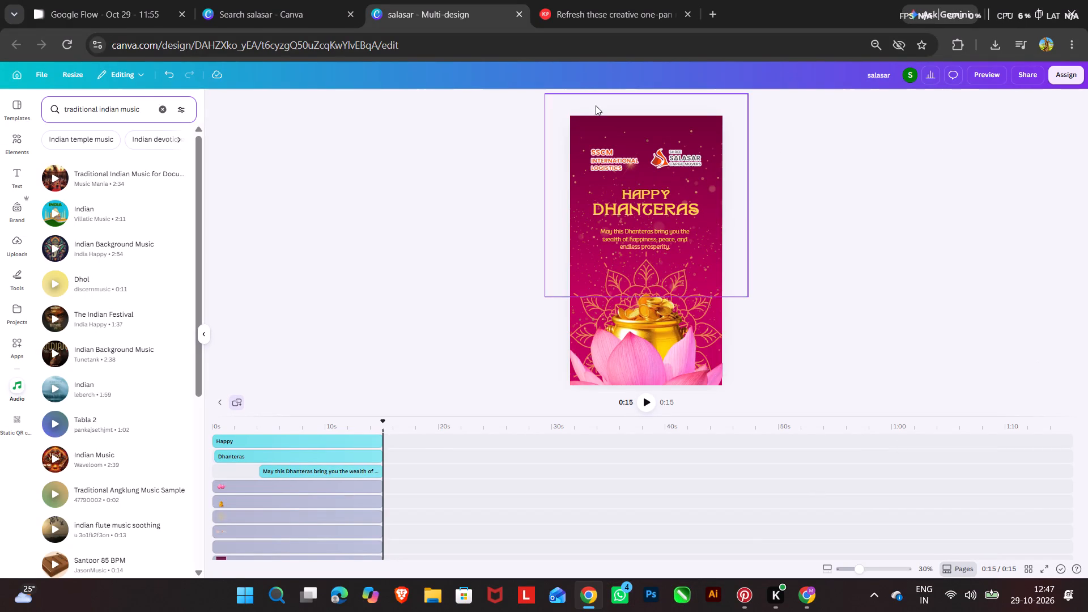
click(274, 11)
scroll(440, 278, up, 11)
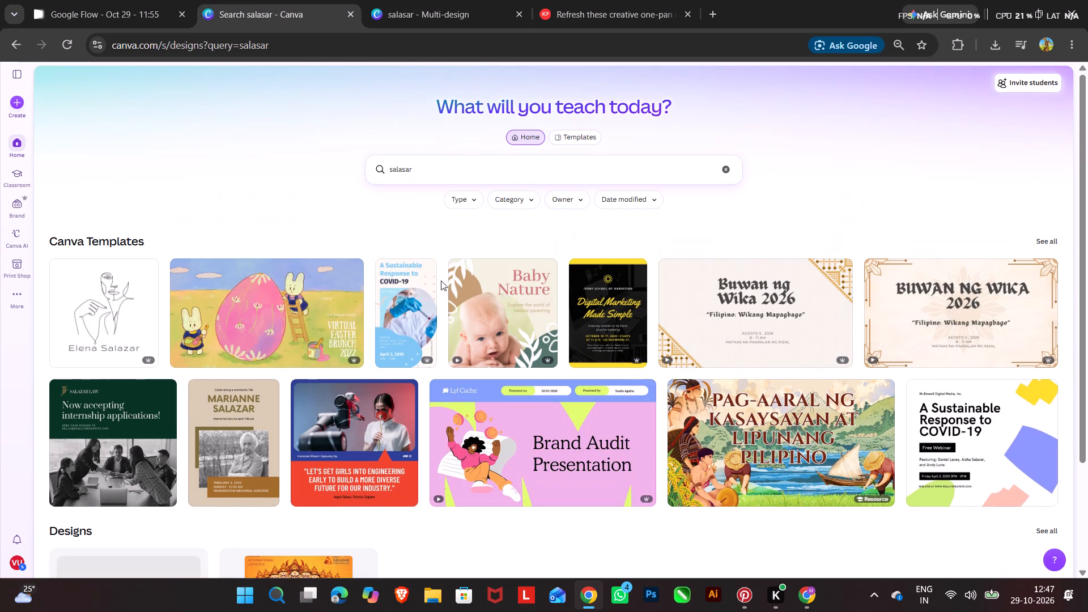